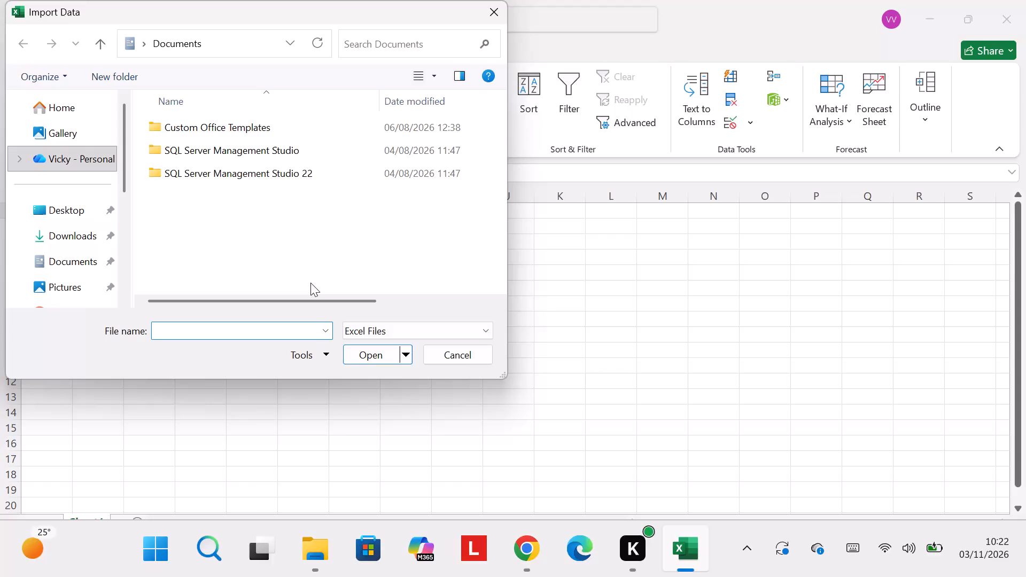
# Import the data sheet of the ecommerce_orders workbook from Downloads, load it as a table, and close the queries pane.
pyautogui.click(76, 236)
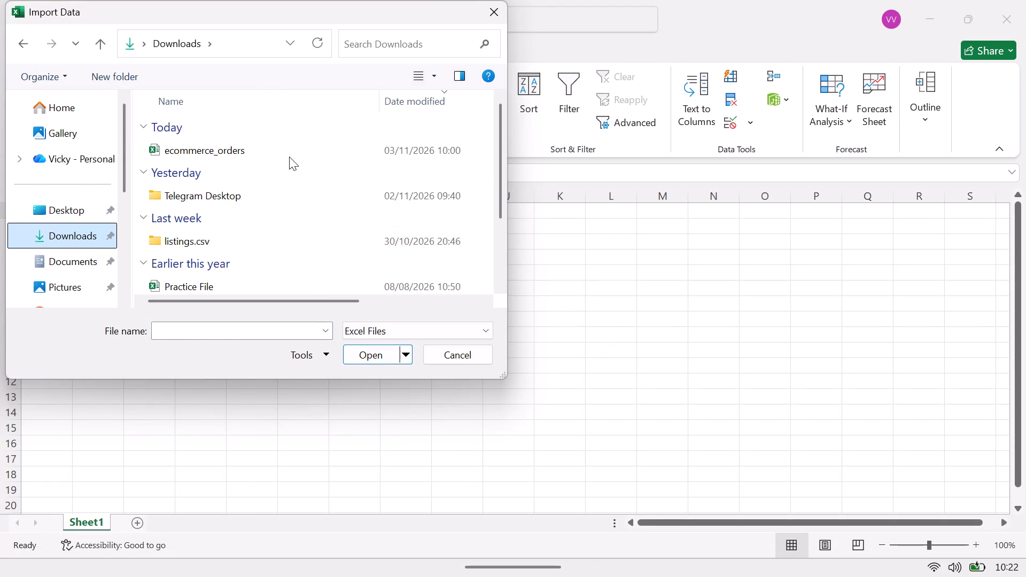
pyautogui.click(289, 157)
pyautogui.click(363, 360)
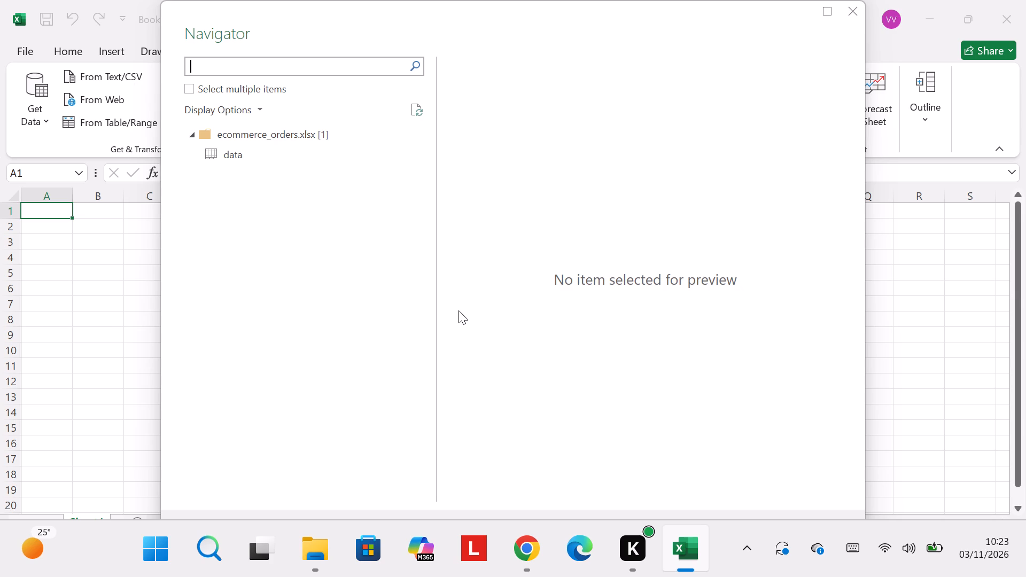
pyautogui.click(759, 396)
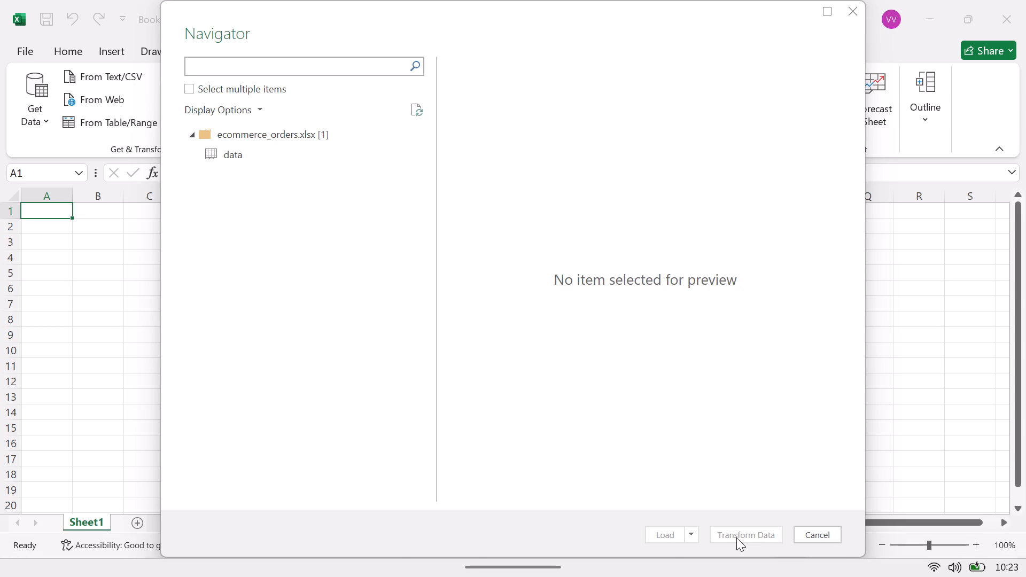
pyautogui.click(237, 152)
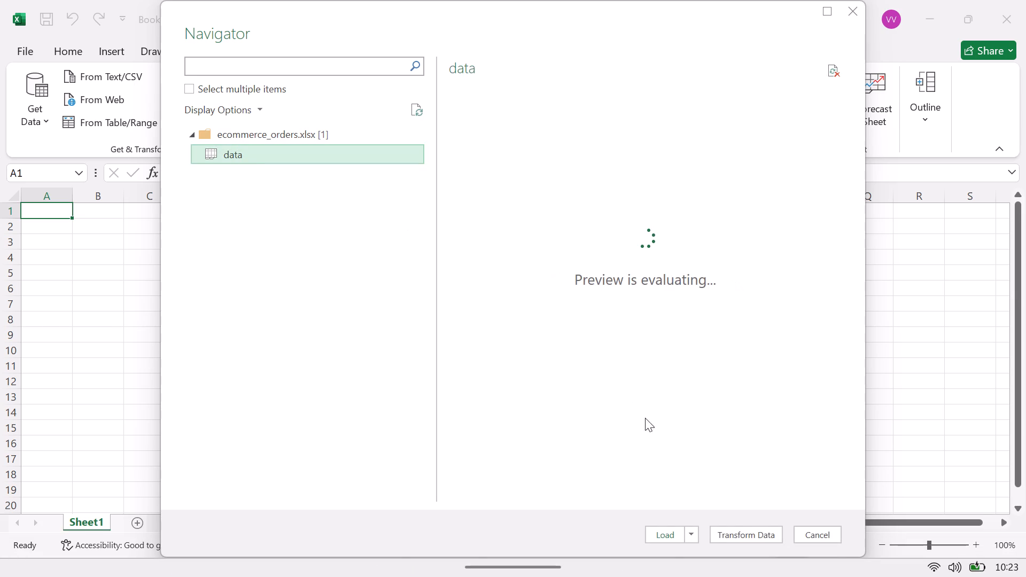
pyautogui.click(662, 535)
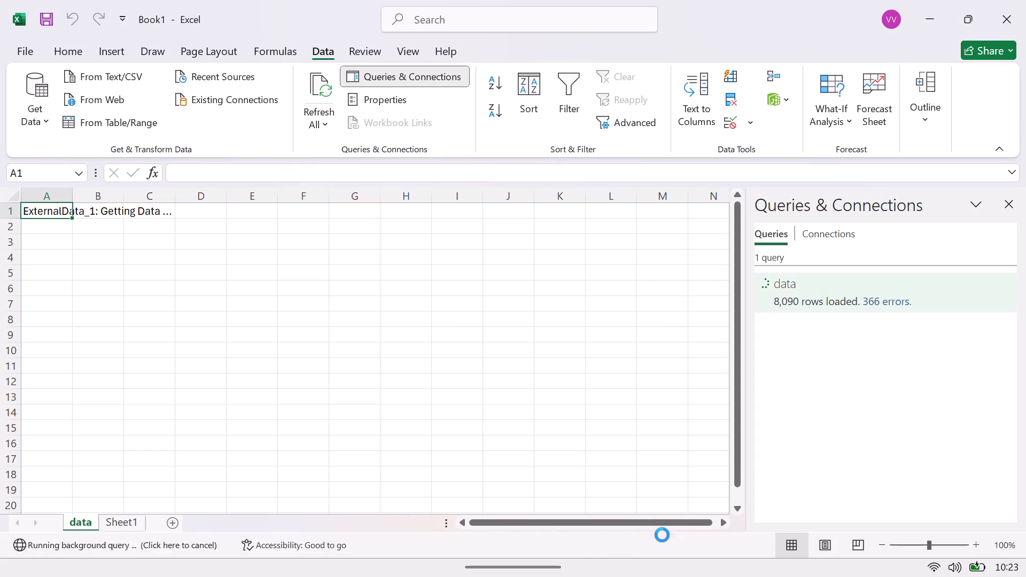
pyautogui.moveTo(662, 535); pyautogui.dragTo(873, 431)
pyautogui.click(1013, 195)
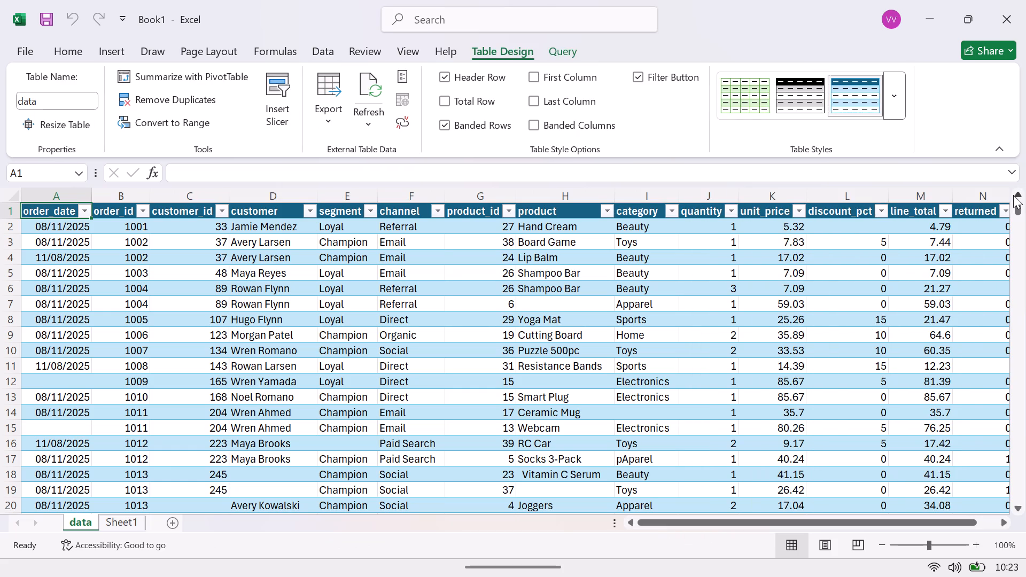
# Examine the loaded orders table from its first row to its last.
pyautogui.click(708, 333)
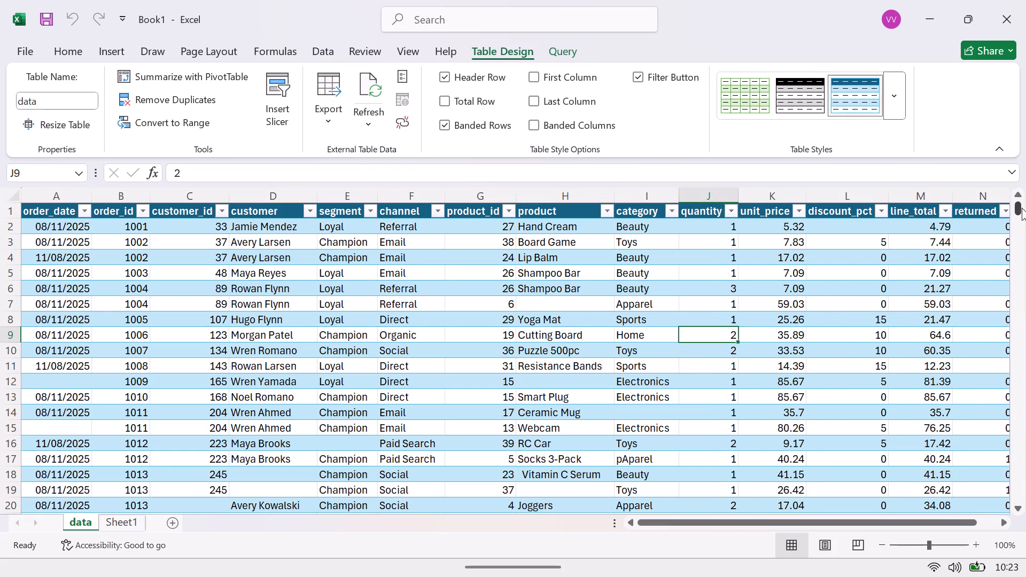
pyautogui.moveTo(1022, 208); pyautogui.dragTo(1025, 421)
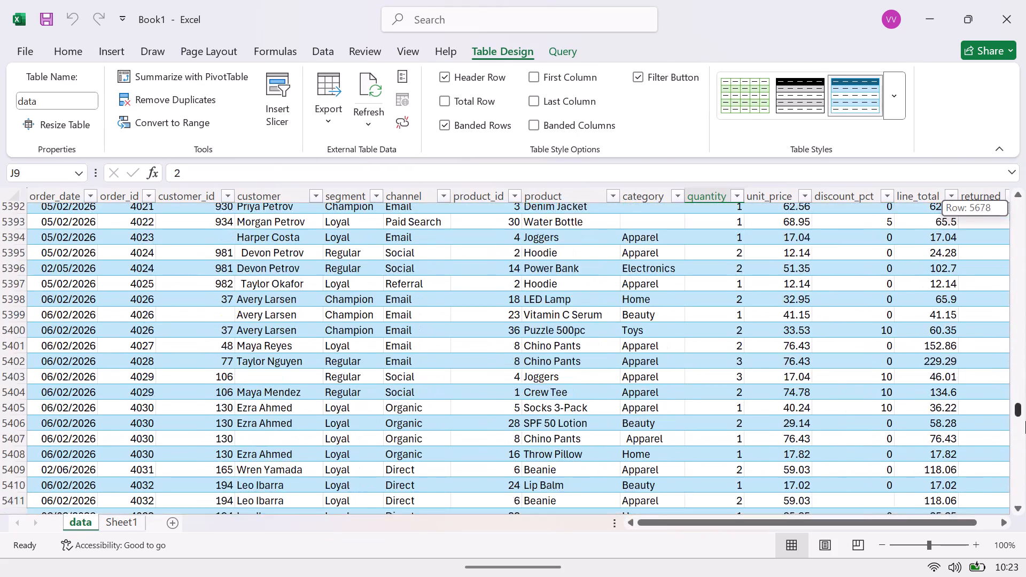
pyautogui.moveTo(1025, 421); pyautogui.dragTo(1025, 544)
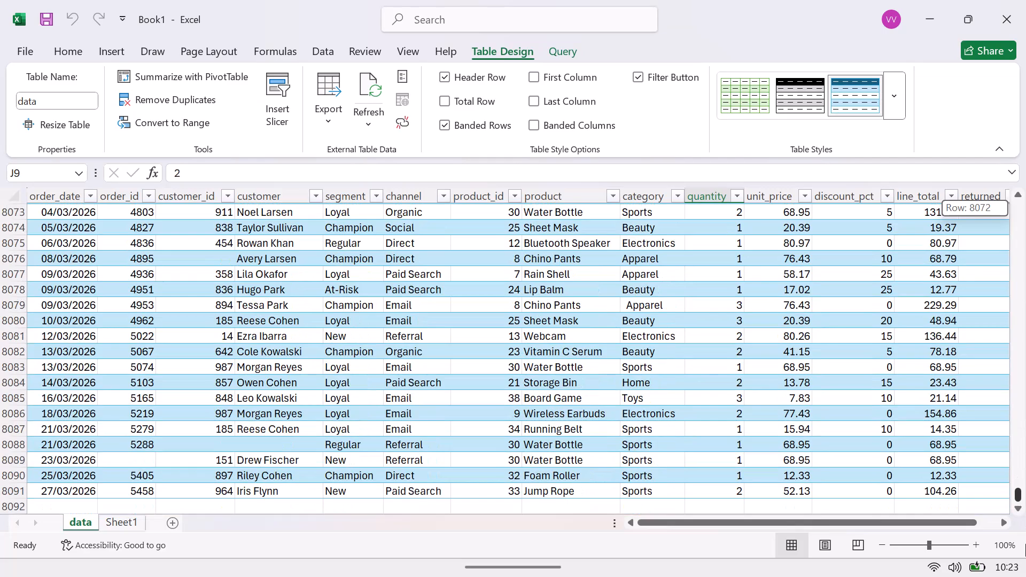
pyautogui.moveTo(1025, 544); pyautogui.dragTo(1017, 468)
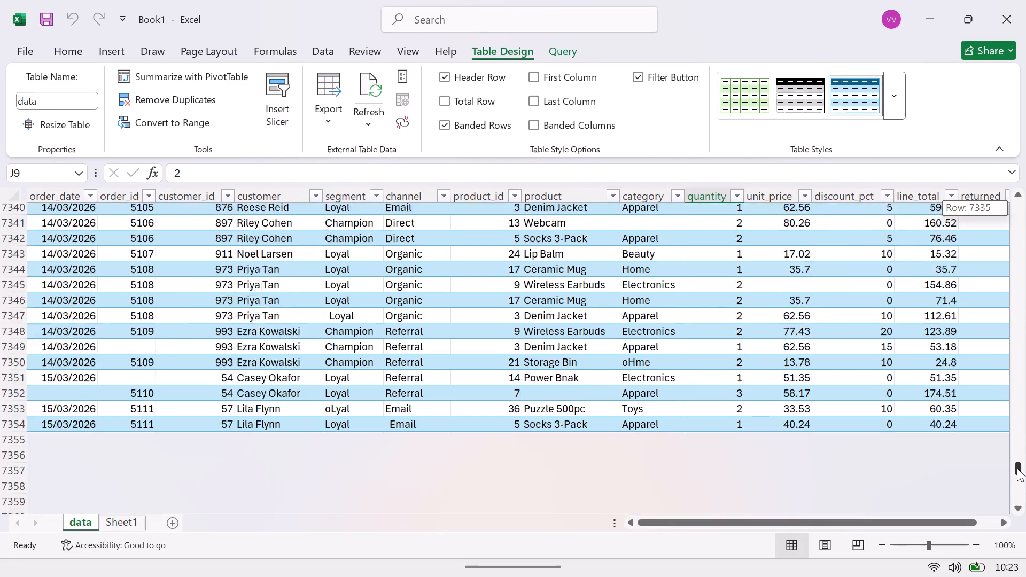
pyautogui.moveTo(1017, 468); pyautogui.dragTo(1013, 515)
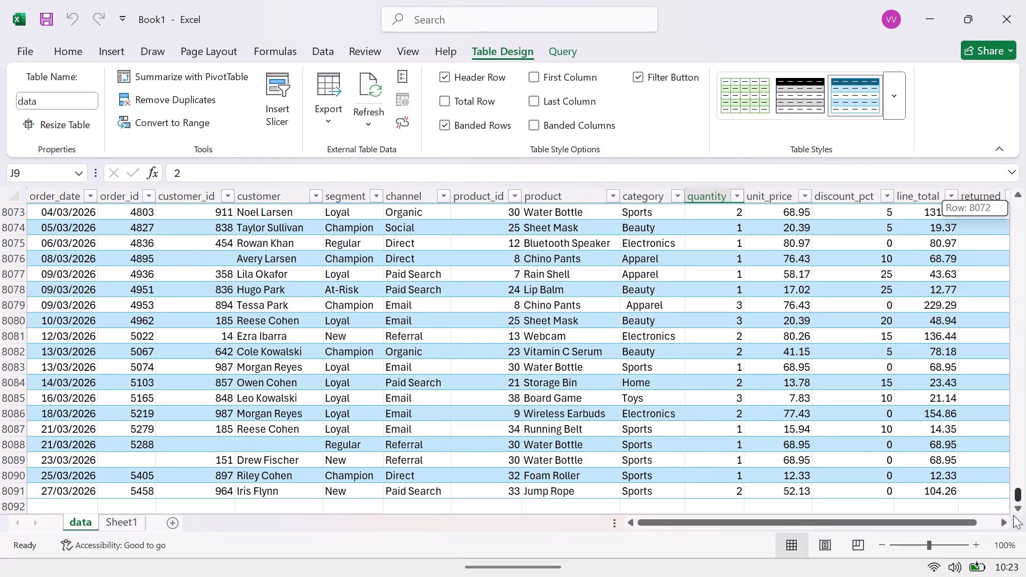
pyautogui.moveTo(1013, 515); pyautogui.dragTo(1008, 393)
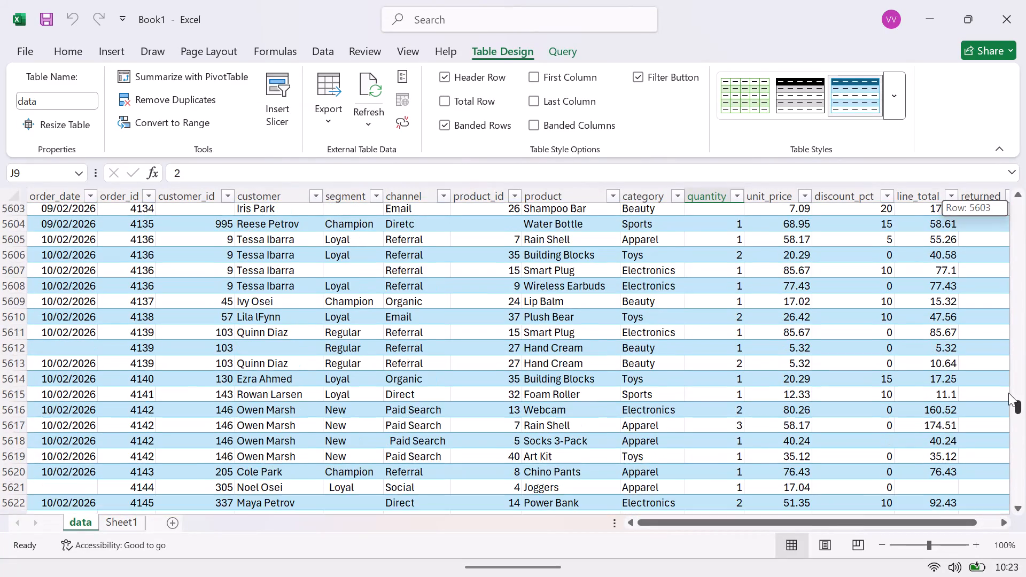
pyautogui.moveTo(1008, 393); pyautogui.dragTo(1014, 171)
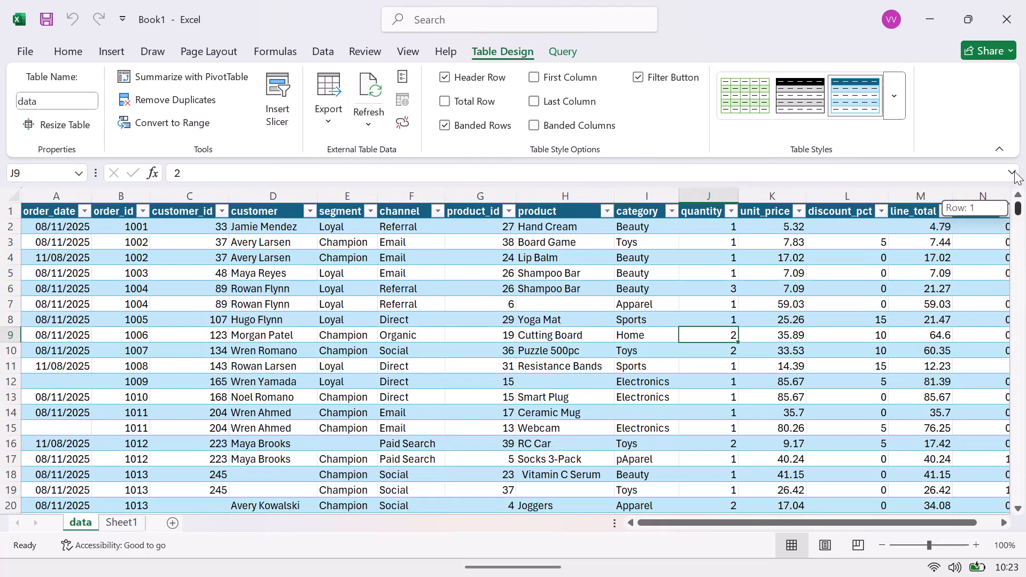
pyautogui.moveTo(1014, 171); pyautogui.dragTo(1010, 149)
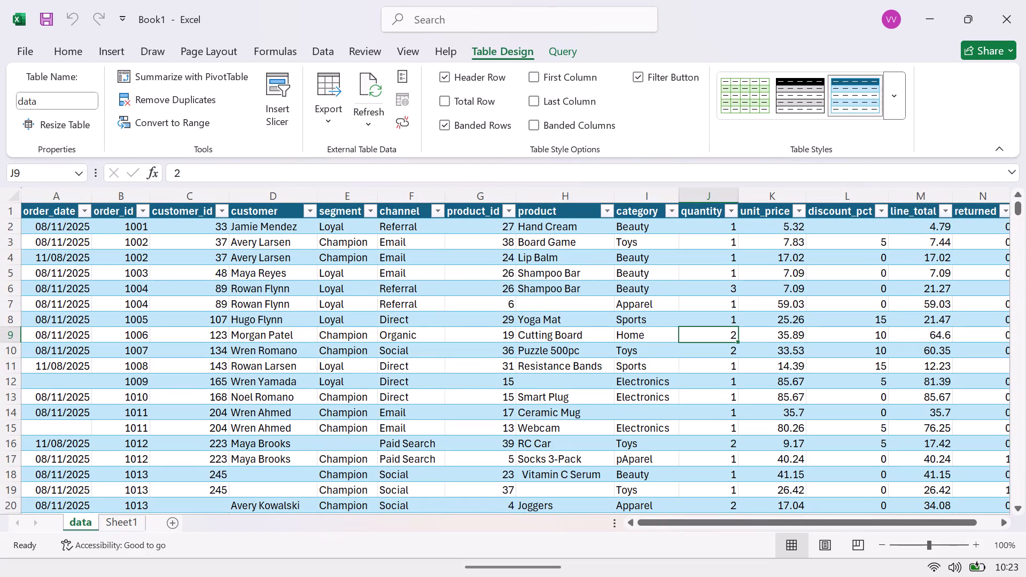
# Rename Sheet1 as Analysis.
pyautogui.click(129, 523)
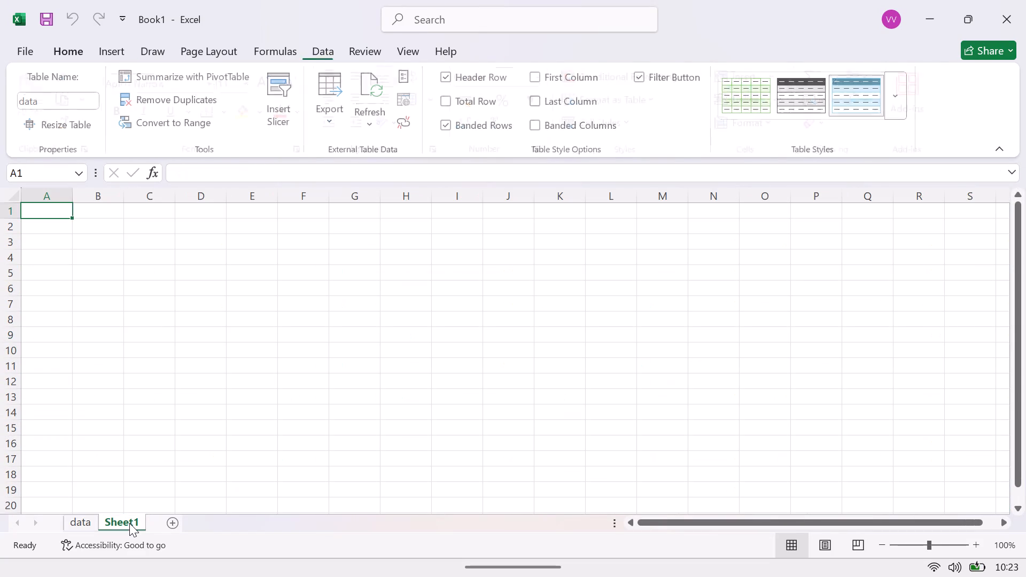
pyautogui.doubleClick(129, 523)
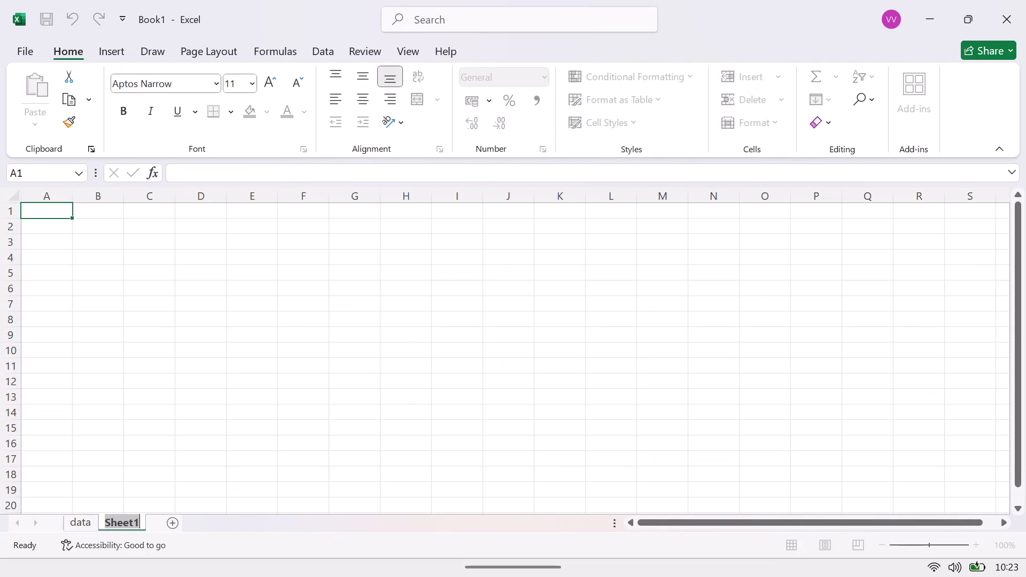
pyautogui.write('ysis')
pyautogui.press('Return')
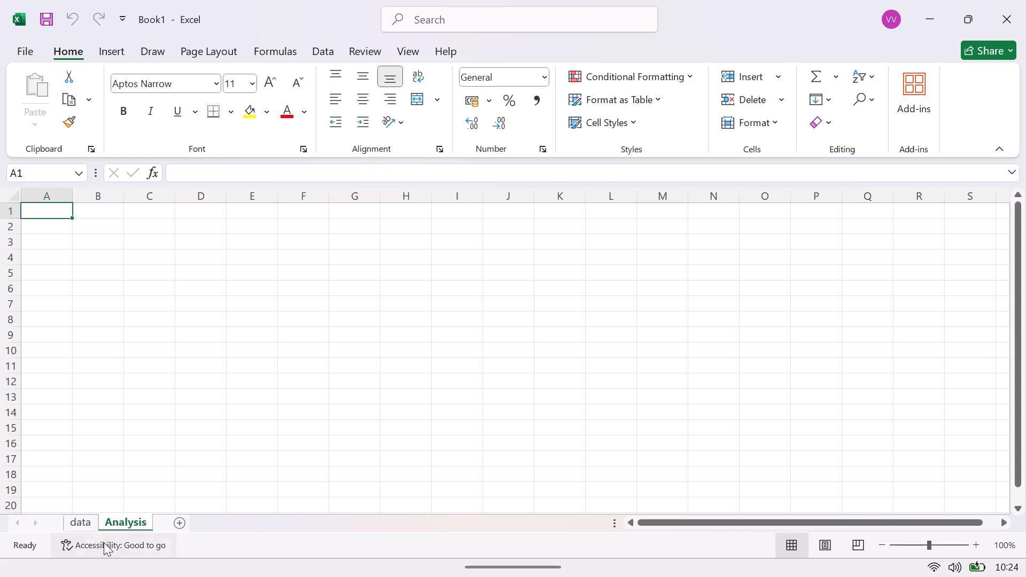
# Filter the order_date column of the data sheet to exclude blanks.
pyautogui.click(80, 526)
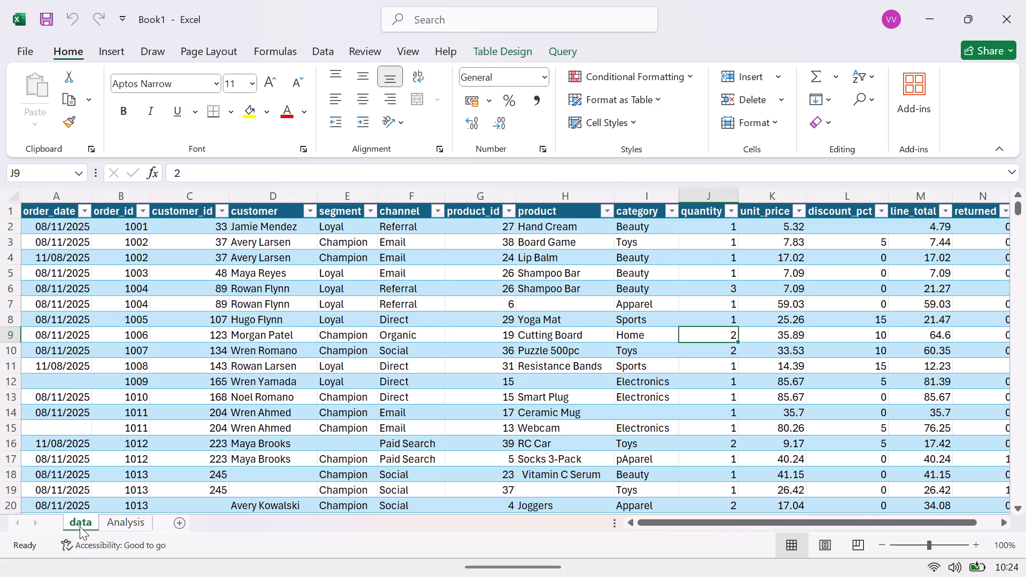
pyautogui.click(75, 383)
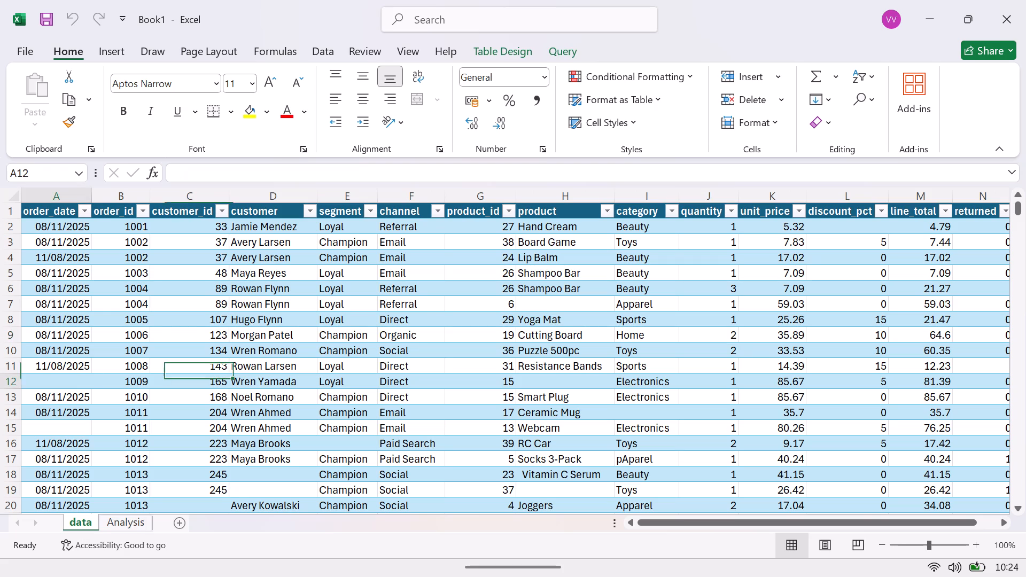
pyautogui.click(67, 433)
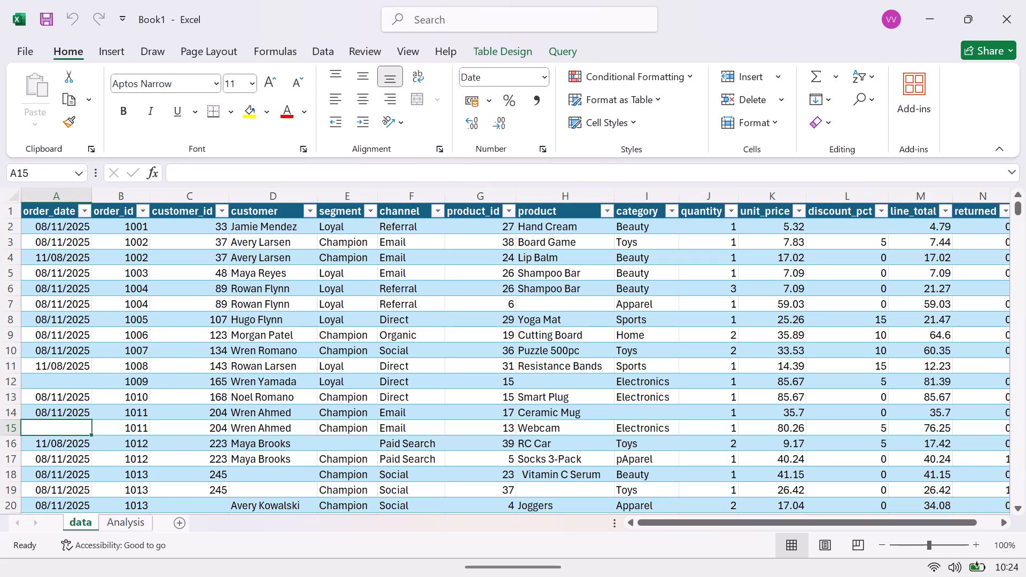
pyautogui.click(84, 210)
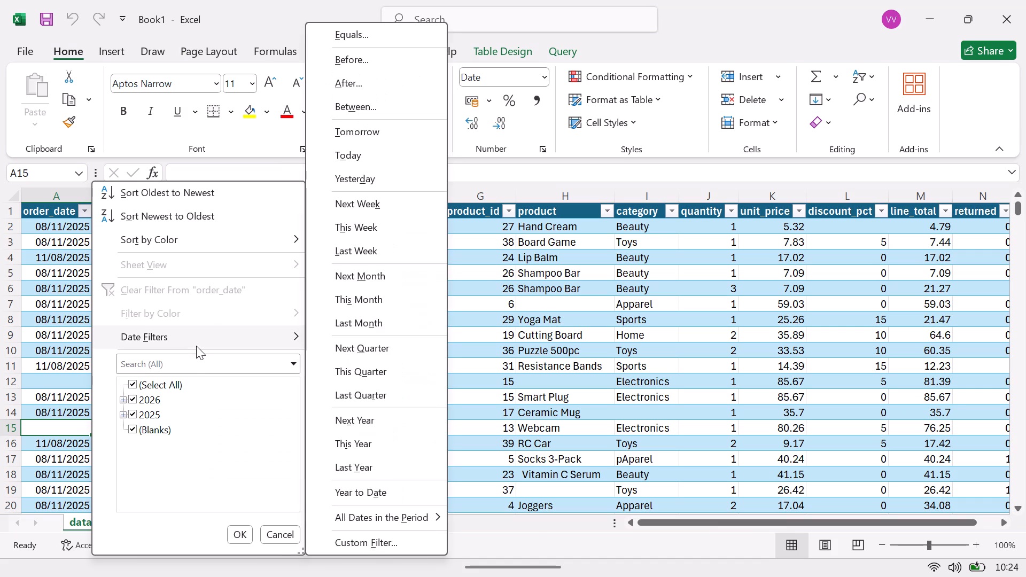
pyautogui.click(134, 427)
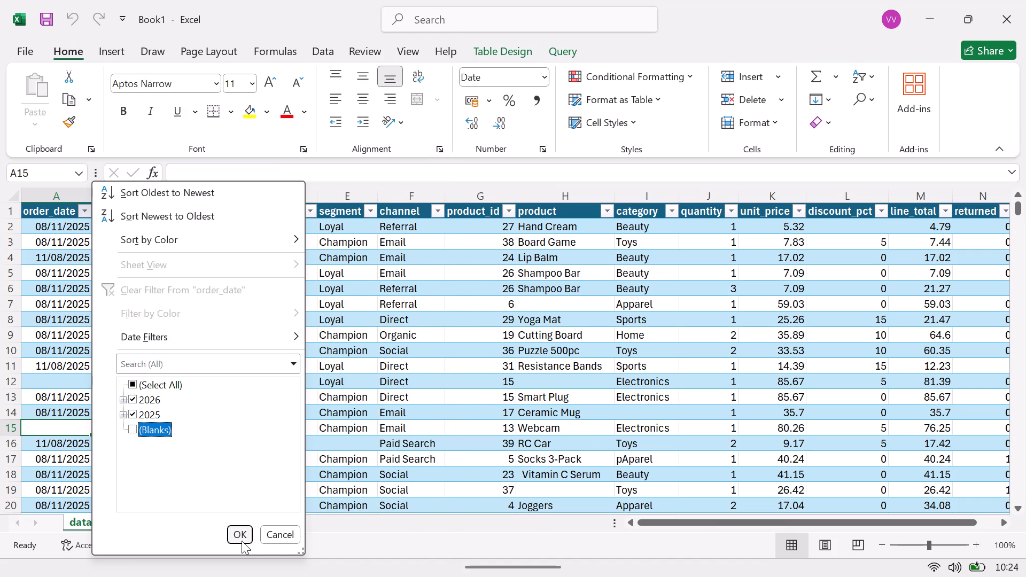
pyautogui.click(242, 537)
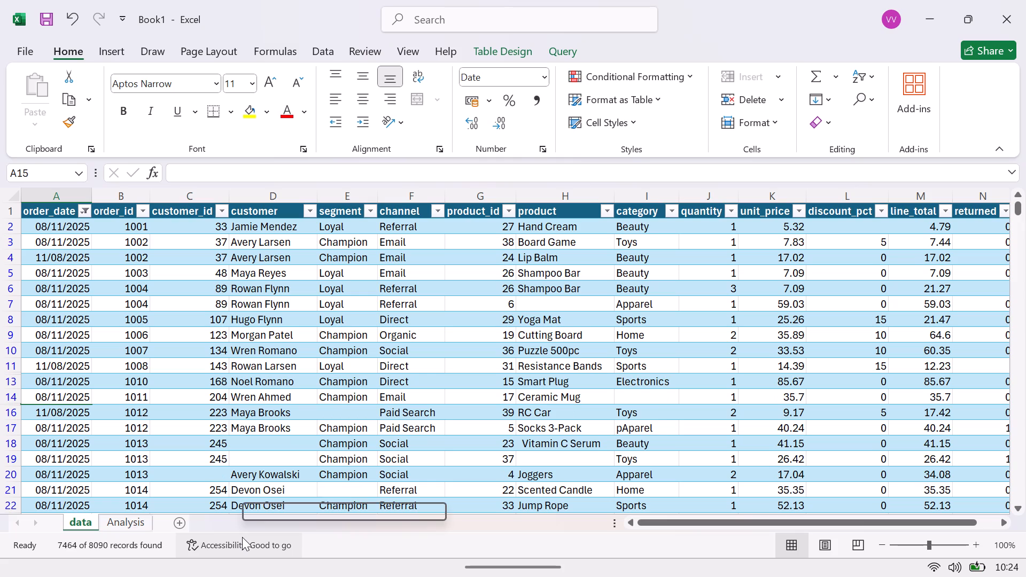
# Filter the order_id column to exclude blanks.
pyautogui.click(141, 209)
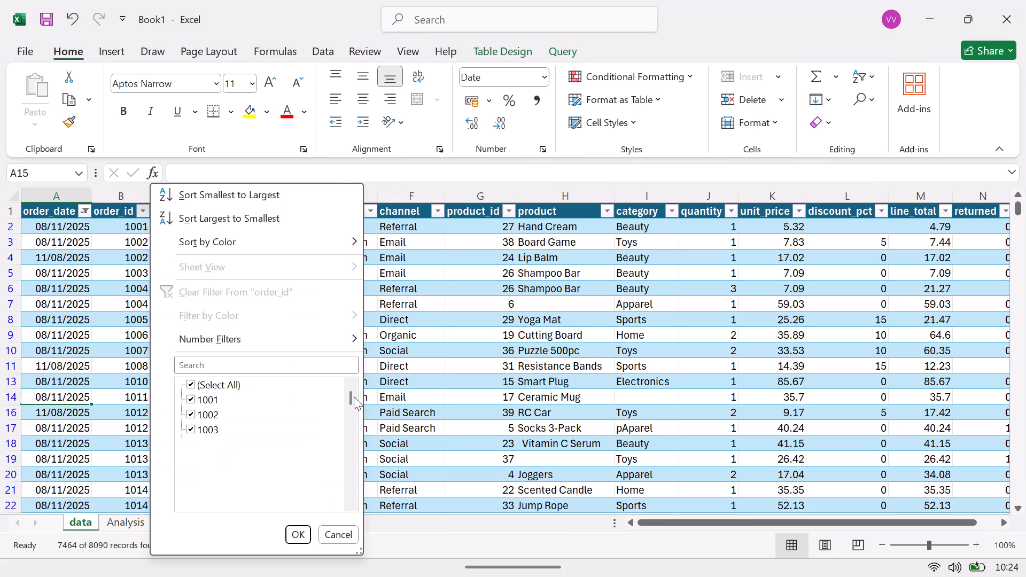
pyautogui.moveTo(351, 395); pyautogui.dragTo(351, 410)
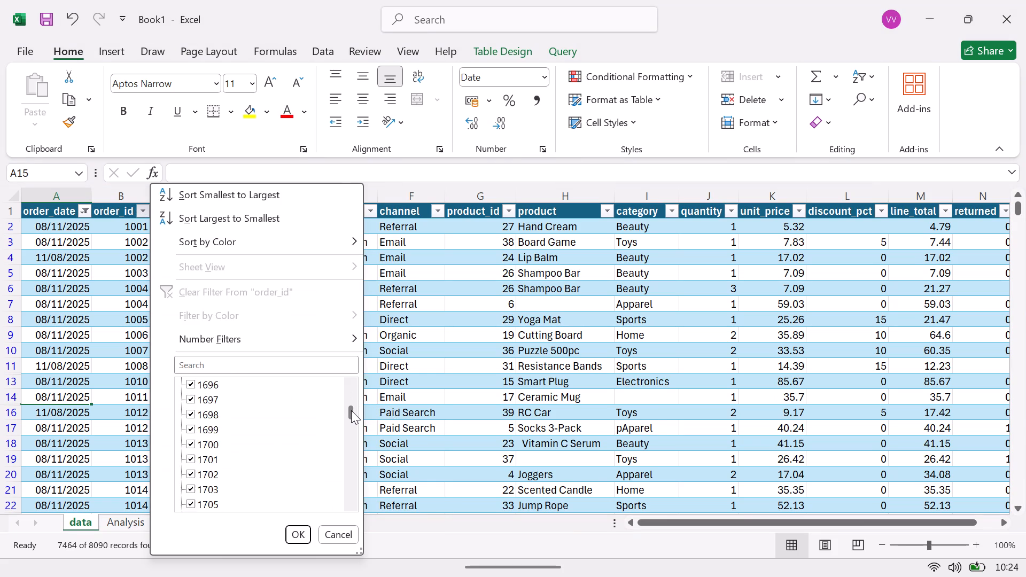
pyautogui.moveTo(351, 410); pyautogui.dragTo(344, 488)
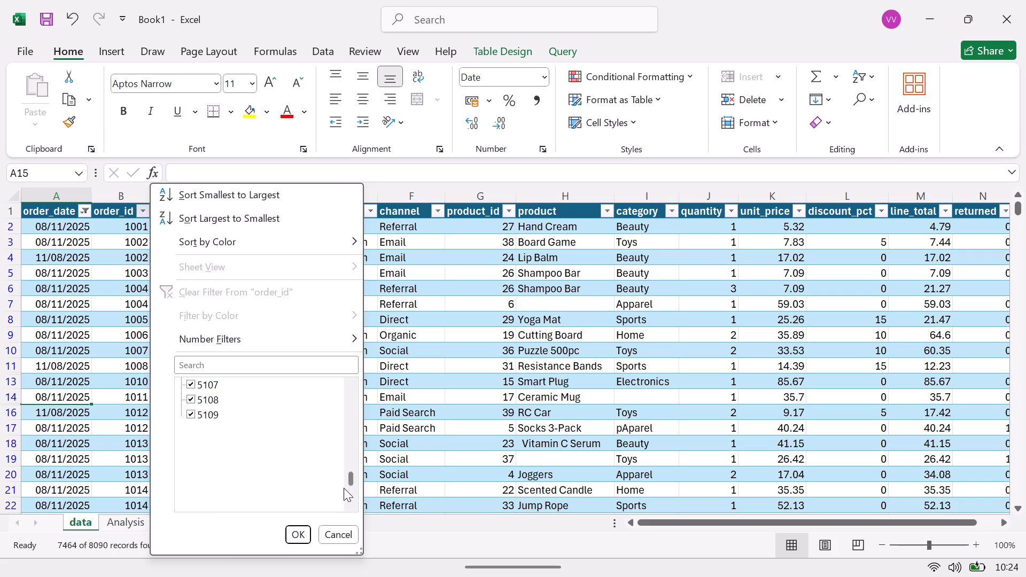
pyautogui.moveTo(344, 488); pyautogui.dragTo(343, 516)
pyautogui.click(190, 491)
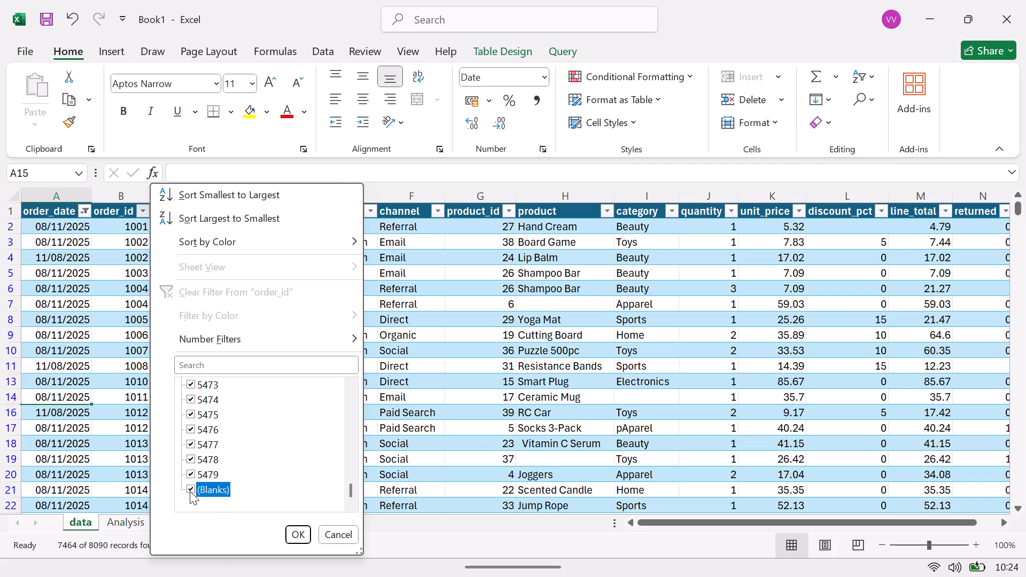
pyautogui.click(290, 532)
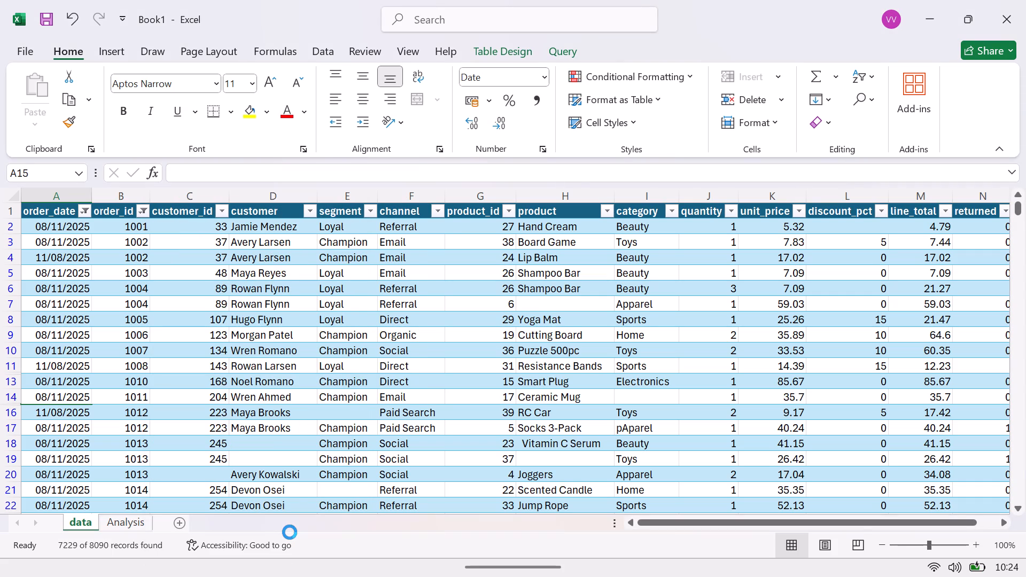
# Filter the customer column to exclude blanks.
pyautogui.click(311, 212)
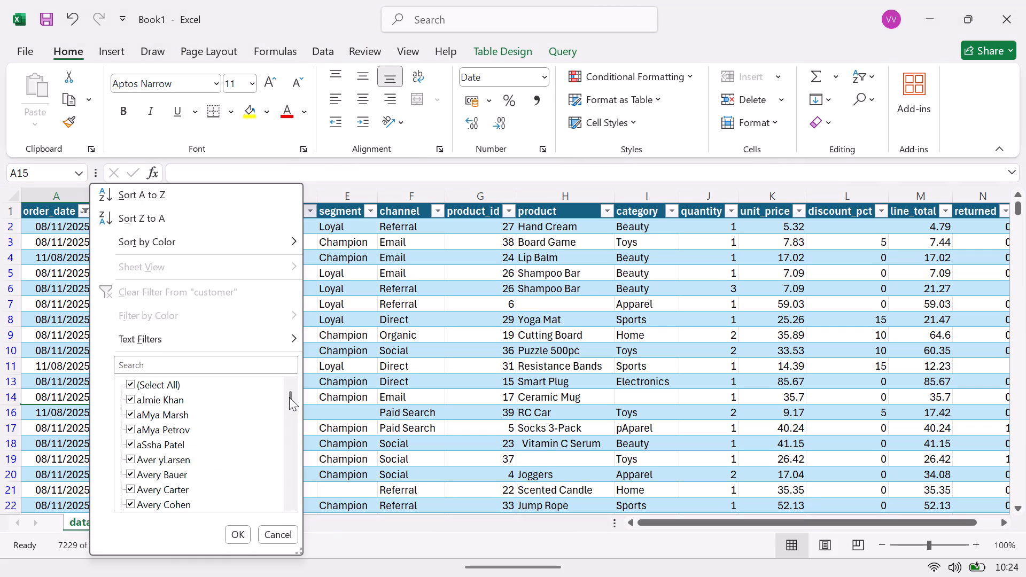
pyautogui.moveTo(289, 397); pyautogui.dragTo(284, 491)
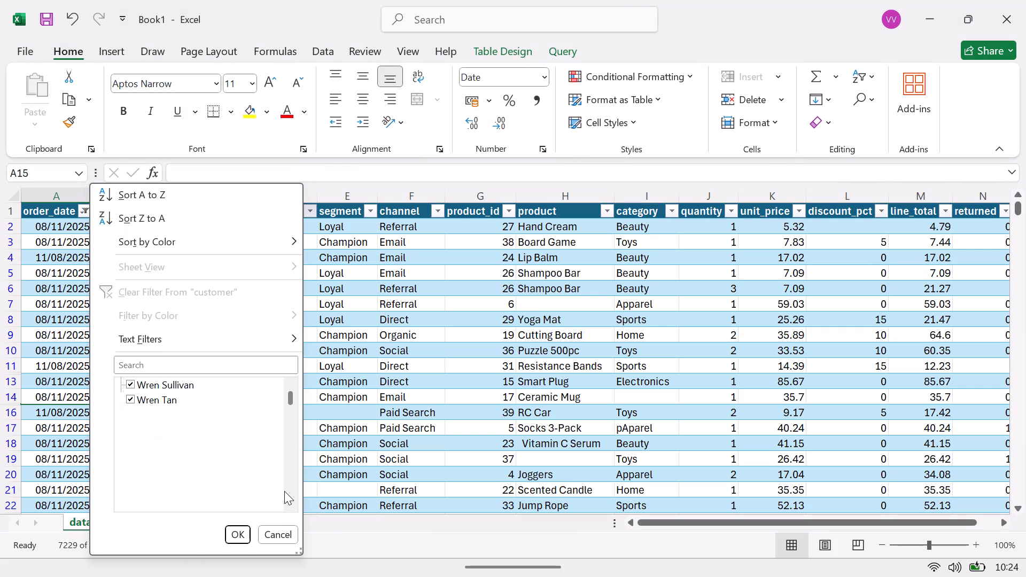
pyautogui.moveTo(284, 491); pyautogui.dragTo(284, 492)
pyautogui.click(133, 487)
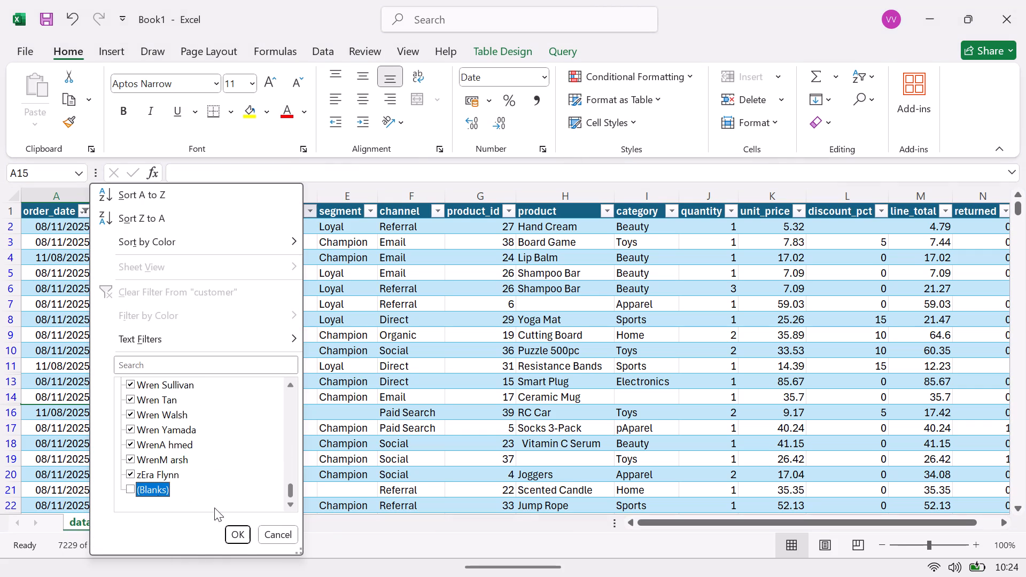
pyautogui.click(242, 535)
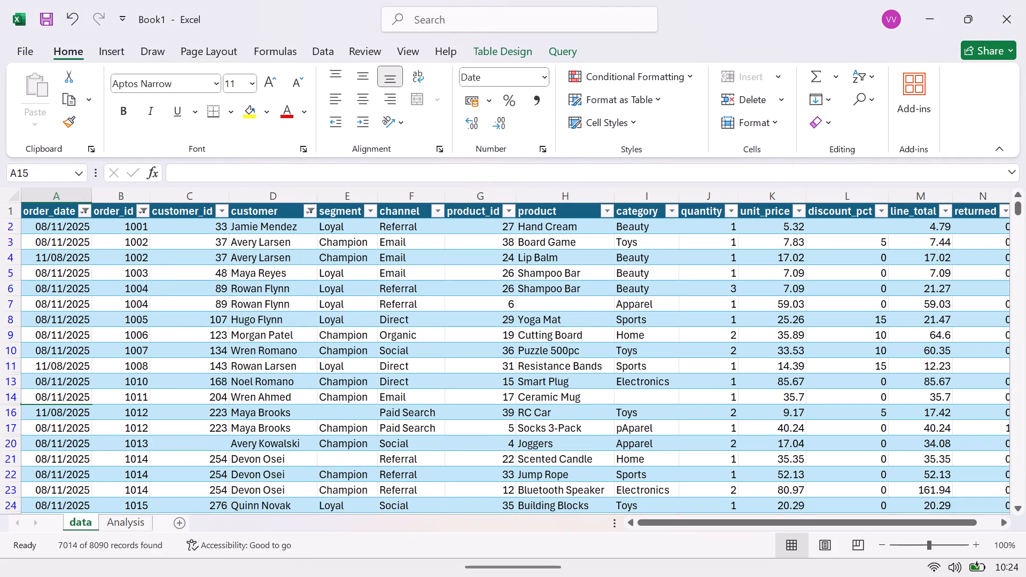
# Filter the customer_id column to exclude blanks.
pyautogui.click(220, 215)
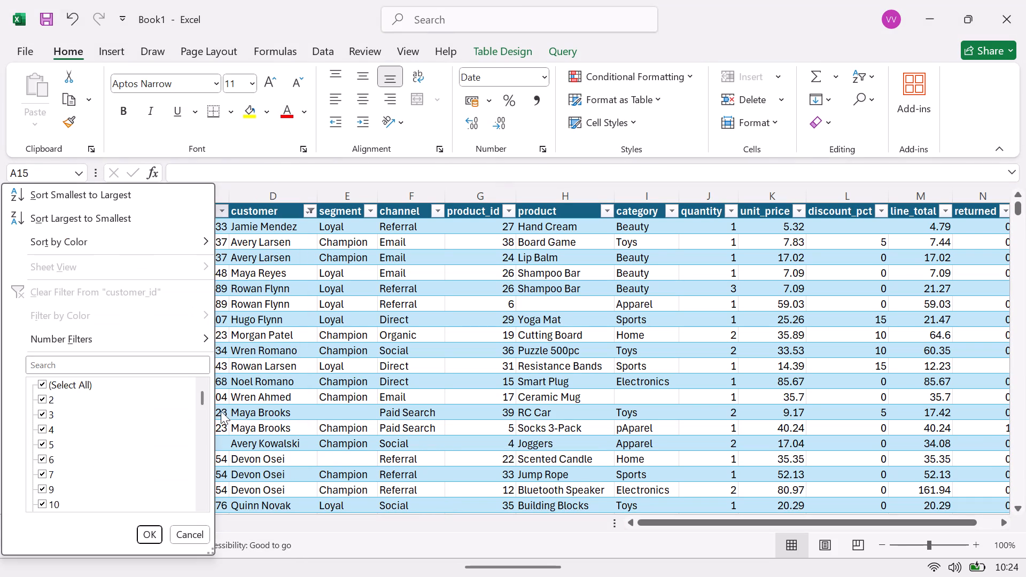
pyautogui.moveTo(203, 398); pyautogui.dragTo(201, 417)
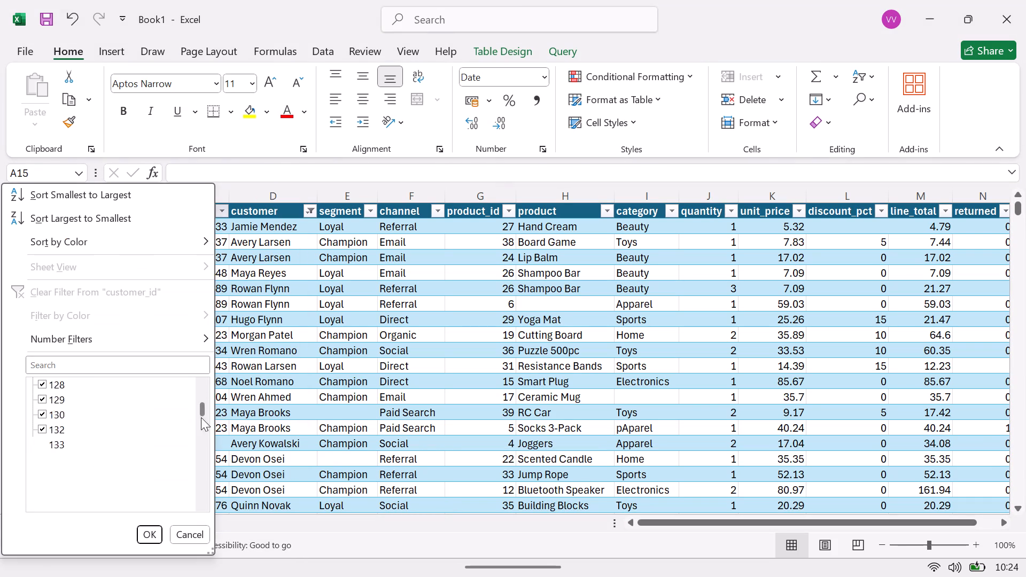
pyautogui.moveTo(201, 417); pyautogui.dragTo(204, 508)
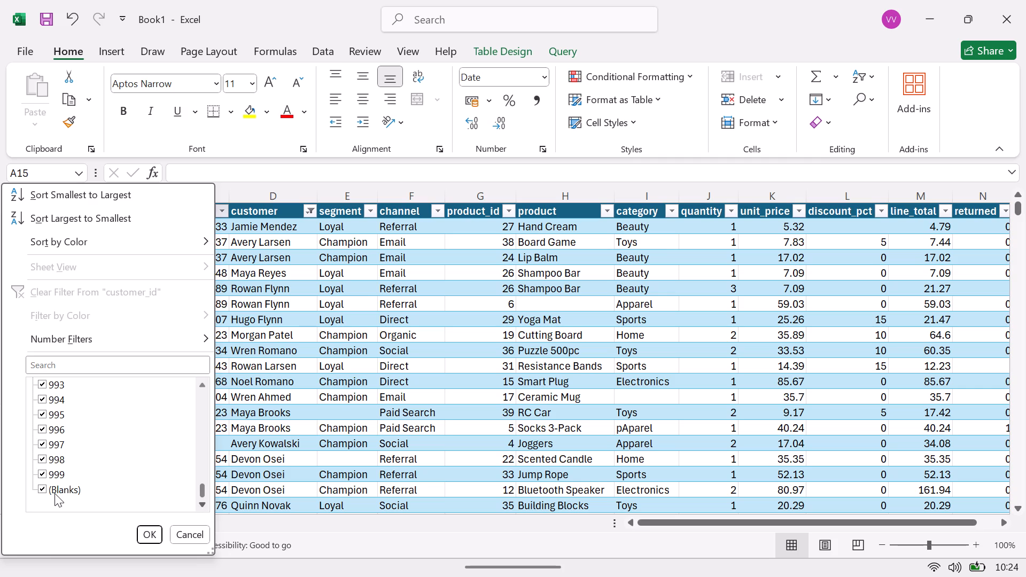
pyautogui.click(43, 487)
pyautogui.click(140, 536)
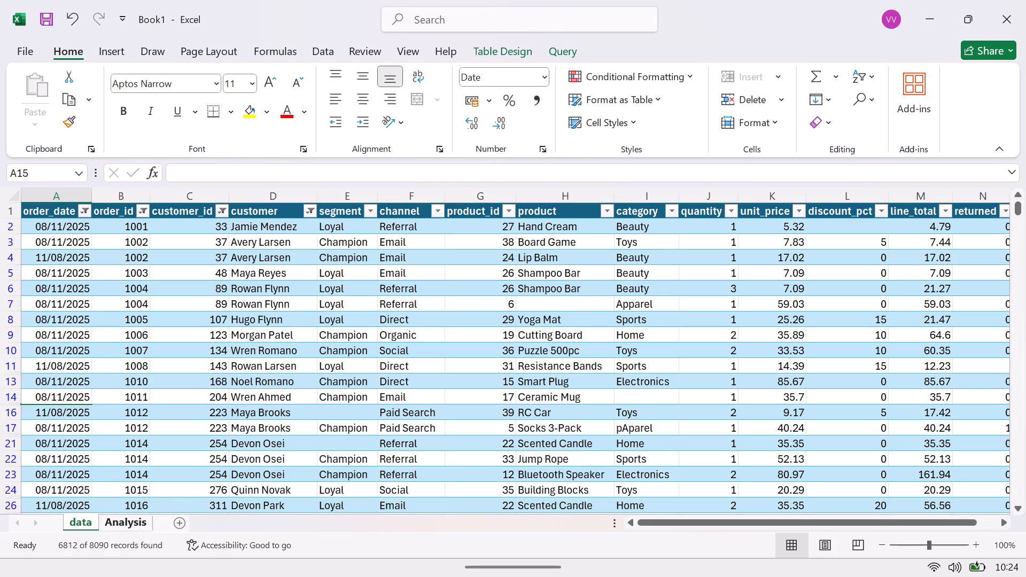
# Filter the segment column to exclude blanks.
pyautogui.click(369, 209)
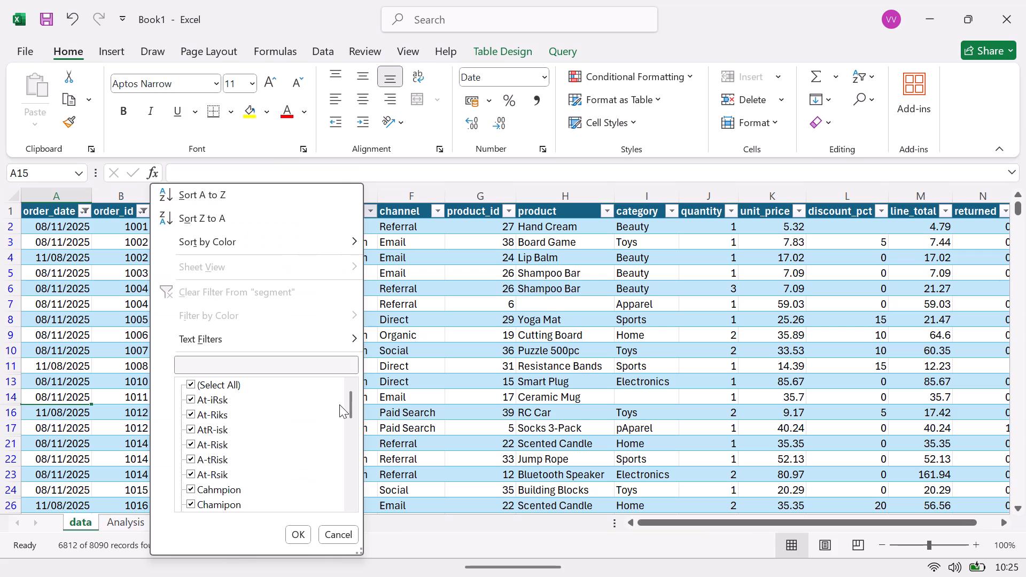
pyautogui.moveTo(352, 405); pyautogui.dragTo(350, 421)
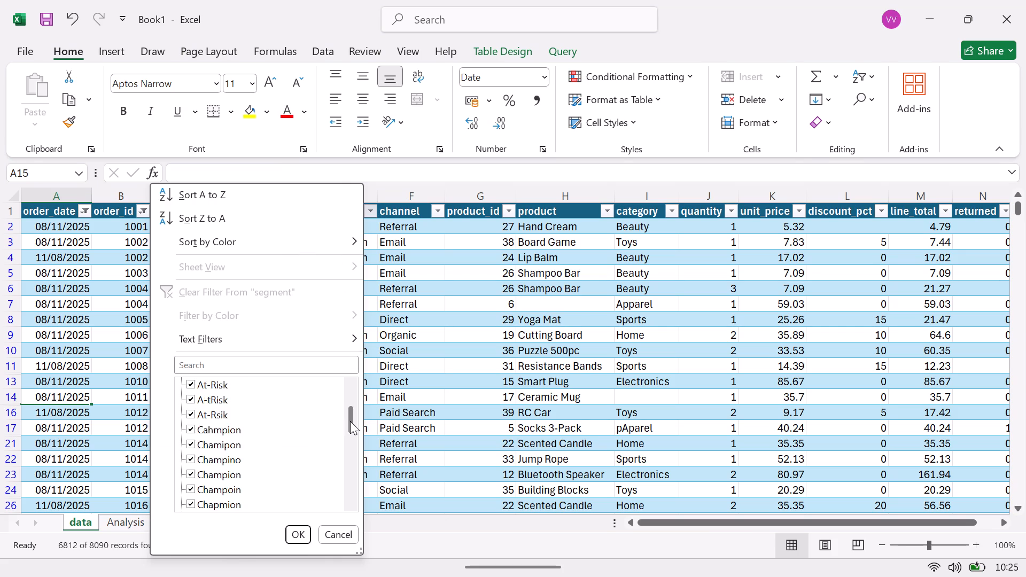
pyautogui.moveTo(350, 421); pyautogui.dragTo(353, 520)
pyautogui.click(189, 489)
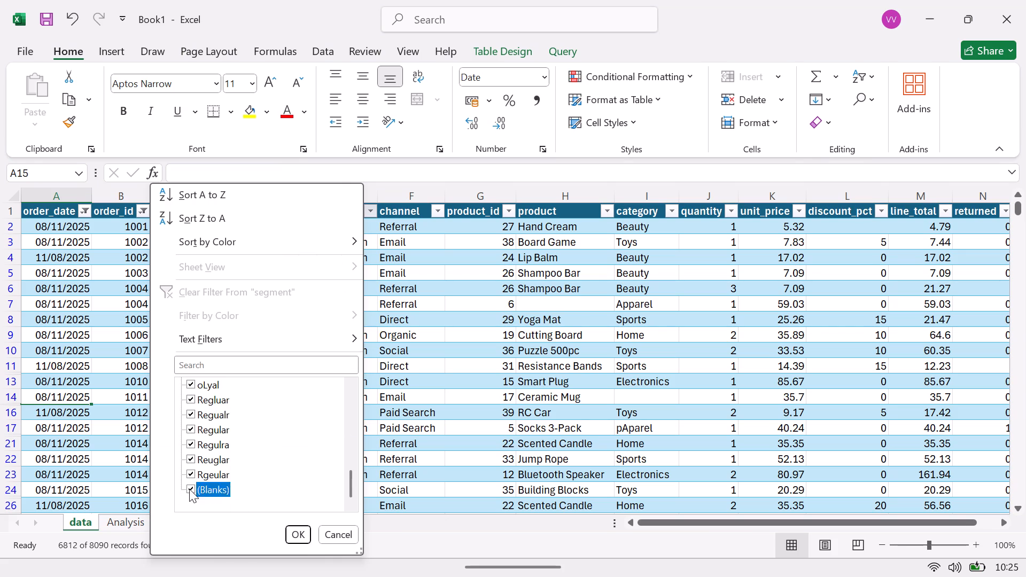
pyautogui.click(295, 537)
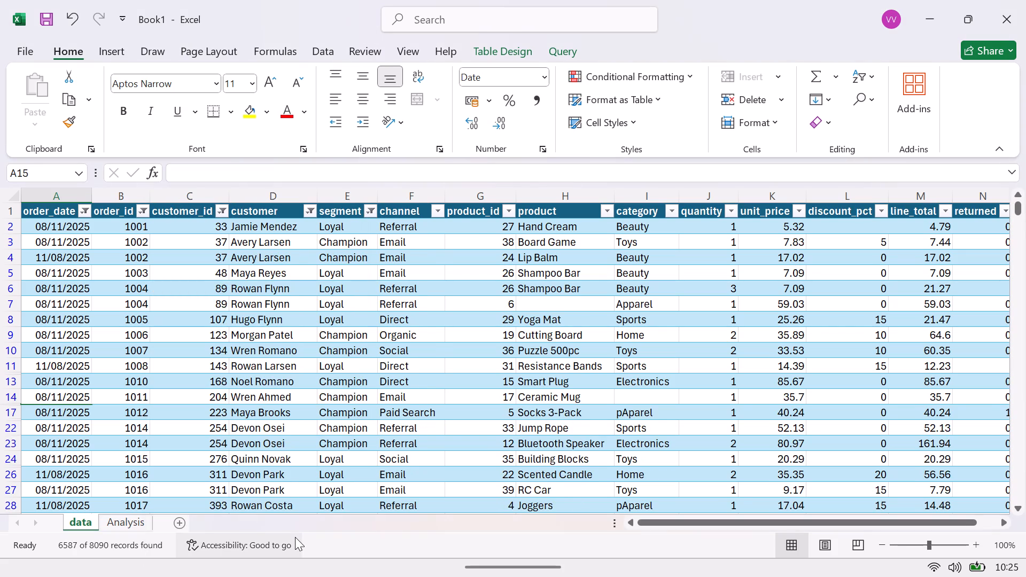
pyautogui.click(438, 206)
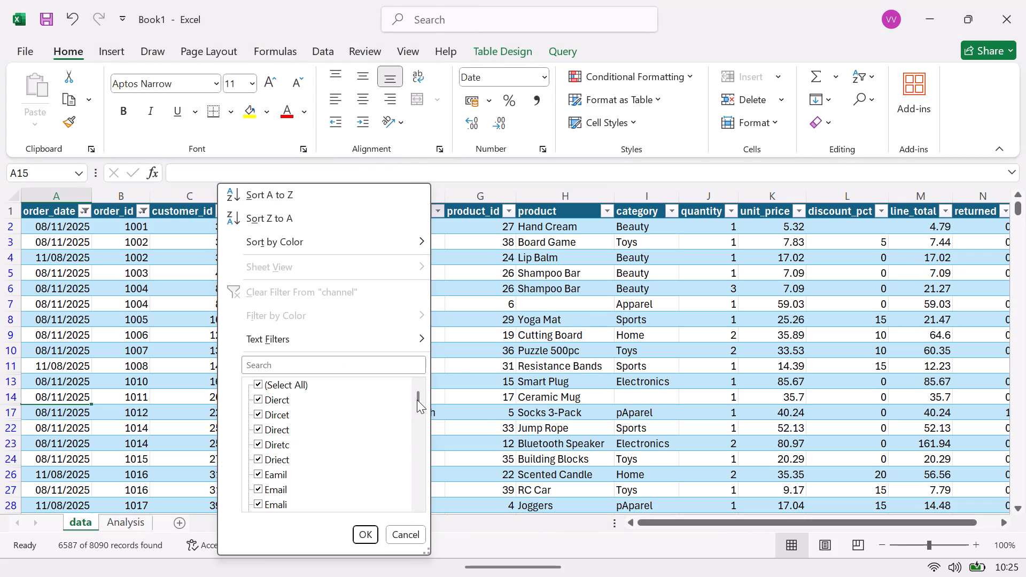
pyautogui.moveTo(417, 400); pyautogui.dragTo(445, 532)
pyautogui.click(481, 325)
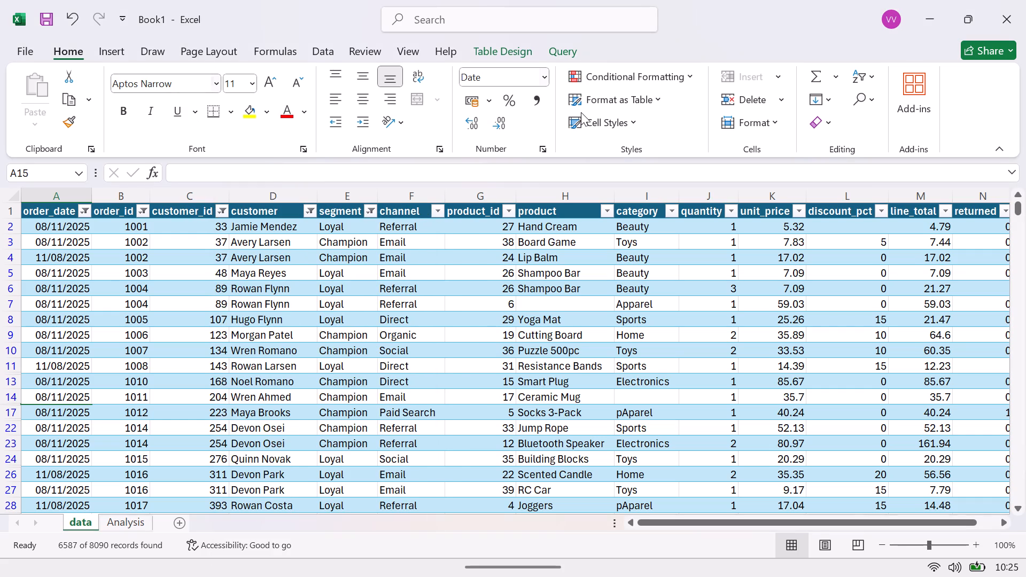
# Close the Book1 workbook.
pyautogui.click(1025, 0)
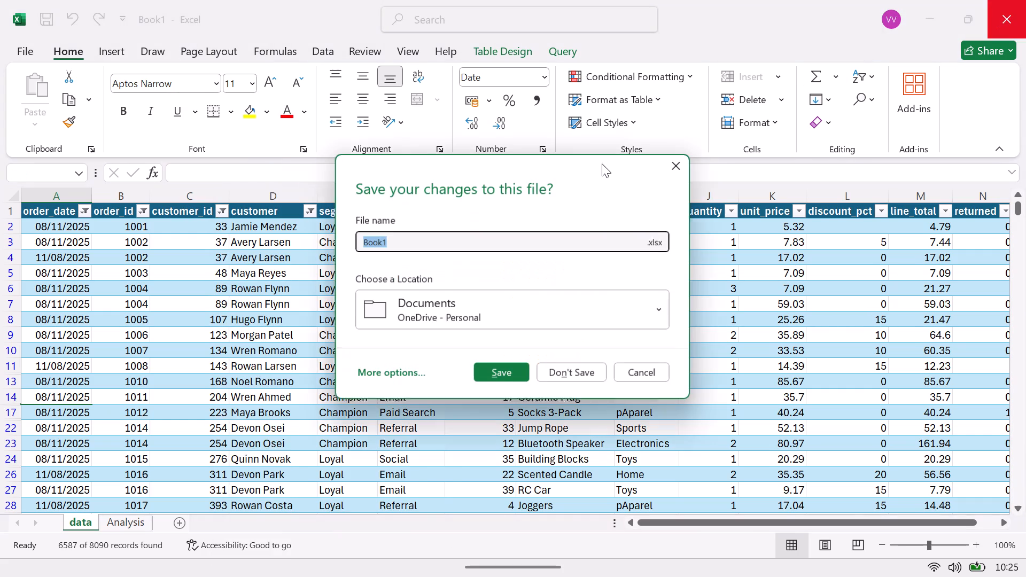
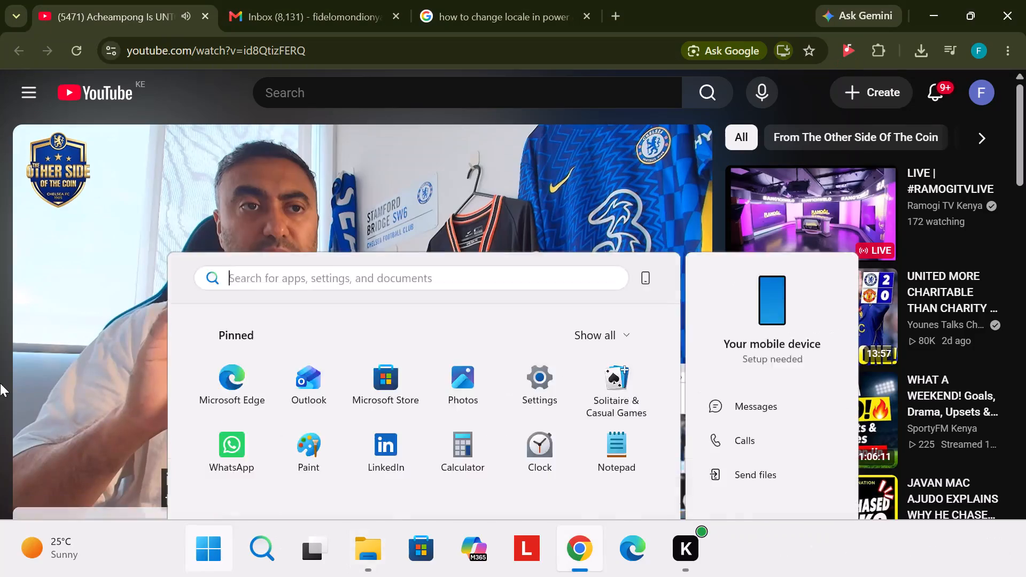
# Switch to File Explorer and open the ecommerce_orders workbook from the Downloads folder in Excel.
pyautogui.click(363, 557)
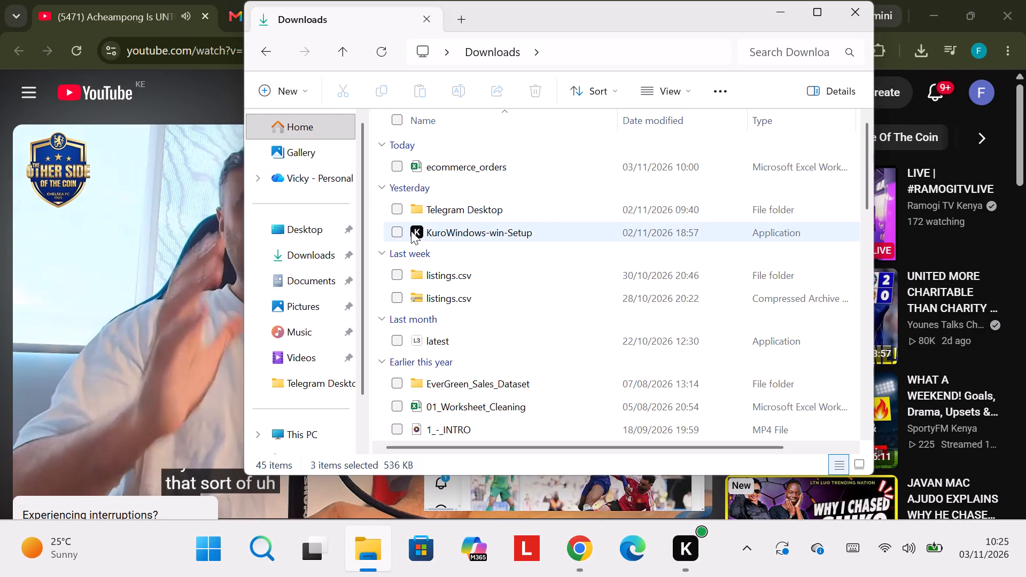
pyautogui.doubleClick(468, 174)
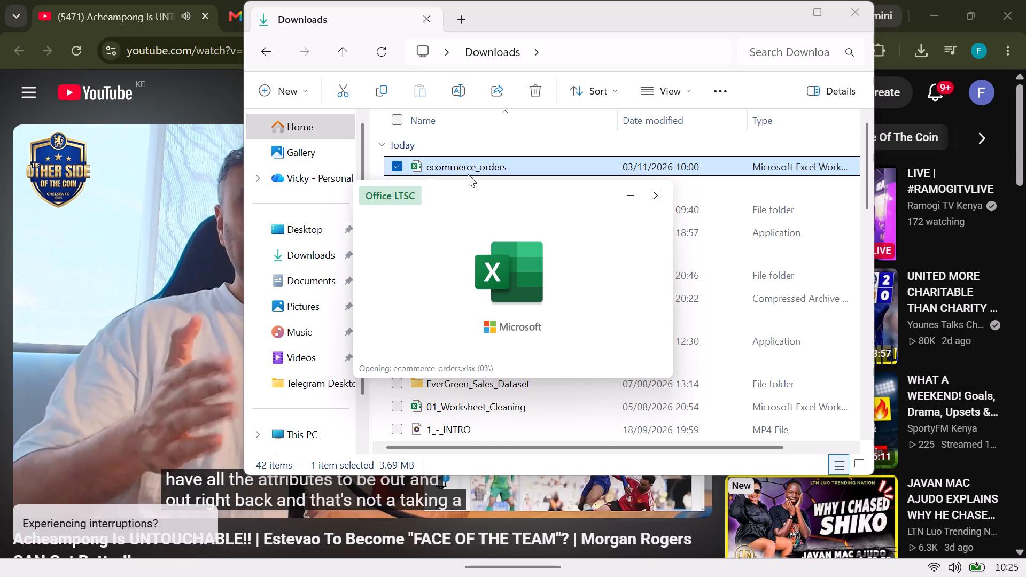
# Switch to Chrome and bring up the Google results on how to change the locale in Power Query.
pyautogui.click(666, 553)
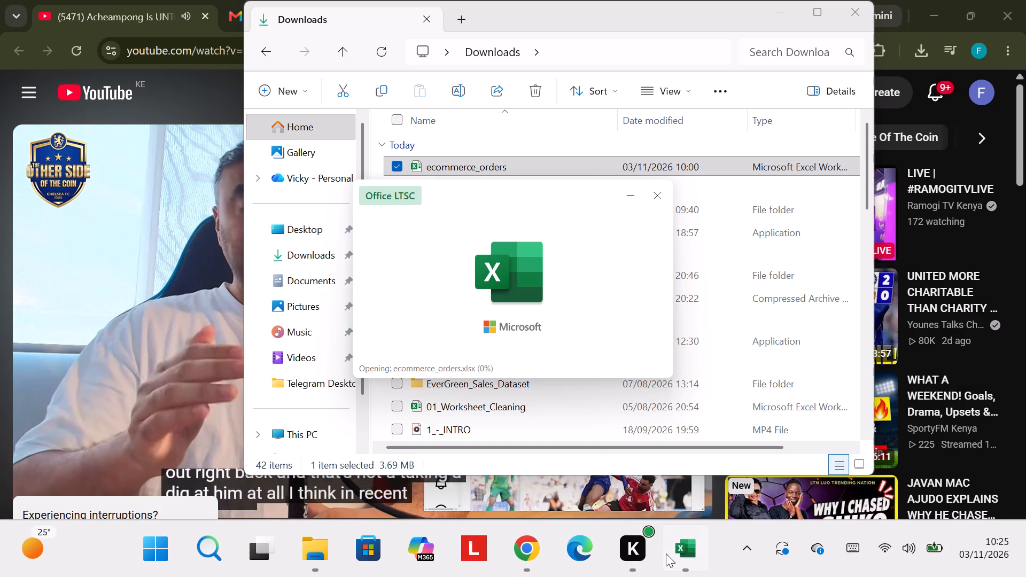
pyautogui.click(520, 539)
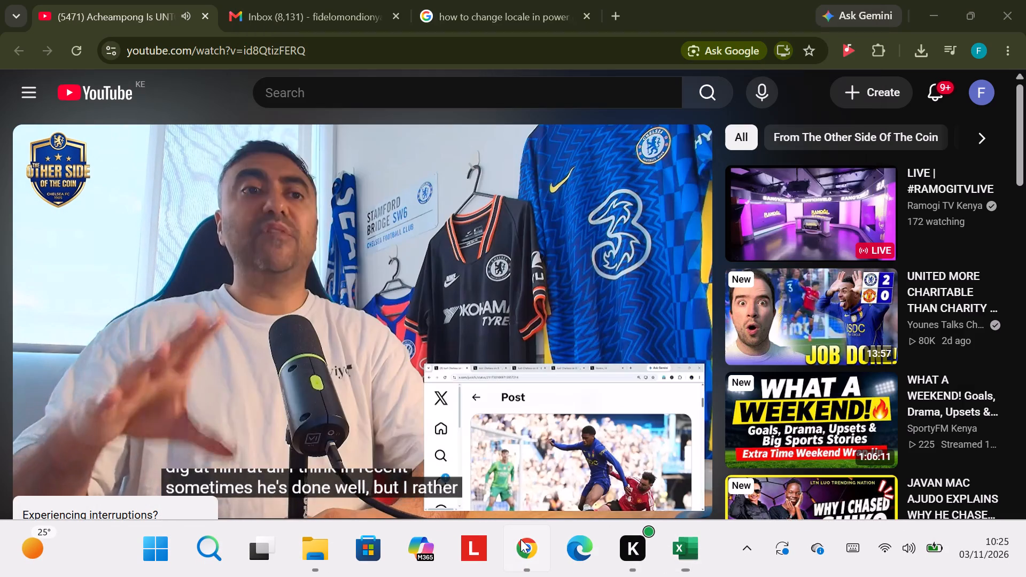
pyautogui.click(441, 0)
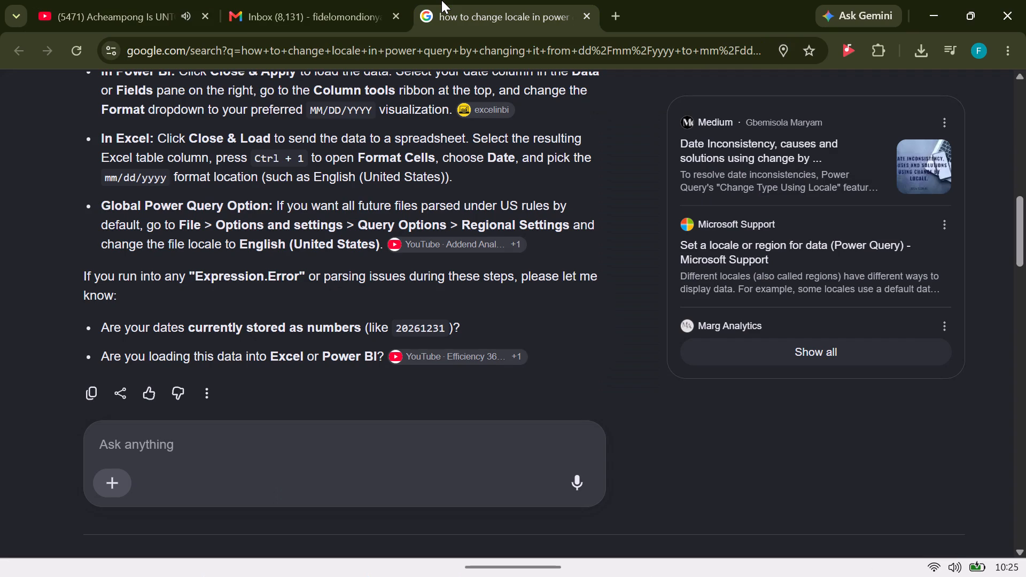
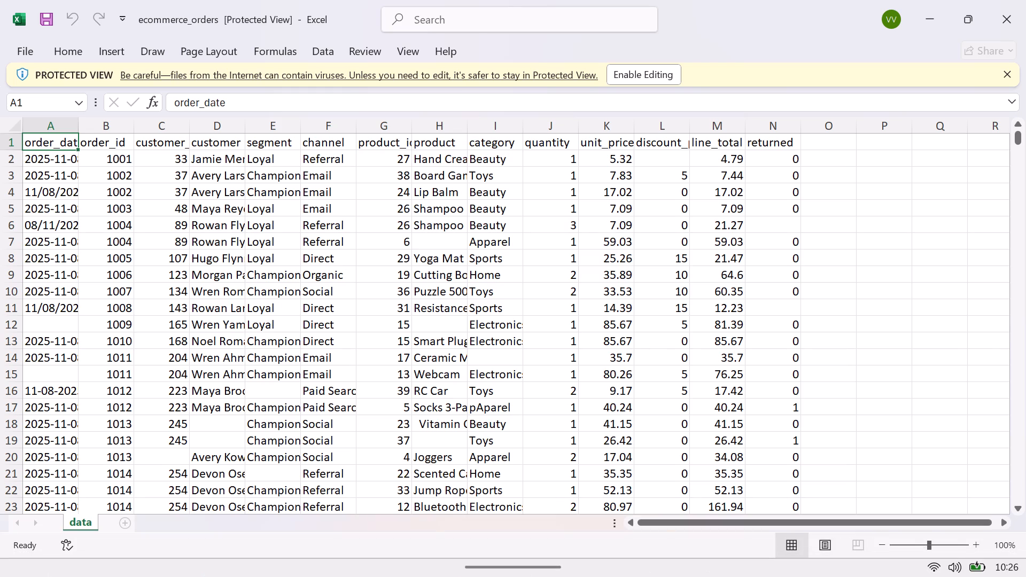
# Enable editing of the ecommerce_orders workbook, taking it out of Protected View.
pyautogui.click(668, 76)
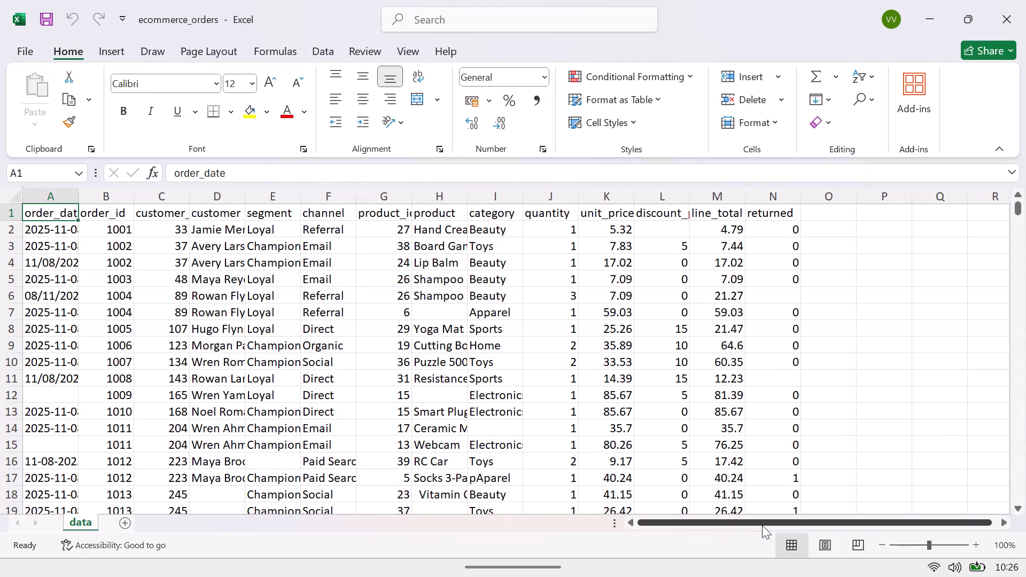
# Insert a blank column between order_date and order_id, and fit the order_date column's width to its contents.
pyautogui.click(115, 196)
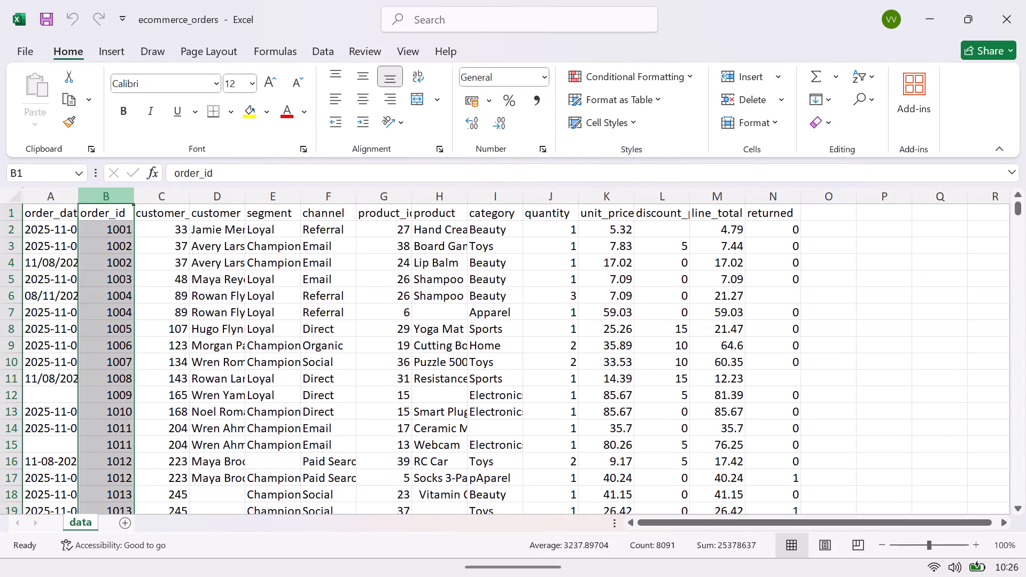
pyautogui.rightClick(115, 196)
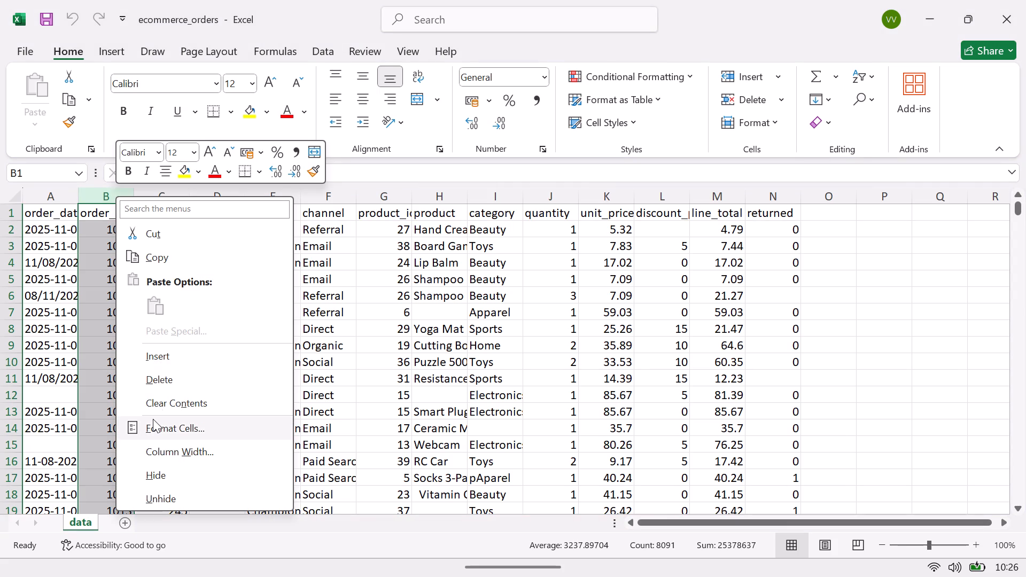
pyautogui.click(175, 359)
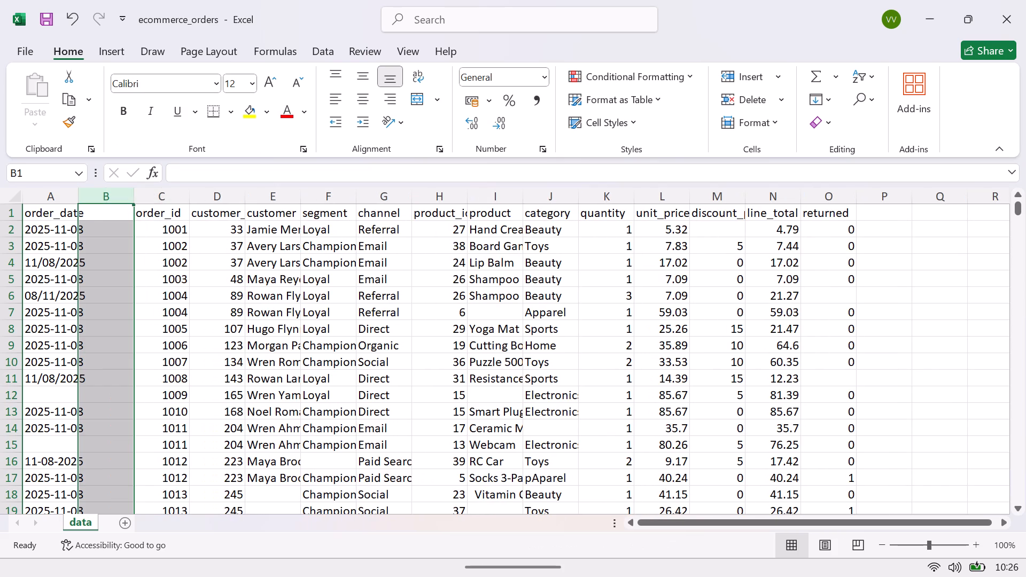
pyautogui.click(112, 210)
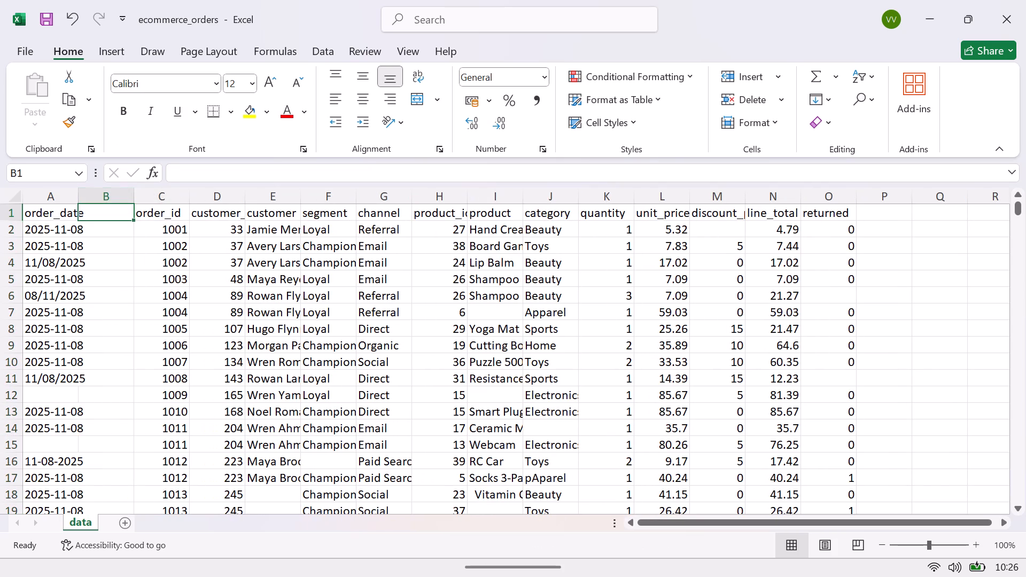
pyautogui.doubleClick(76, 197)
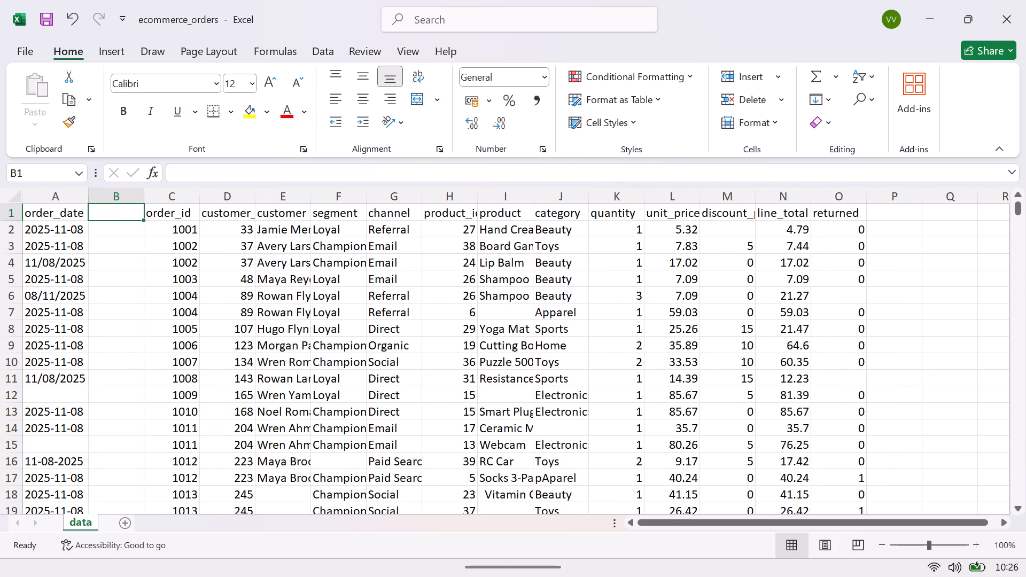
# Enter the formula =IF(A2<>"",A2,"No Date") in cell B2 to label missing order dates.
pyautogui.click(122, 228)
pyautogui.press('=')
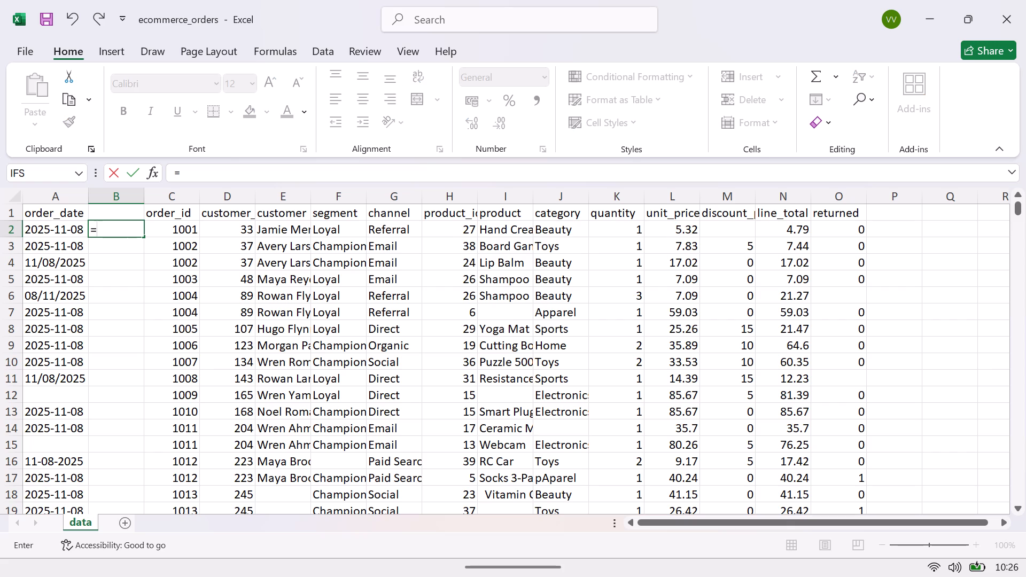
pyautogui.write('if')
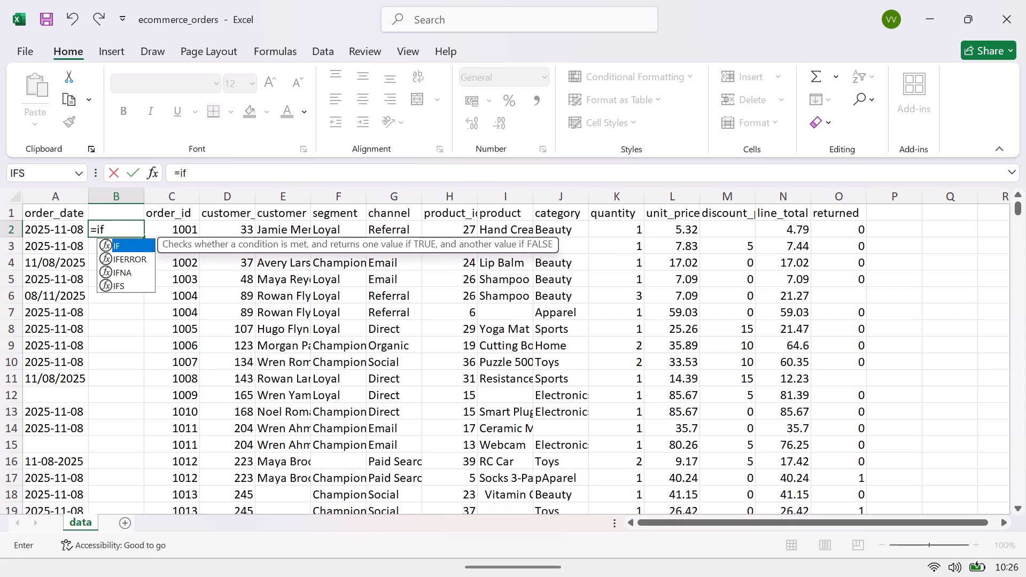
pyautogui.press('Tab')
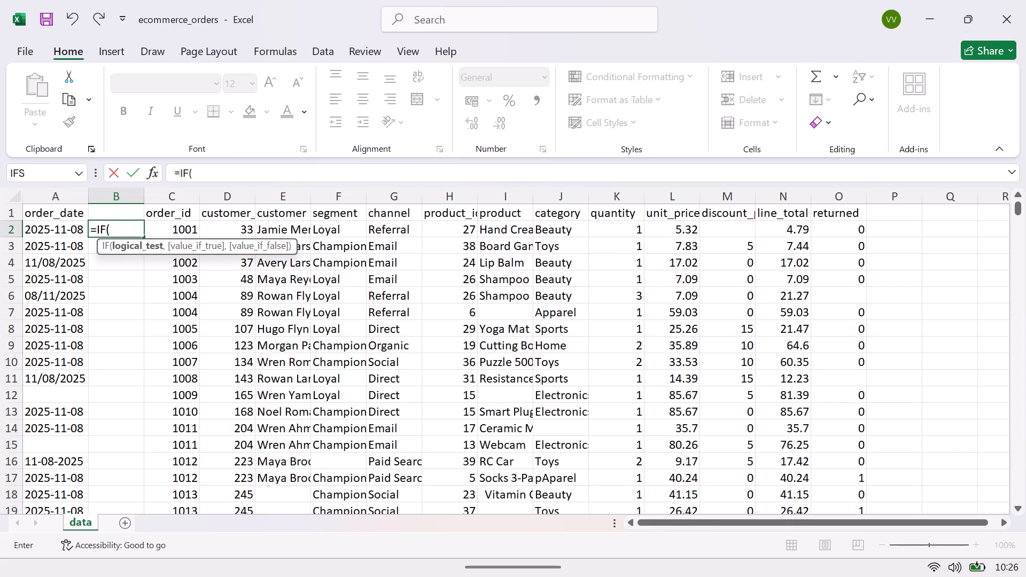
pyautogui.click(53, 231)
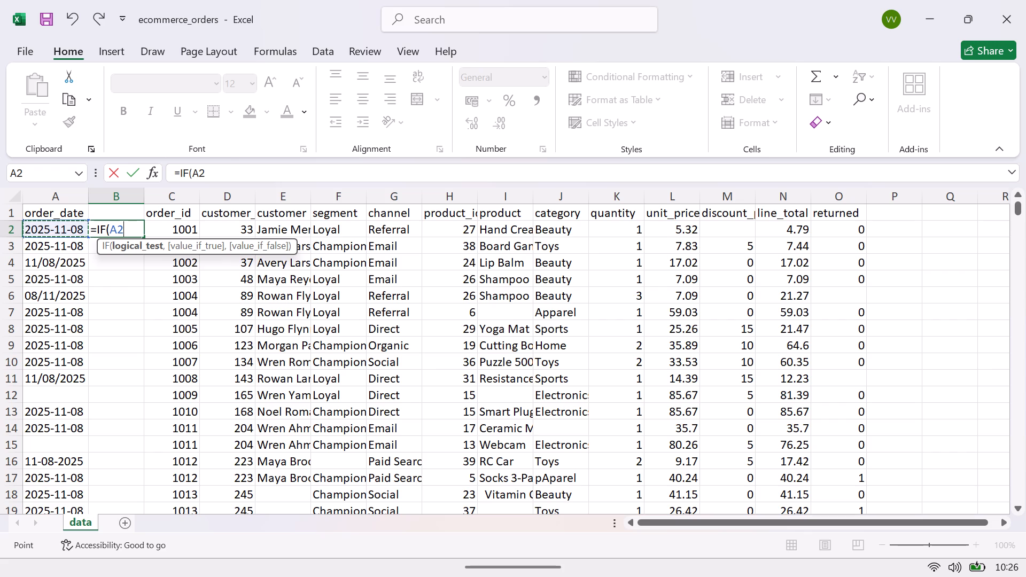
pyautogui.press('=')
pyautogui.press('BackSpace')
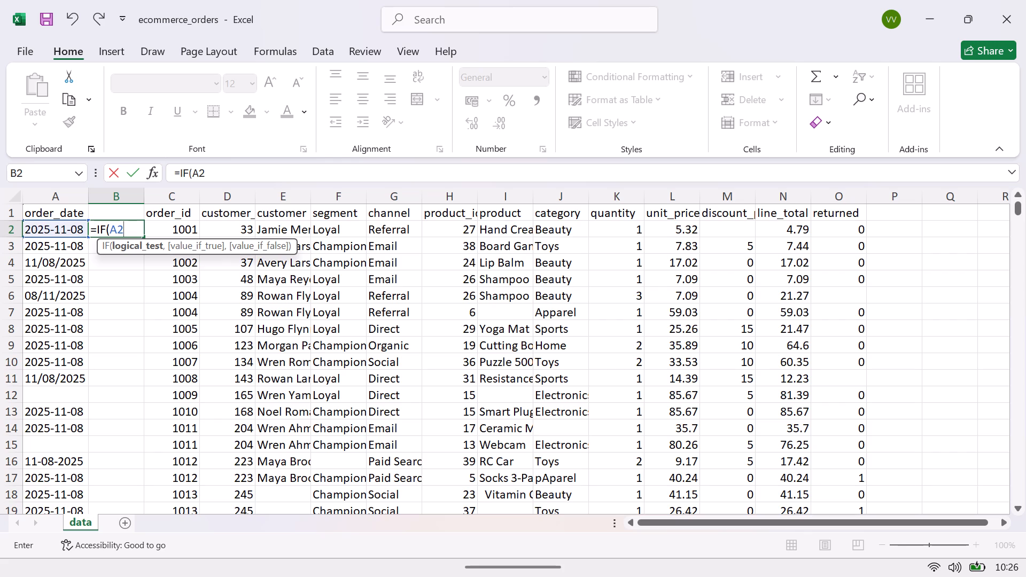
pyautogui.hotkey('shift', '!')
pyautogui.press('=')
pyautogui.hotkey('shift', '"')
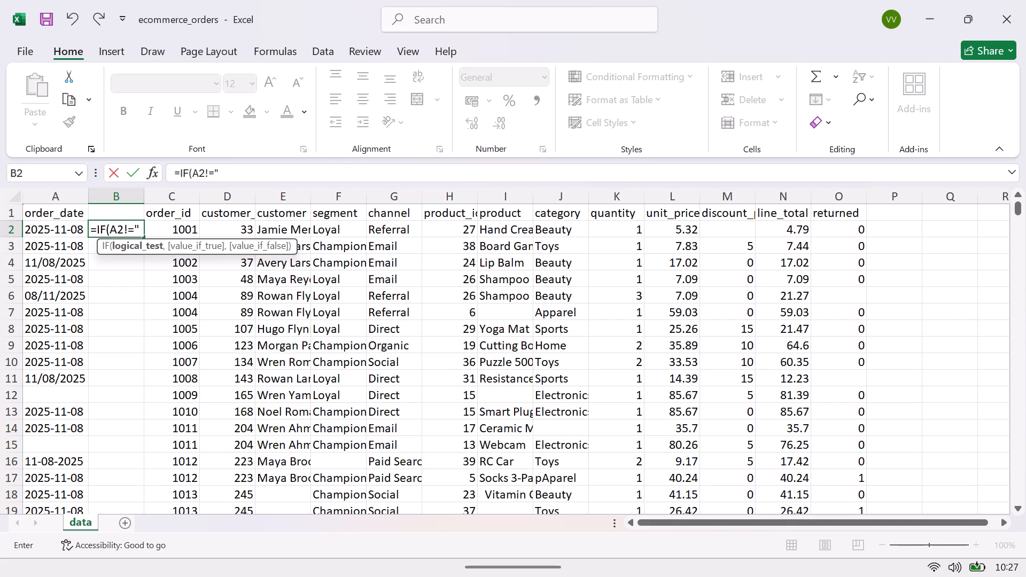
pyautogui.hotkey('shift', '"')
pyautogui.press(',')
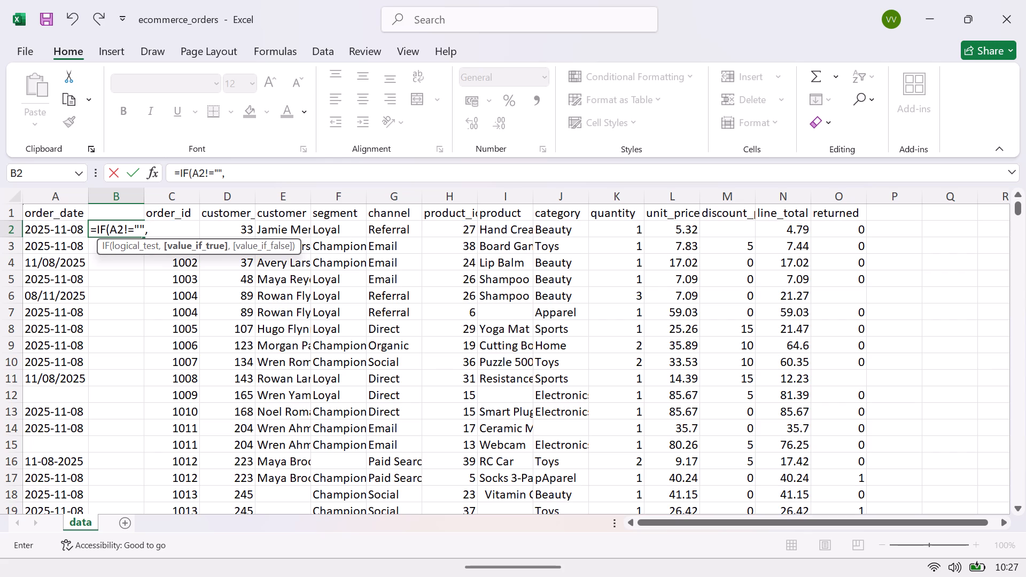
pyautogui.click(38, 230)
pyautogui.press(',')
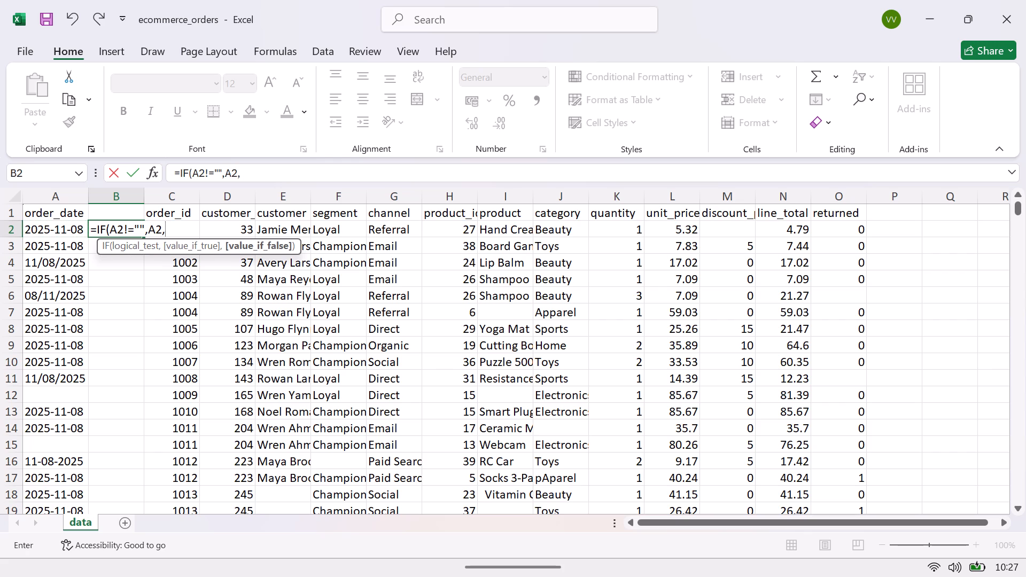
pyautogui.press("'")
pyautogui.press('BackSpace')
pyautogui.hotkey('shift', '"')
pyautogui.write('o')
pyautogui.press('space')
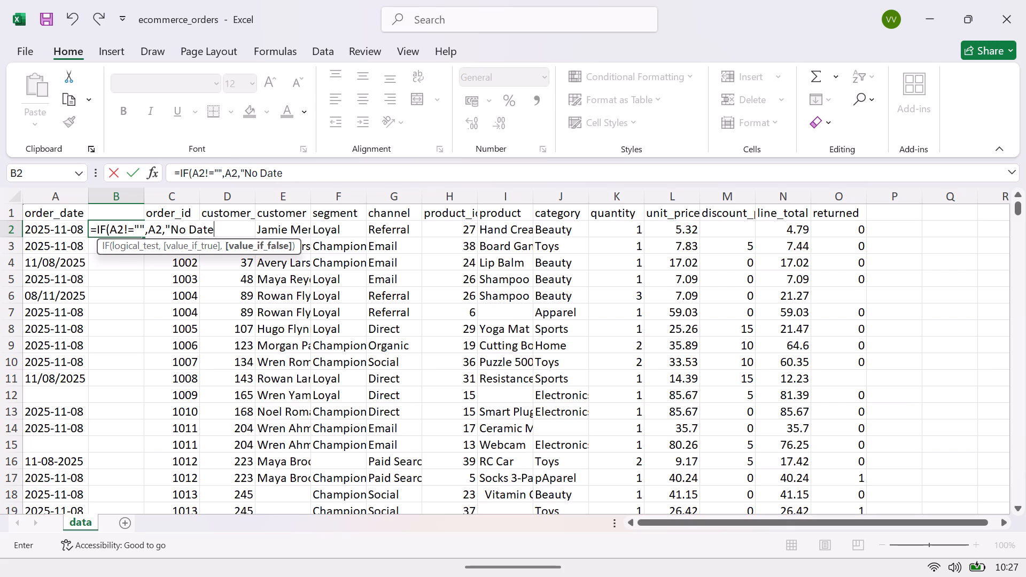
pyautogui.hotkey('shift', '"')
pyautogui.hotkey('shift', ')')
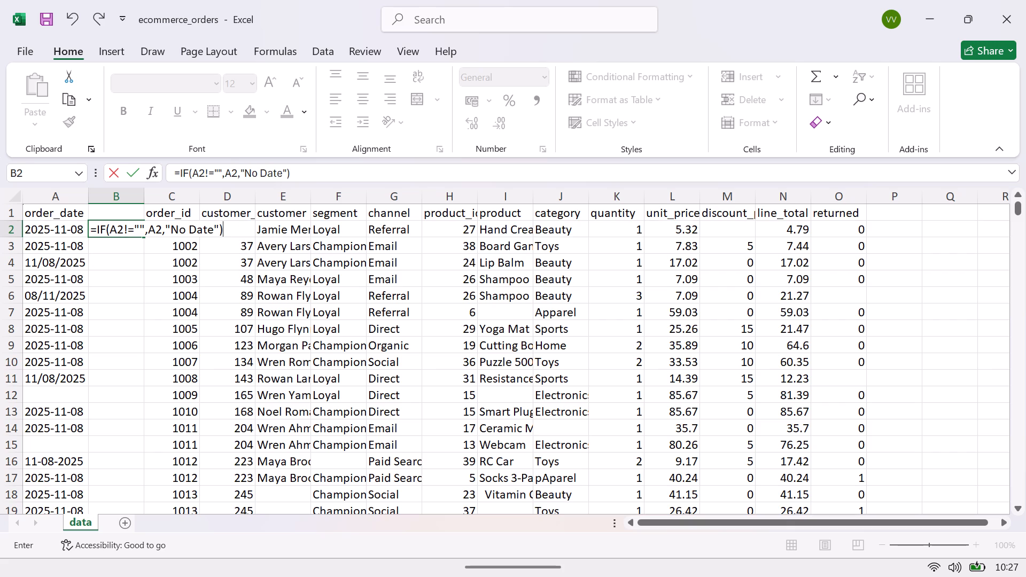
pyautogui.press('Return')
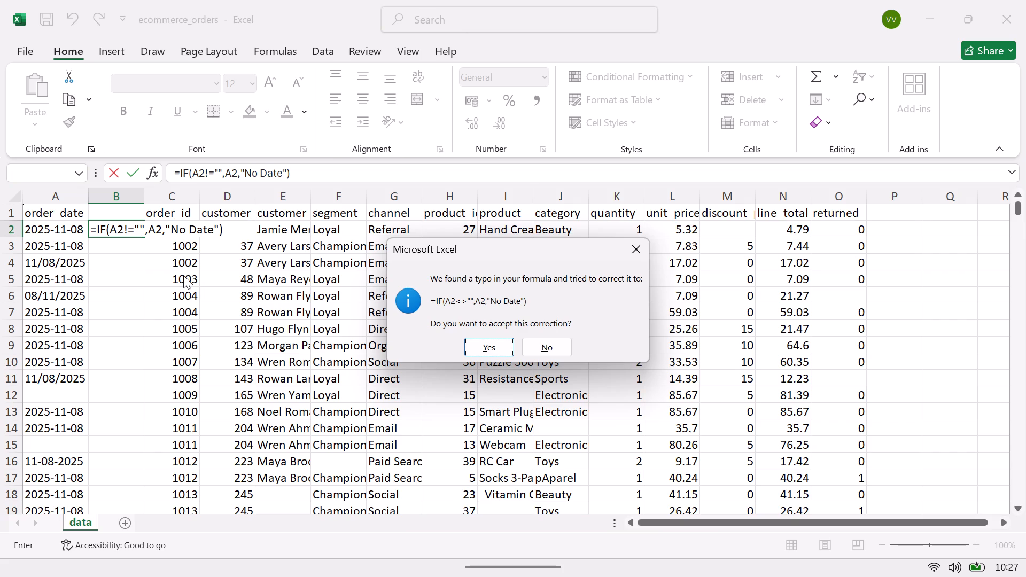
pyautogui.moveTo(183, 275); pyautogui.dragTo(399, 236)
pyautogui.click(477, 340)
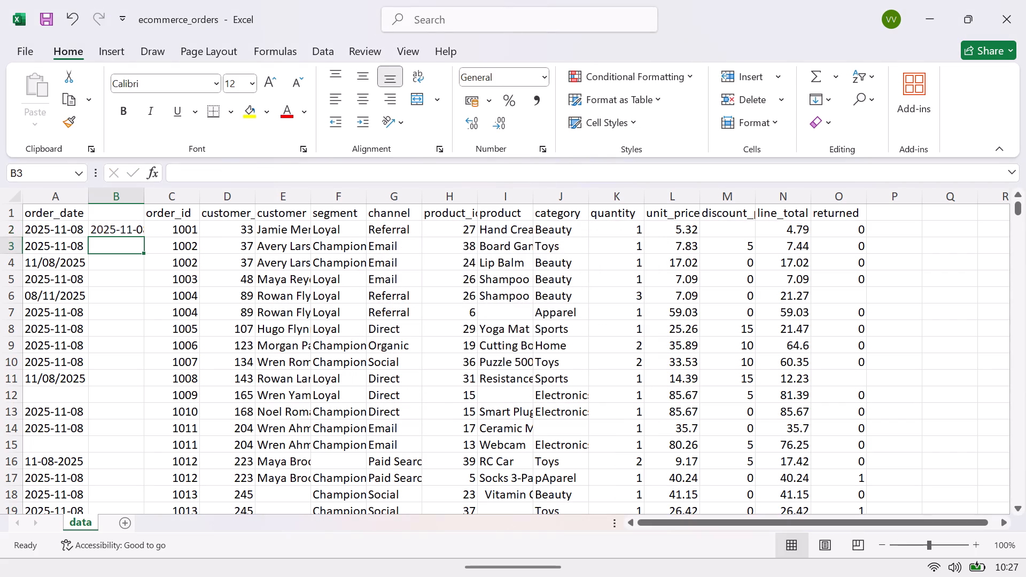
# Fill the B2 formula down column B for all data rows and fit the column's width to its contents.
pyautogui.click(132, 227)
pyautogui.doubleClick(143, 236)
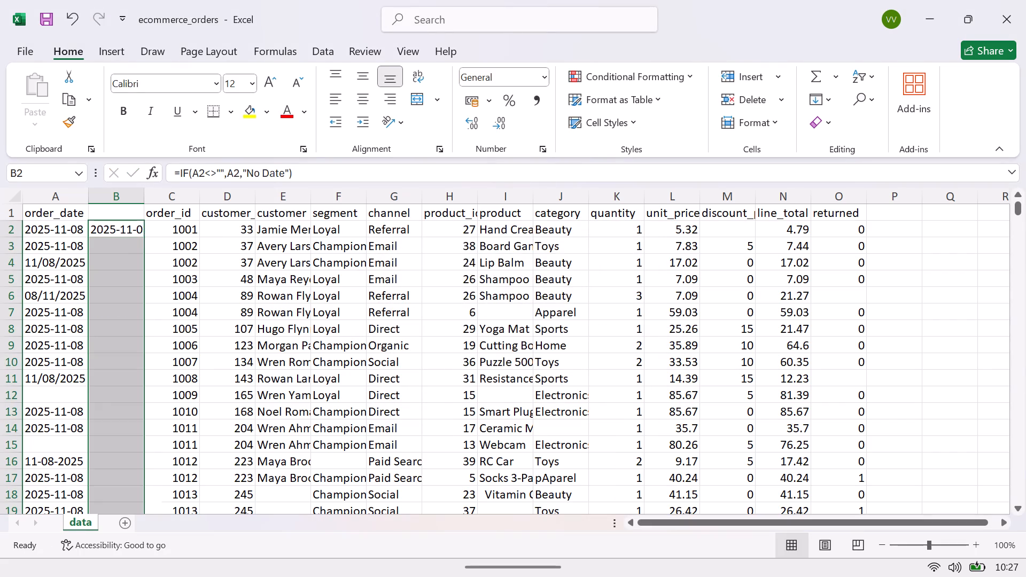
pyautogui.doubleClick(144, 197)
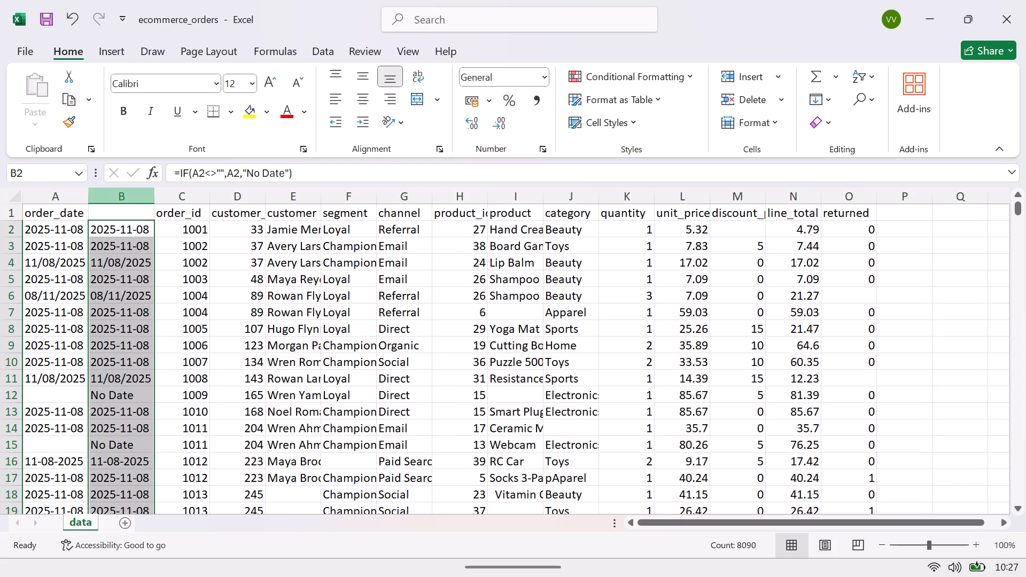
# Enter the header Order_Date in cell B1 and fit column B's width to it.
pyautogui.click(124, 213)
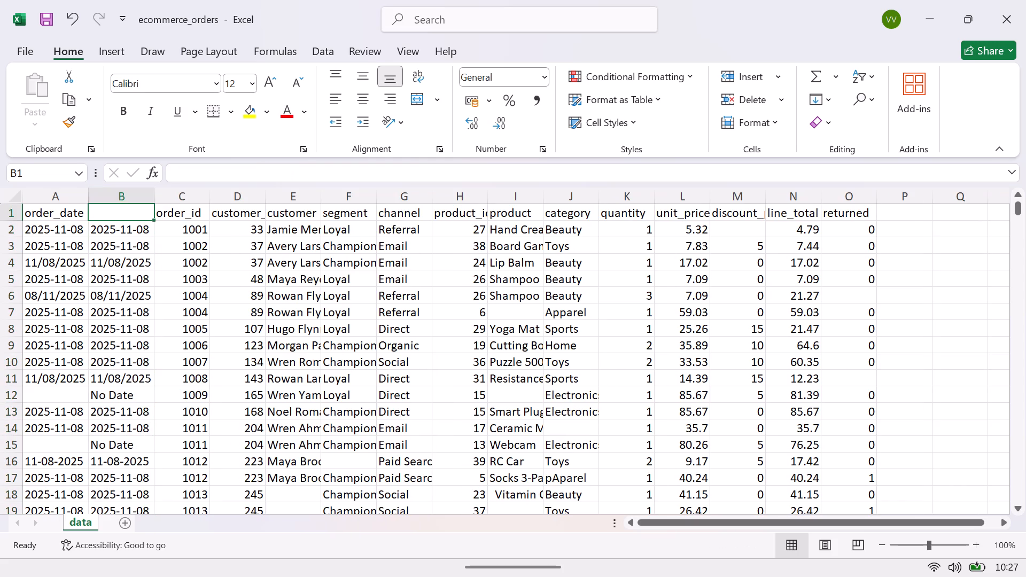
pyautogui.write('rder')
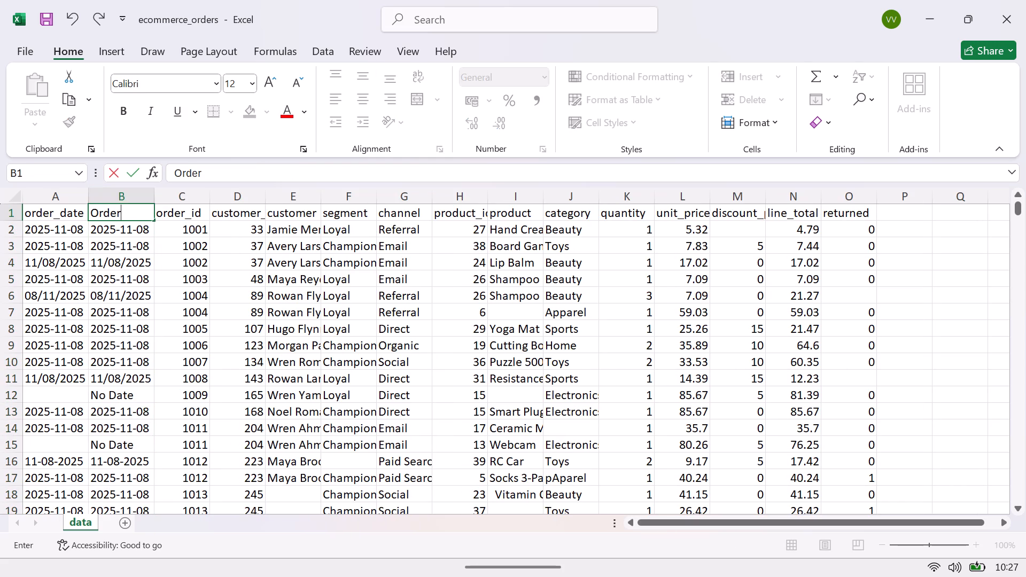
pyautogui.hotkey('shift', '_')
pyautogui.press('e')
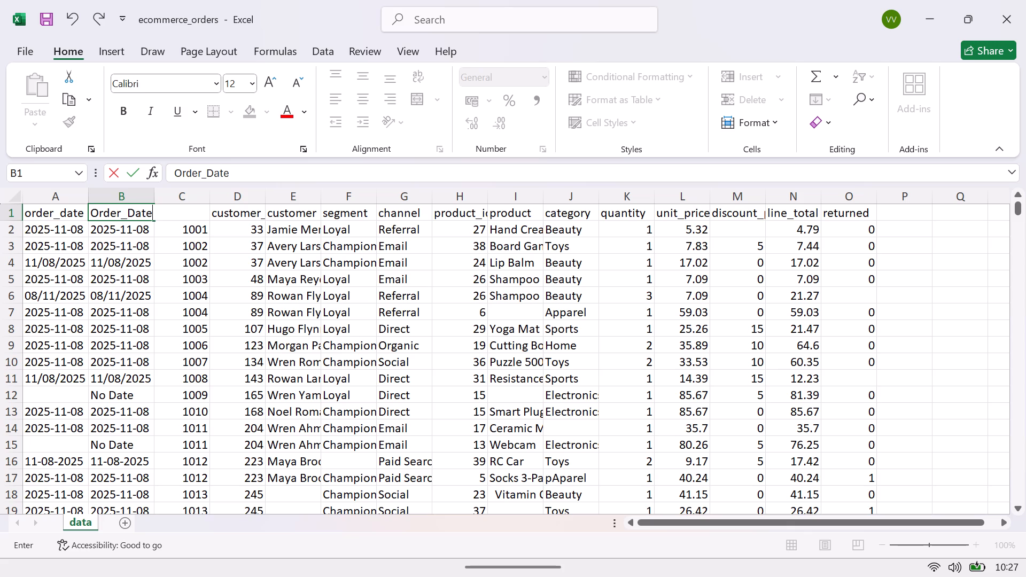
pyautogui.click(155, 196)
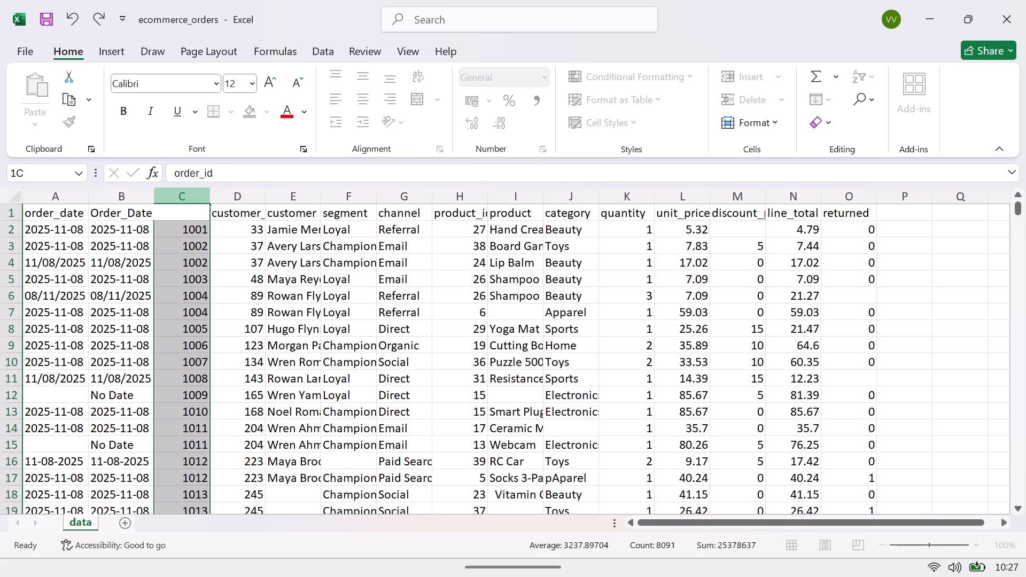
pyautogui.doubleClick(154, 191)
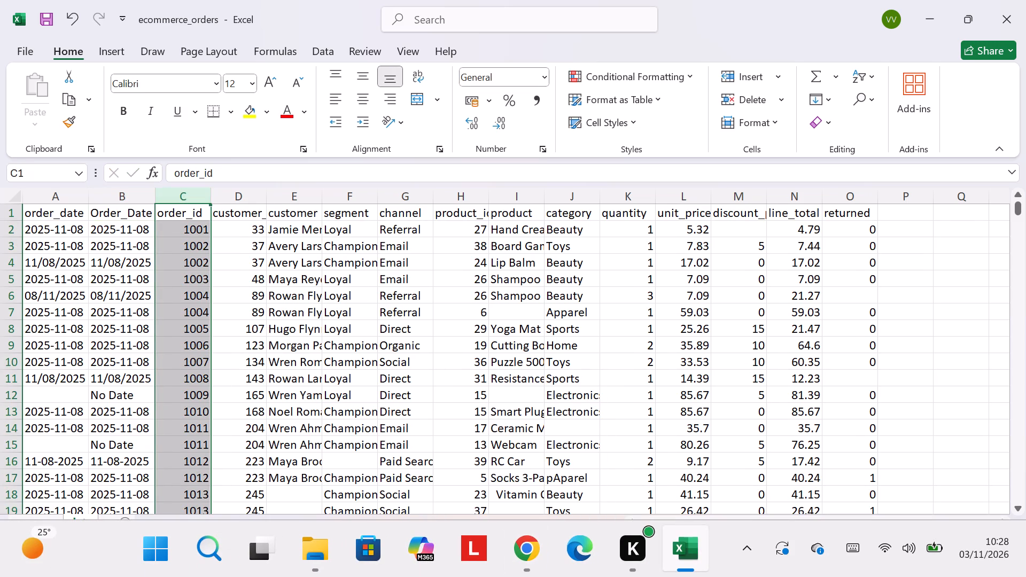
# Copy the Order_Date column B and paste it as values only over the original order_date column A.
pyautogui.click(120, 203)
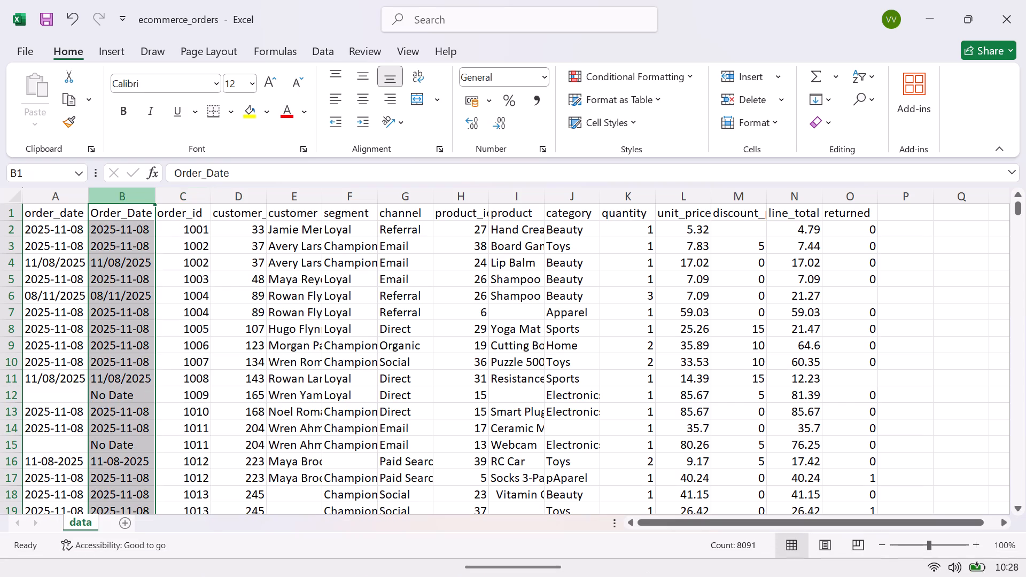
pyautogui.hotkey('ctrl', 'c')
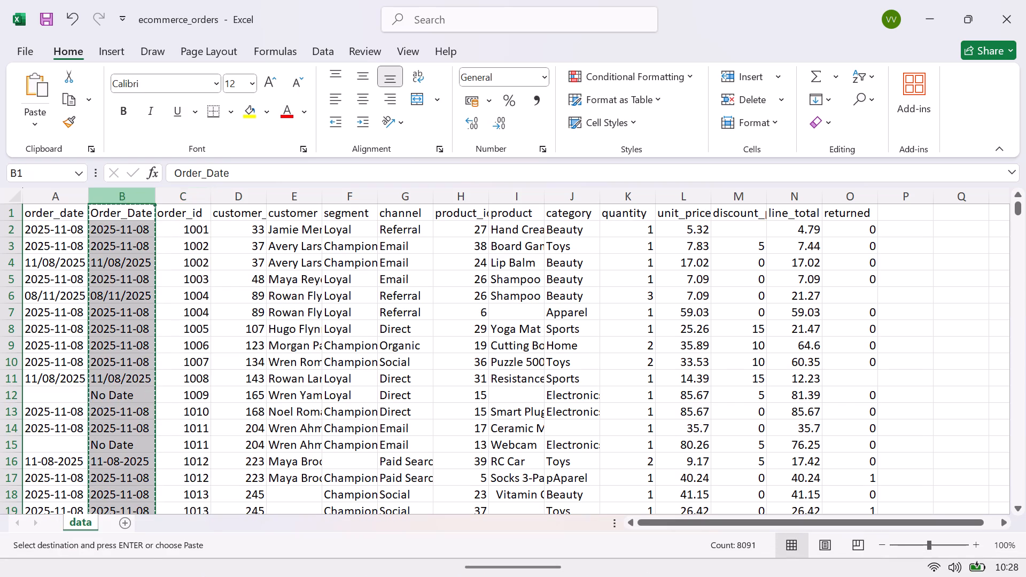
pyautogui.click(67, 202)
pyautogui.rightClick(67, 202)
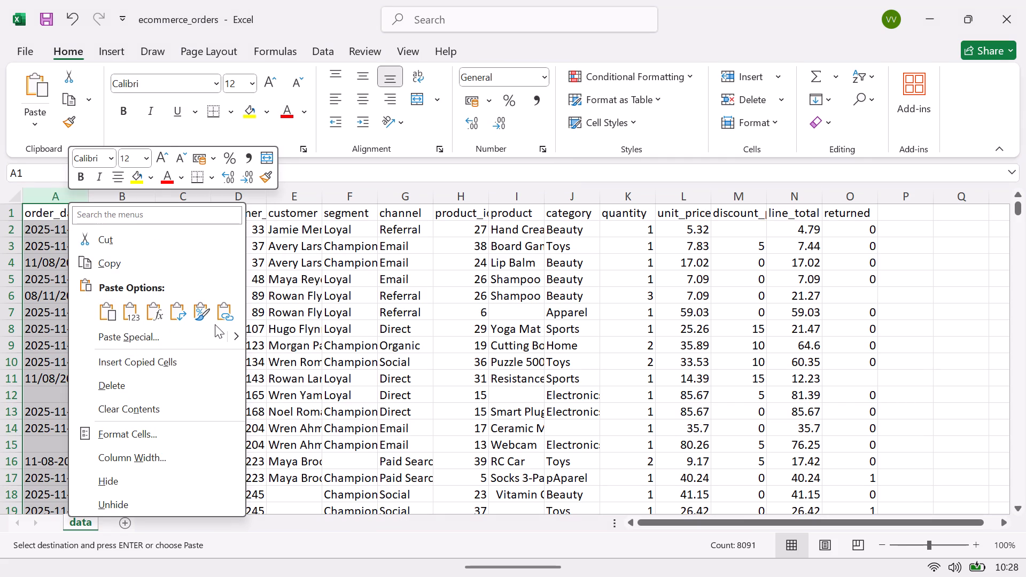
pyautogui.click(227, 332)
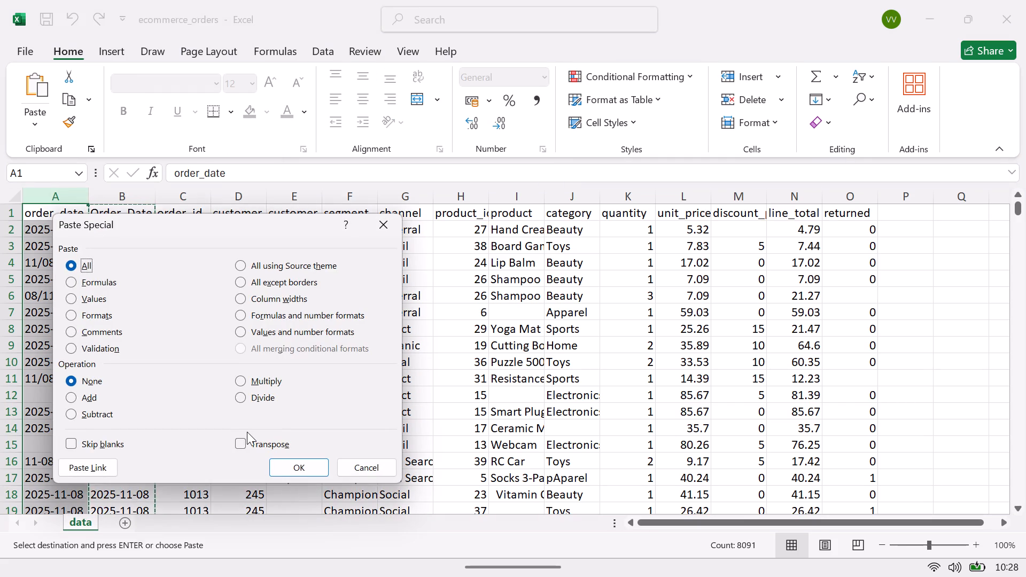
pyautogui.click(355, 468)
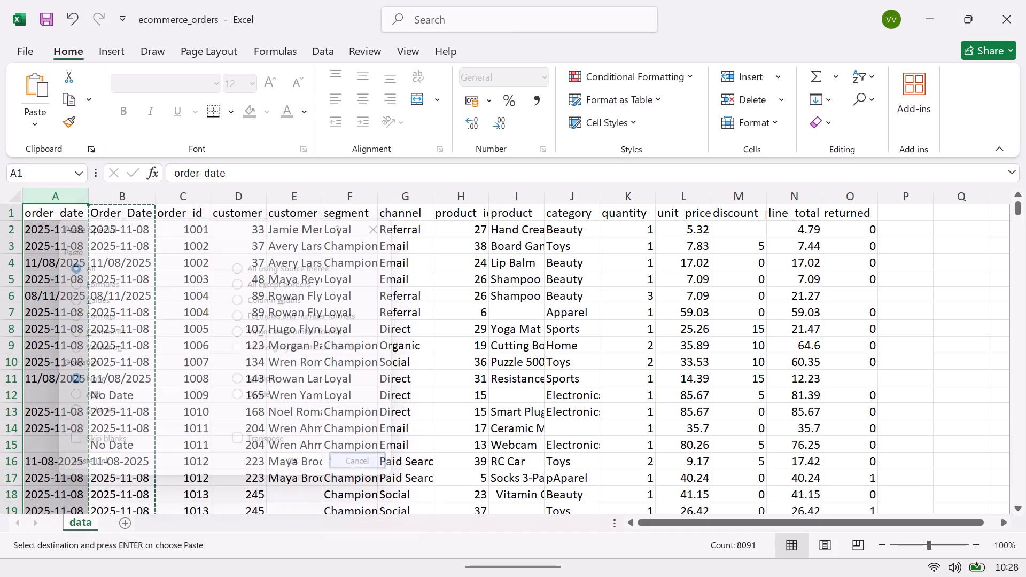
pyautogui.rightClick(73, 200)
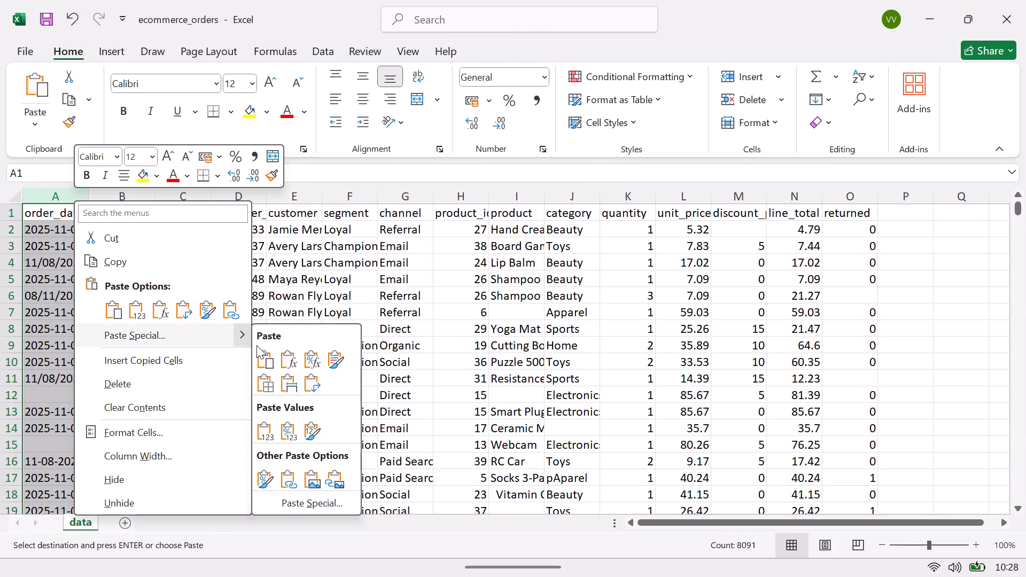
pyautogui.click(256, 431)
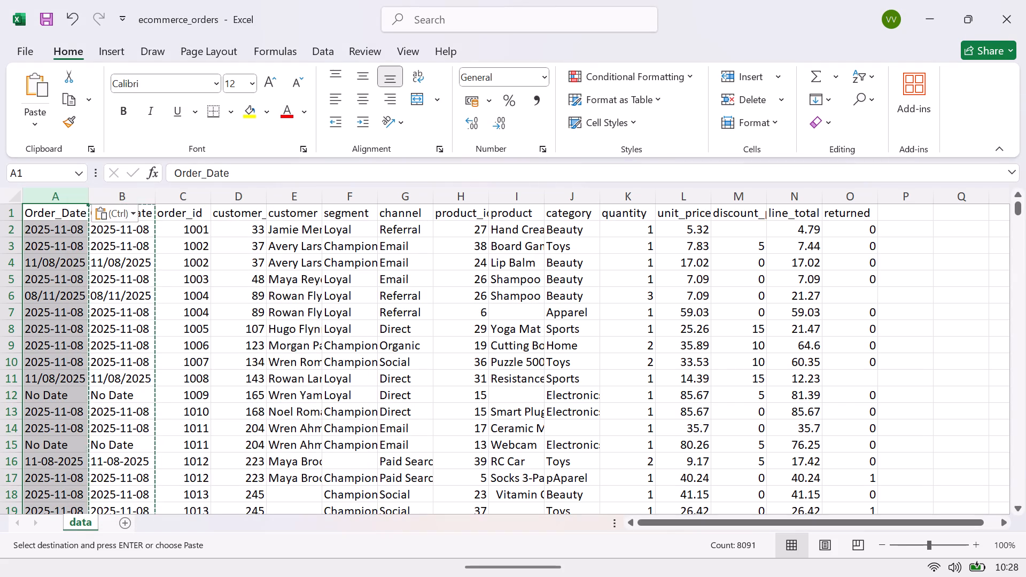
# Delete the redundant helper column B holding the duplicate Order_Date values.
pyautogui.click(122, 195)
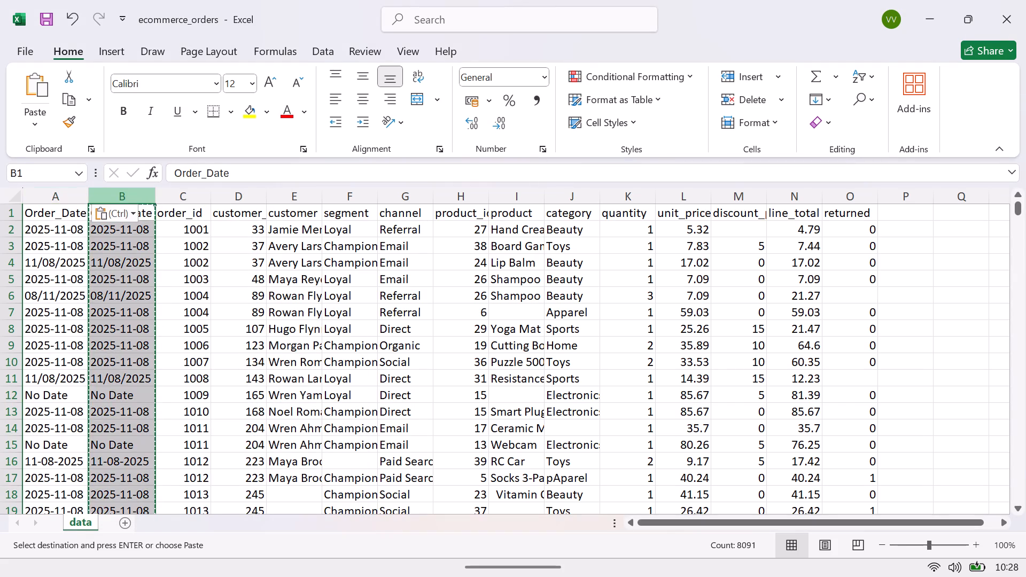
pyautogui.rightClick(122, 195)
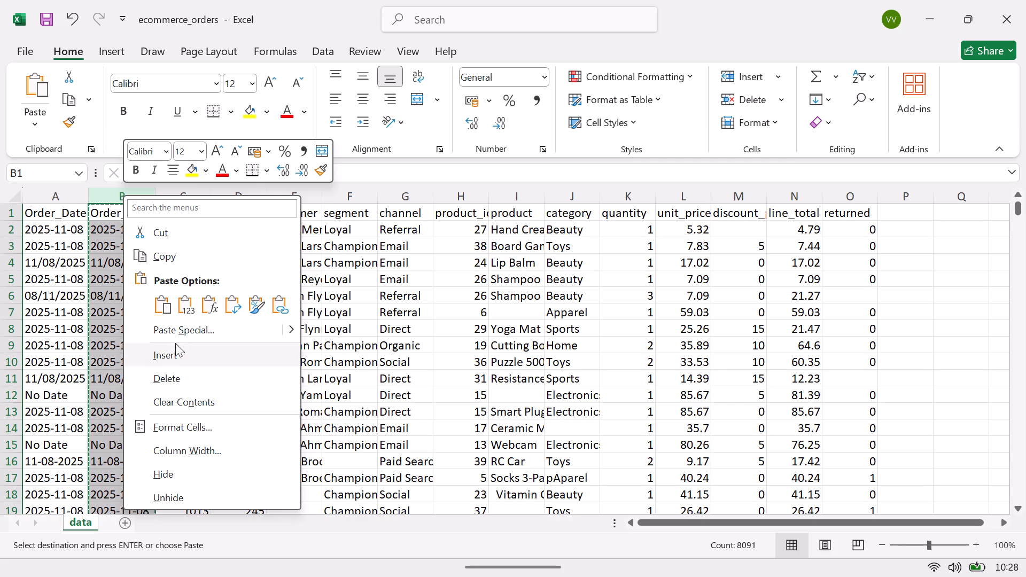
pyautogui.click(174, 380)
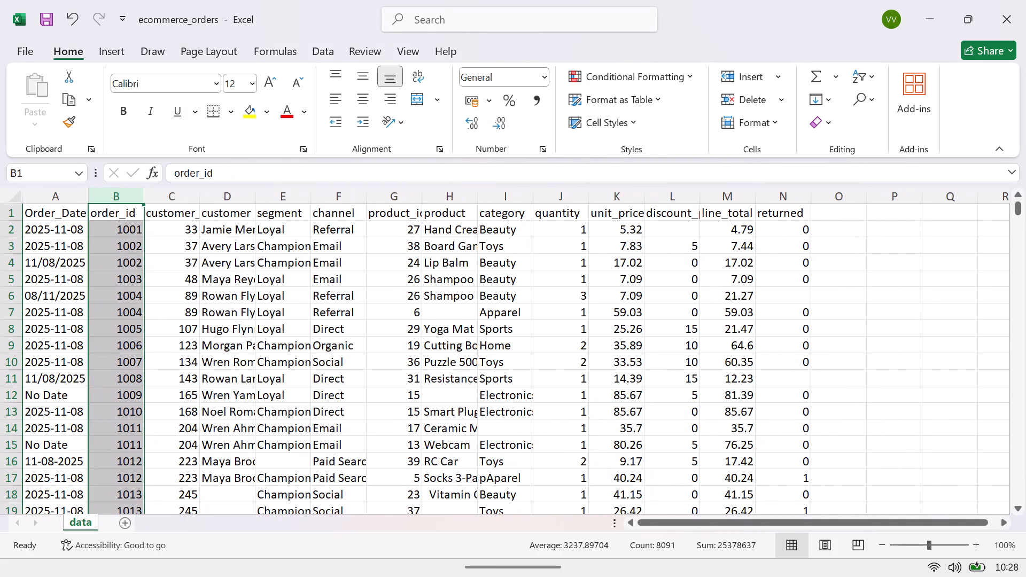
# Insert a blank column C between the order_id column and the customer ID column.
pyautogui.click(166, 199)
pyautogui.rightClick(166, 199)
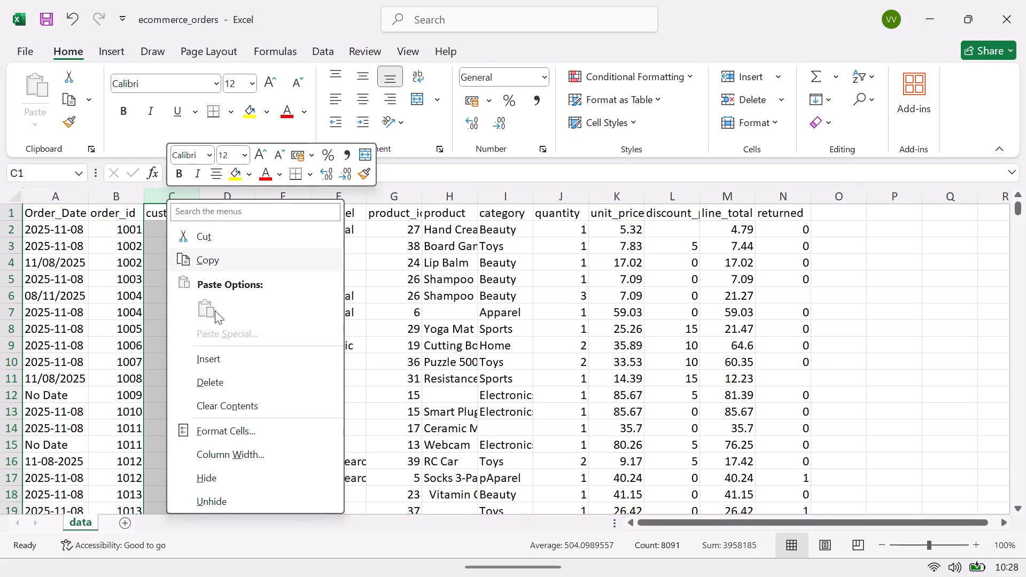
pyautogui.click(214, 364)
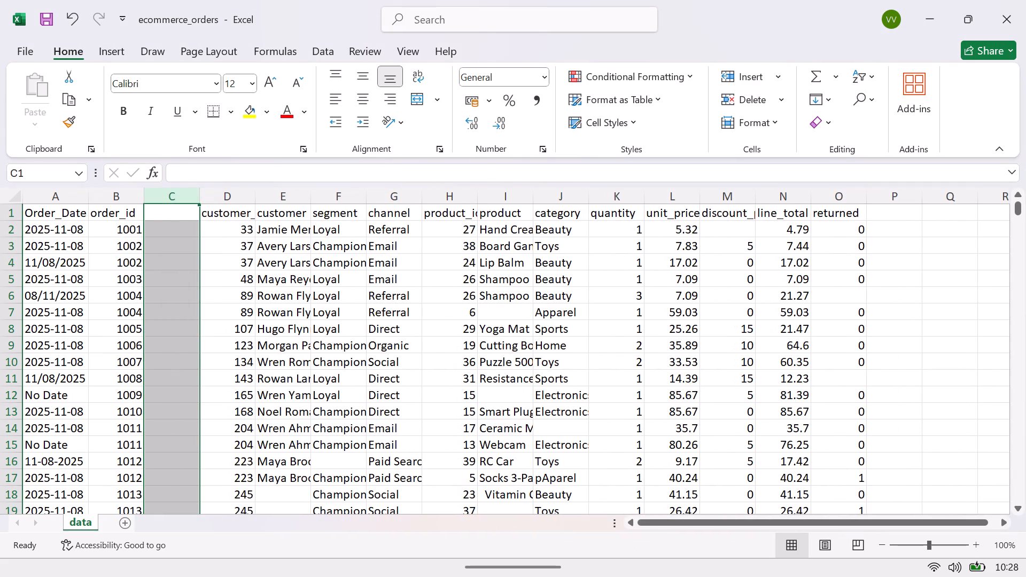
# Try to enter the formula =IF(B2<>'',B2,'No ID') in cell C2 to label missing order IDs.
pyautogui.click(188, 223)
pyautogui.press('=')
pyautogui.press('BackSpace')
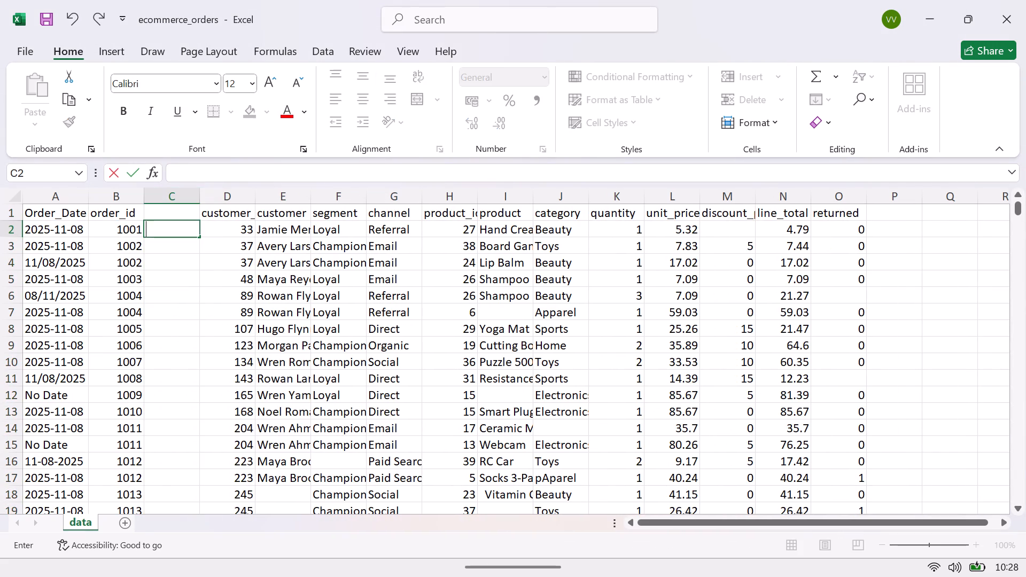
pyautogui.press('=')
pyautogui.write('if')
pyautogui.press('Tab')
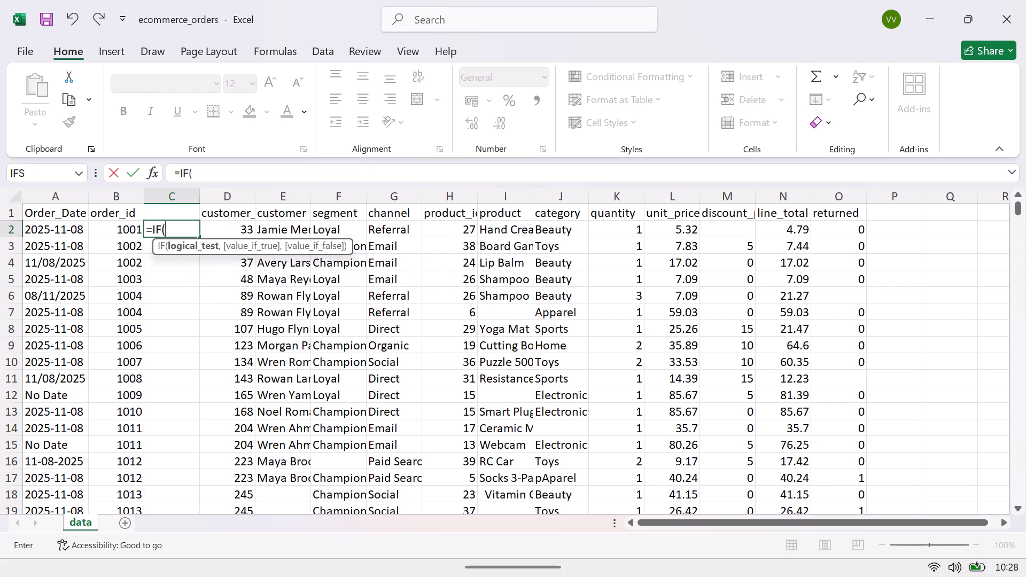
pyautogui.click(118, 231)
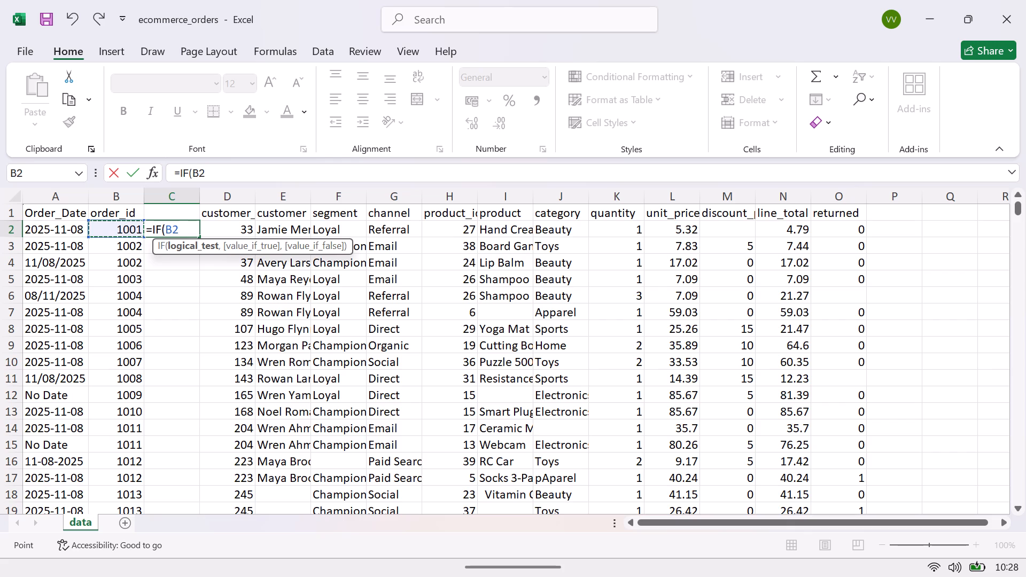
pyautogui.press('shift+less')
pyautogui.hotkey('shift', '>')
pyautogui.press("'")
pyautogui.press("'")
pyautogui.press(',')
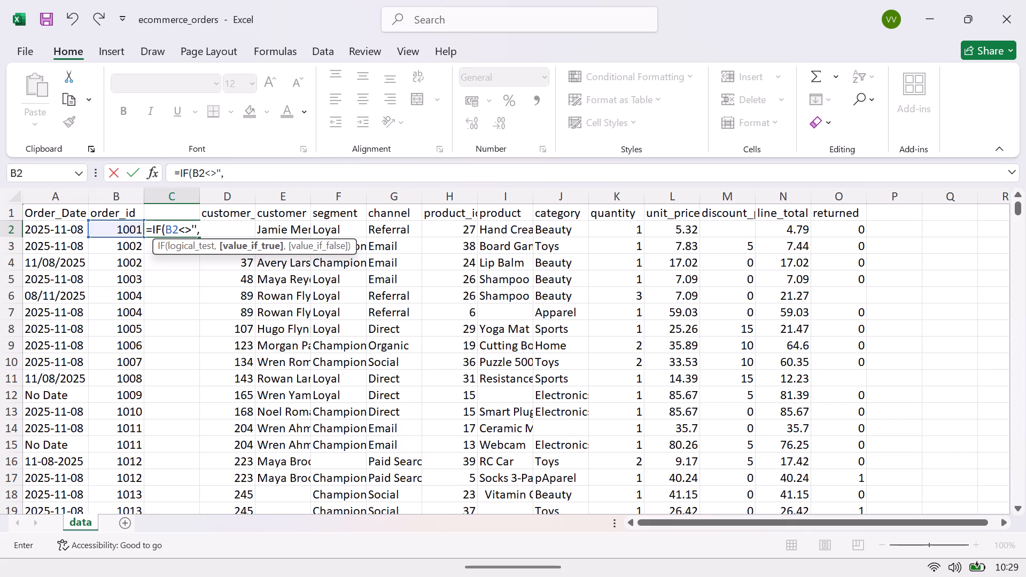
pyautogui.click(127, 230)
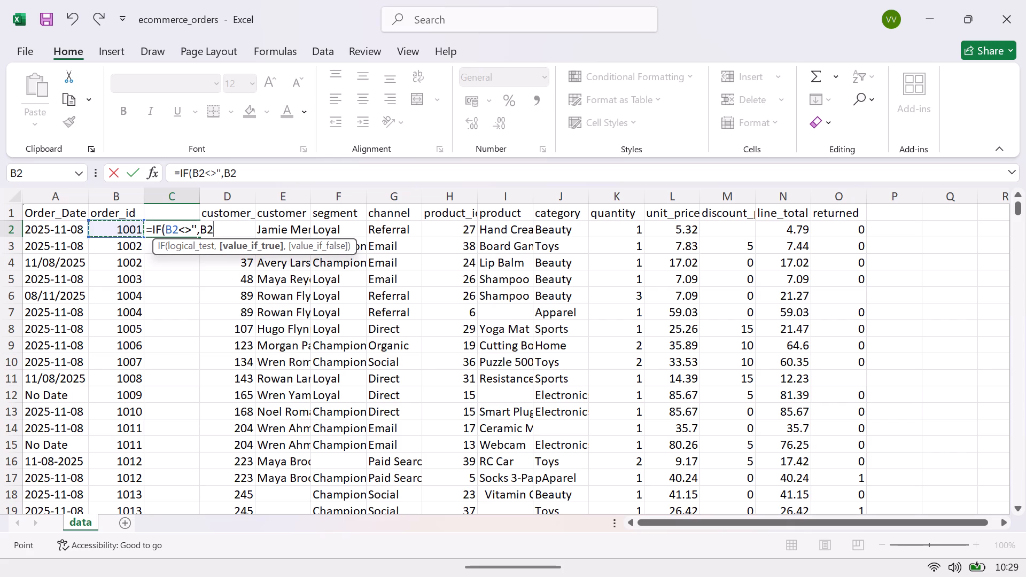
pyautogui.press(',')
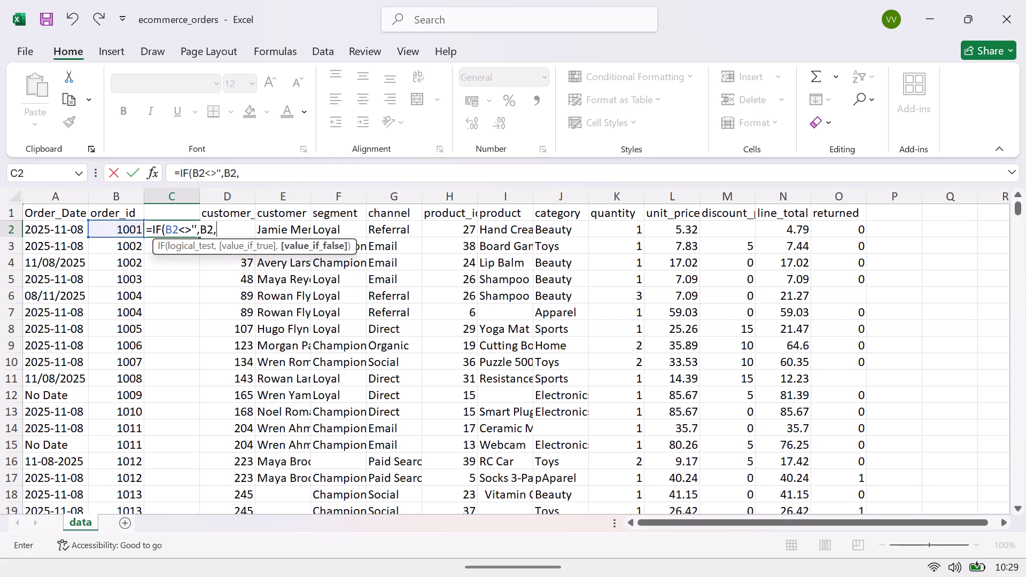
pyautogui.hotkey('shift', '"')
pyautogui.press('BackSpace')
pyautogui.press("'")
pyautogui.press('n')
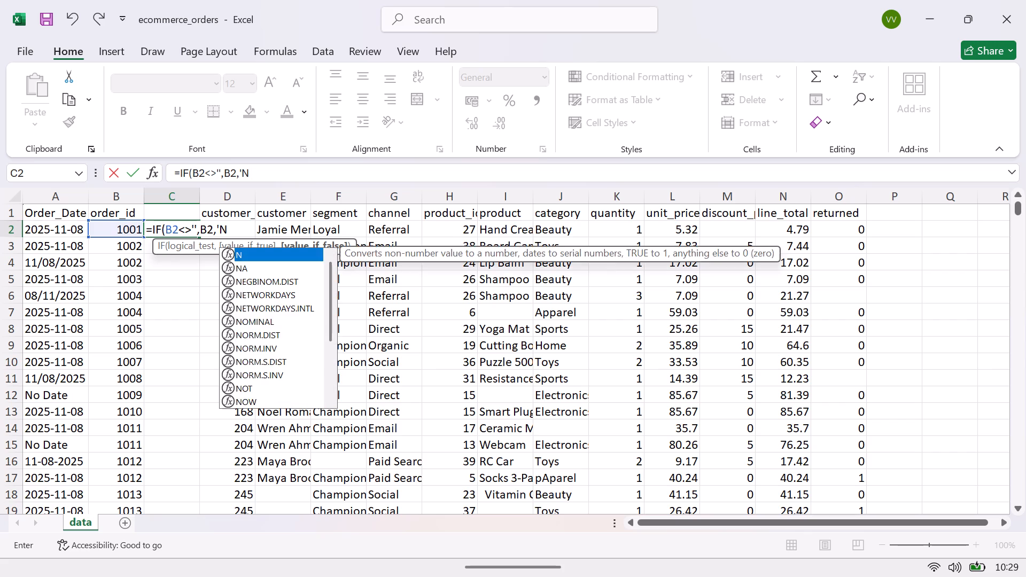
pyautogui.press('i')
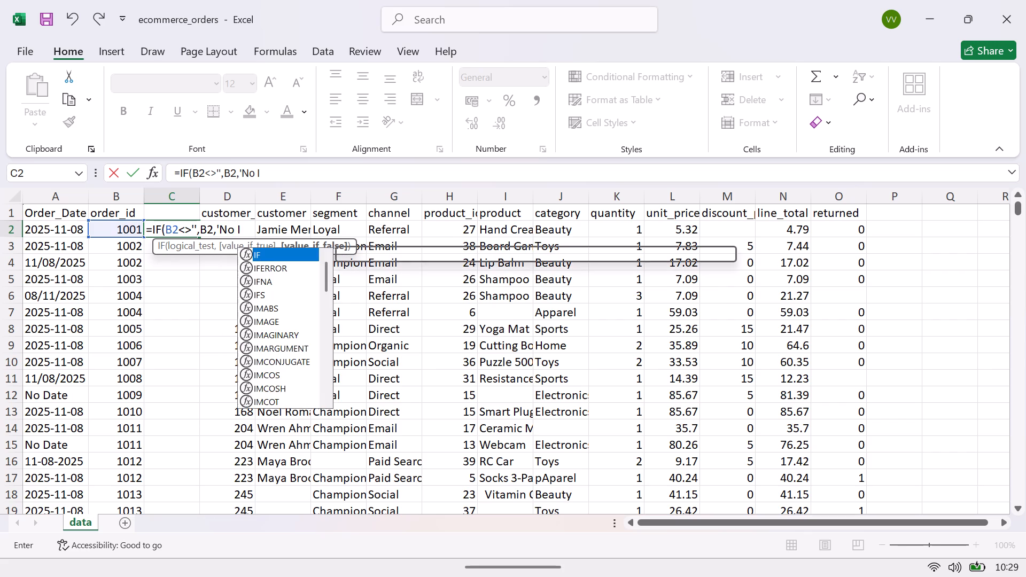
pyautogui.press('d')
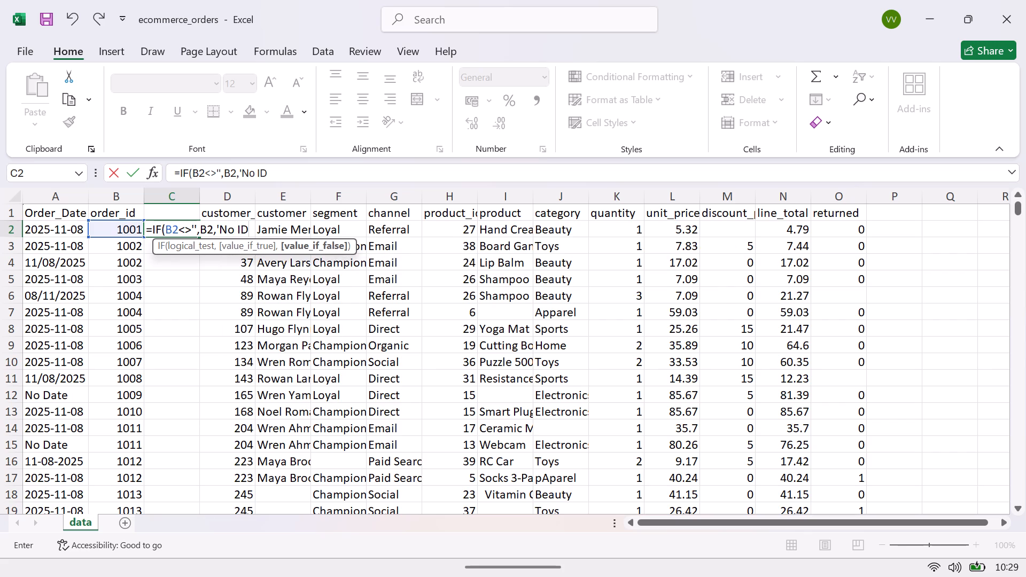
pyautogui.press("'")
pyautogui.hotkey('shift', ')')
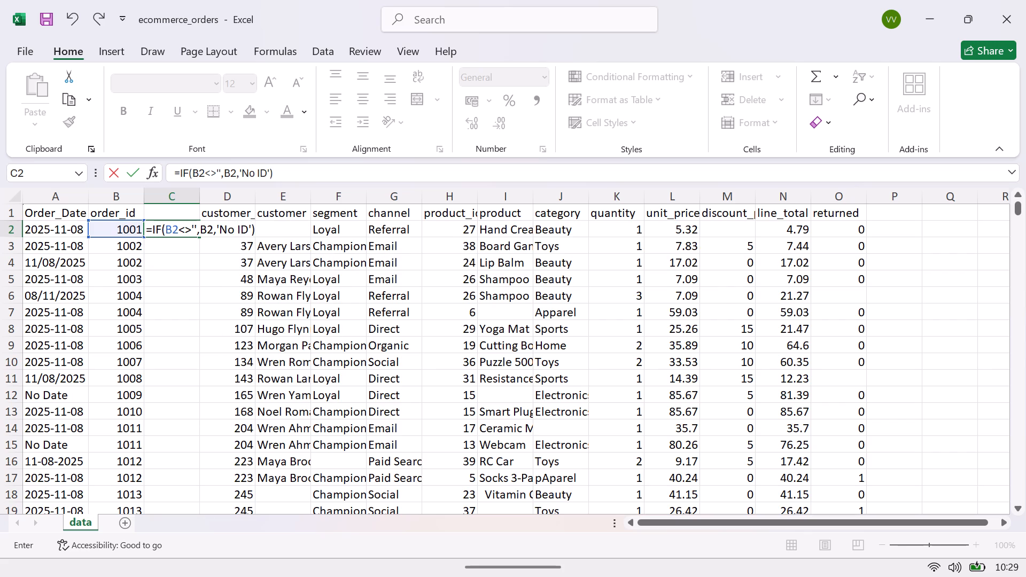
pyautogui.press('Return')
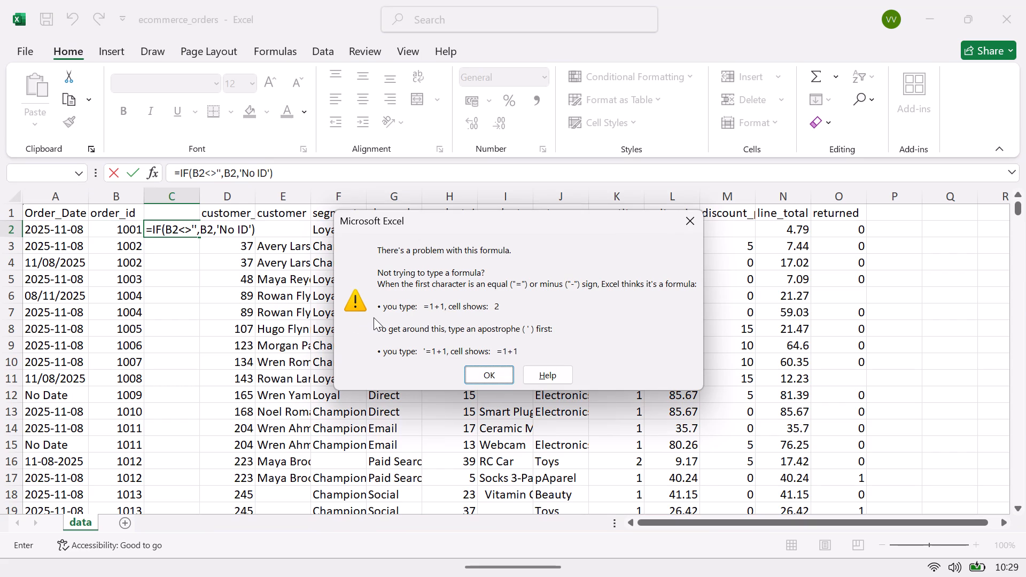
pyautogui.click(694, 221)
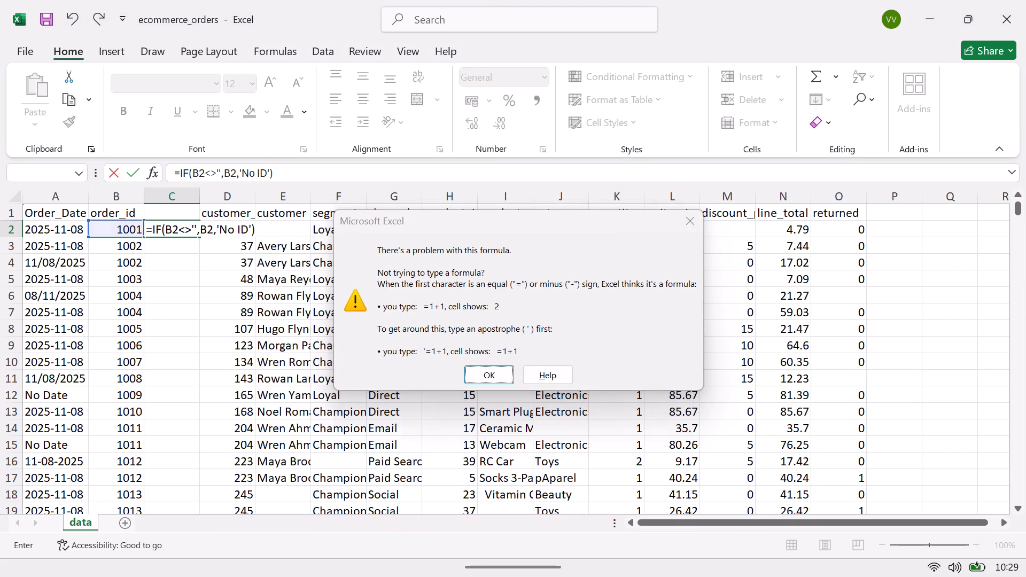
# Replace the single quotes of the empty-text test in C2's formula with double quotes, making it B2<>"".
pyautogui.click(195, 228)
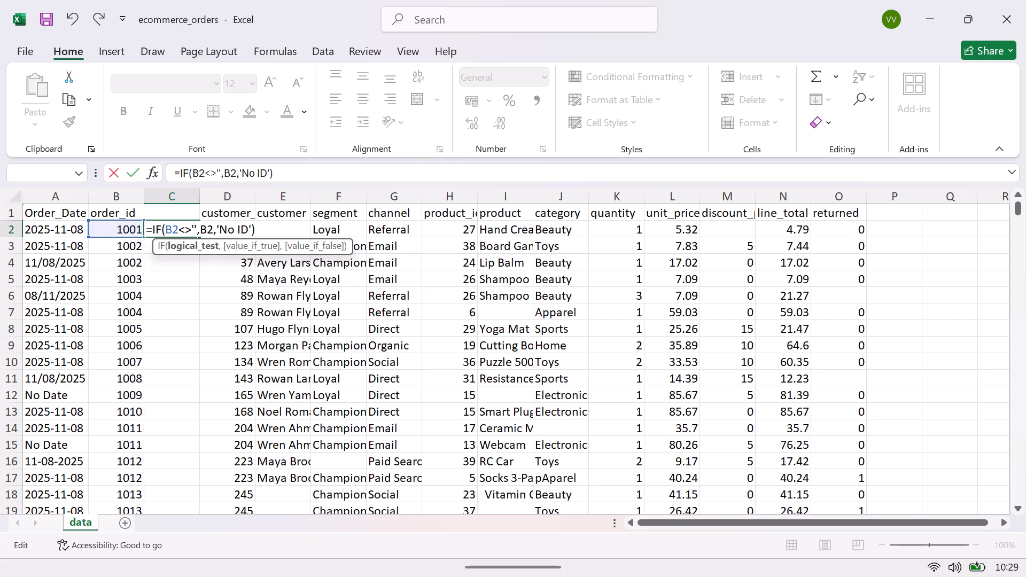
pyautogui.click(196, 229)
pyautogui.press('BackSpace')
pyautogui.press('BackSpace')
pyautogui.write("''")
pyautogui.press('BackSpace')
pyautogui.press('BackSpace')
pyautogui.write('""')
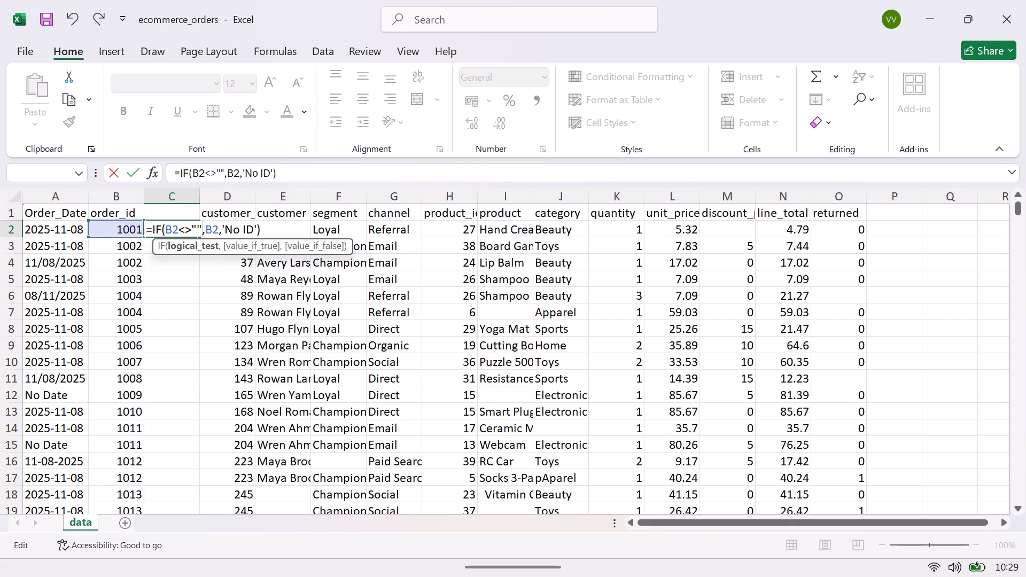
pyautogui.press('Return')
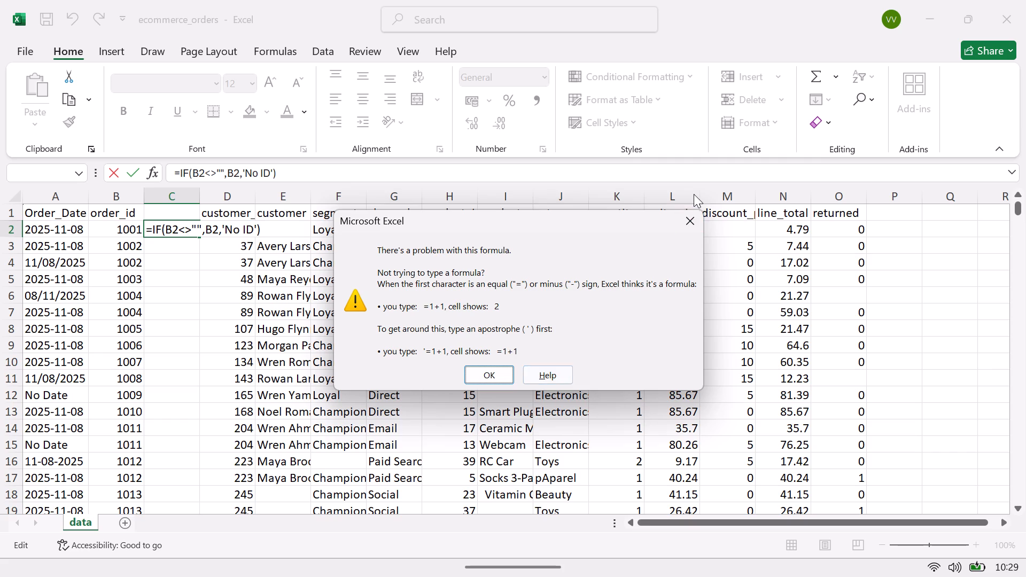
pyautogui.click(682, 216)
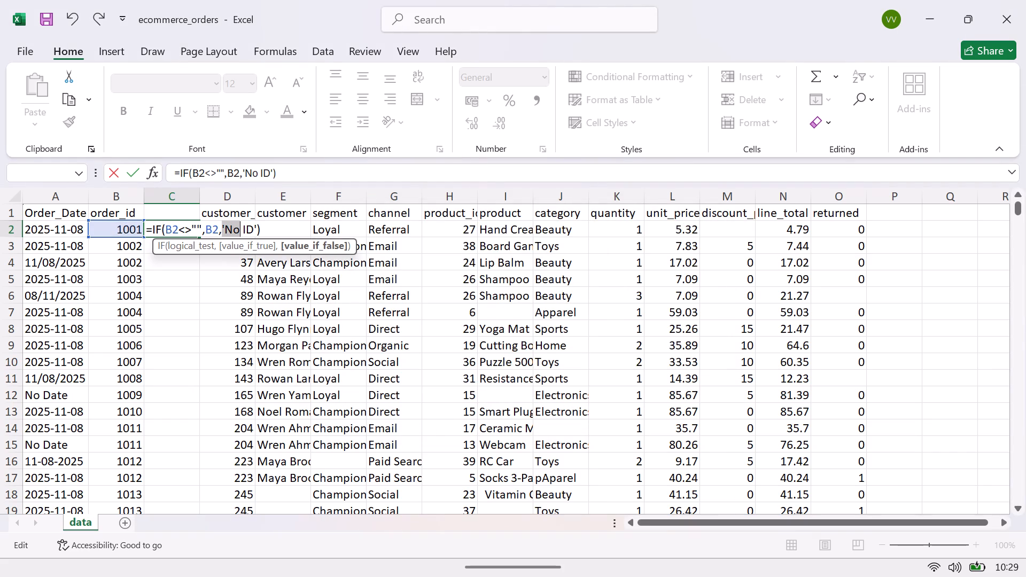
# Put double quotes around No ID and enter the formula in C2 as =IF(B2<>"",B2,"No ID").
pyautogui.click(224, 232)
pyautogui.press('BackSpace')
pyautogui.hotkey('shift', '"')
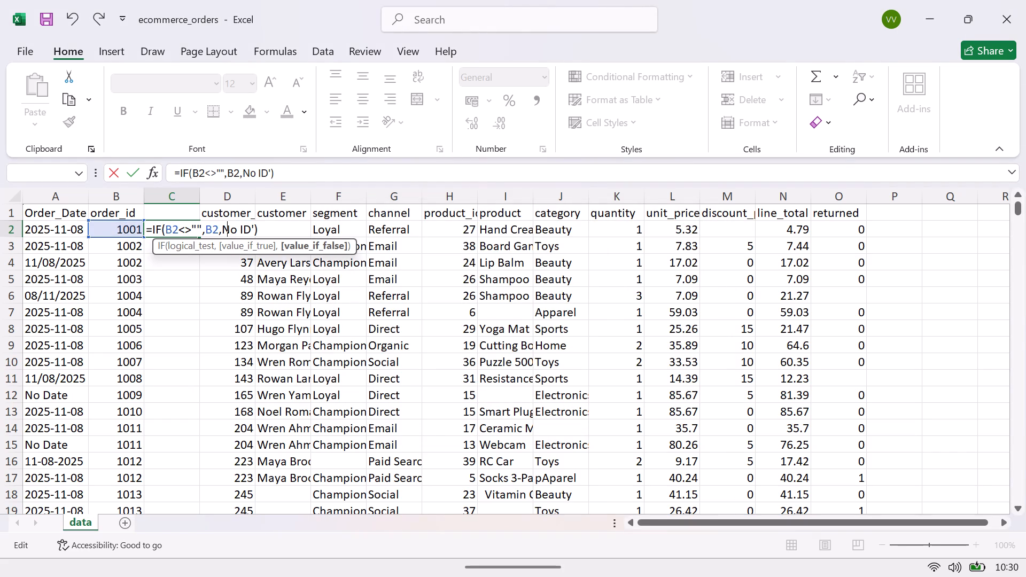
pyautogui.click(260, 232)
pyautogui.press('BackSpace')
pyautogui.hotkey('shift', '"')
pyautogui.press('Return')
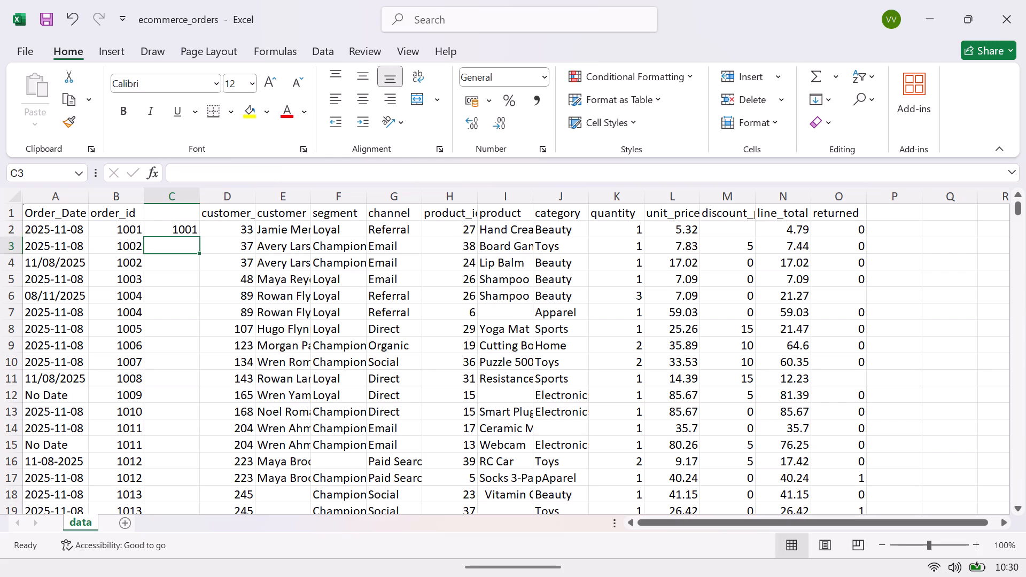
# Fill the C2 formula down column C for all data rows.
pyautogui.click(177, 228)
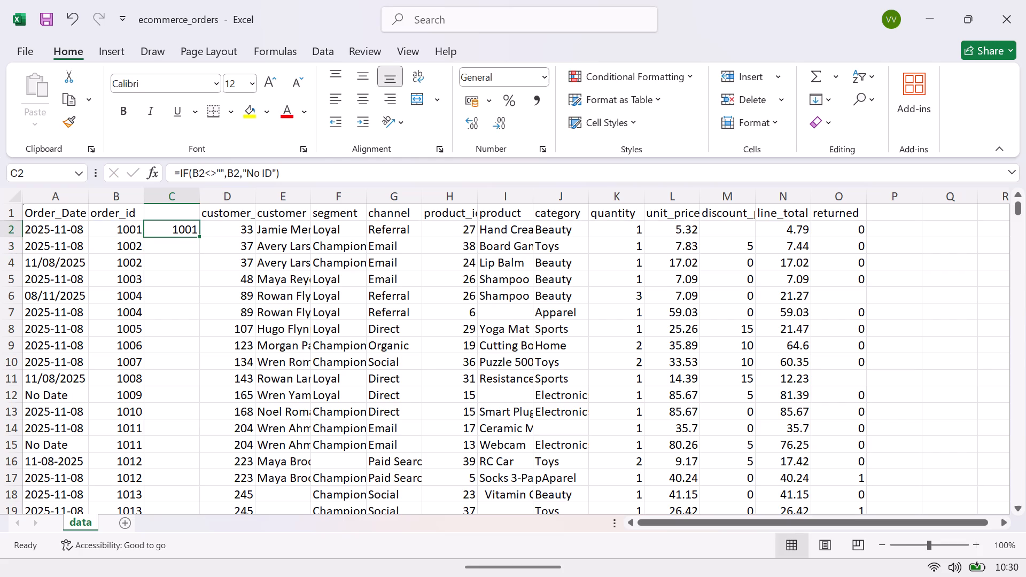
pyautogui.doubleClick(197, 234)
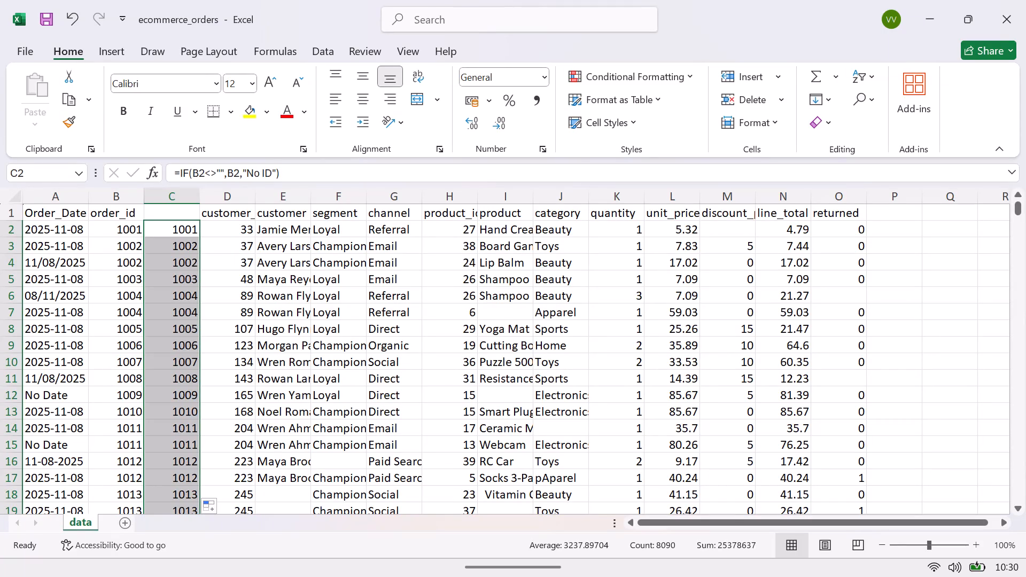
pyautogui.moveTo(1020, 211); pyautogui.dragTo(1020, 225)
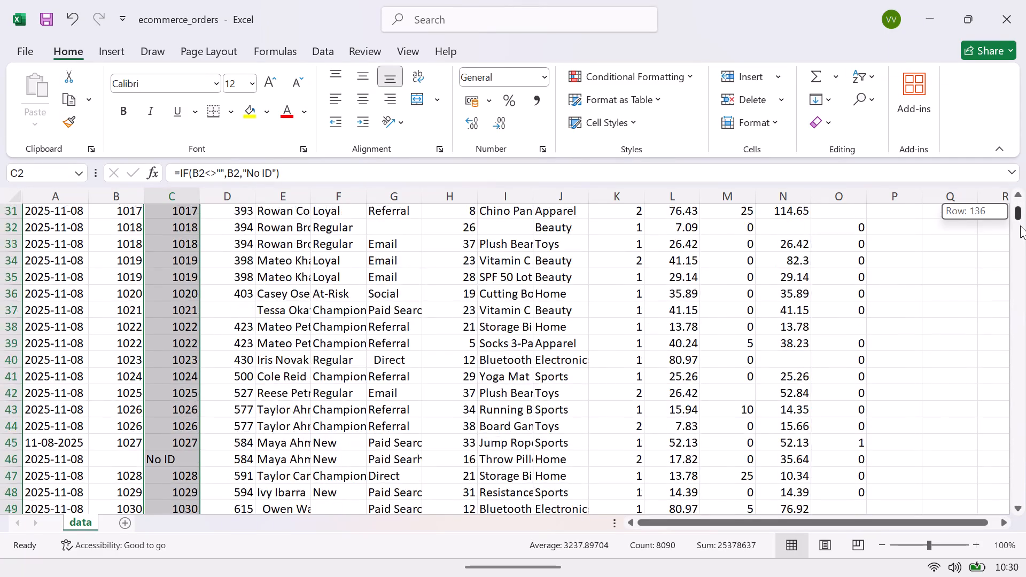
pyautogui.moveTo(1020, 225); pyautogui.dragTo(1024, 231)
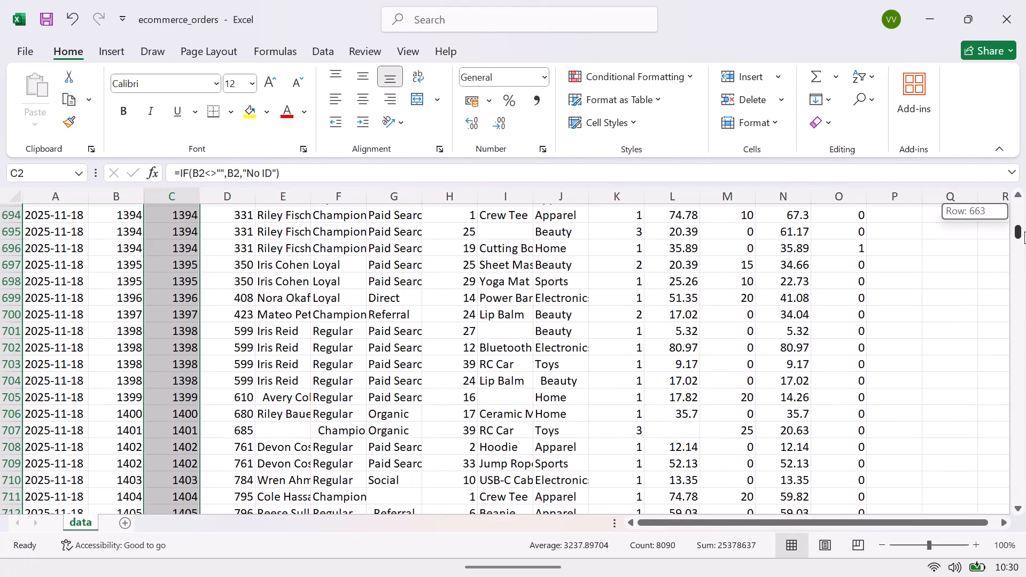
pyautogui.moveTo(1024, 231); pyautogui.dragTo(1025, 225)
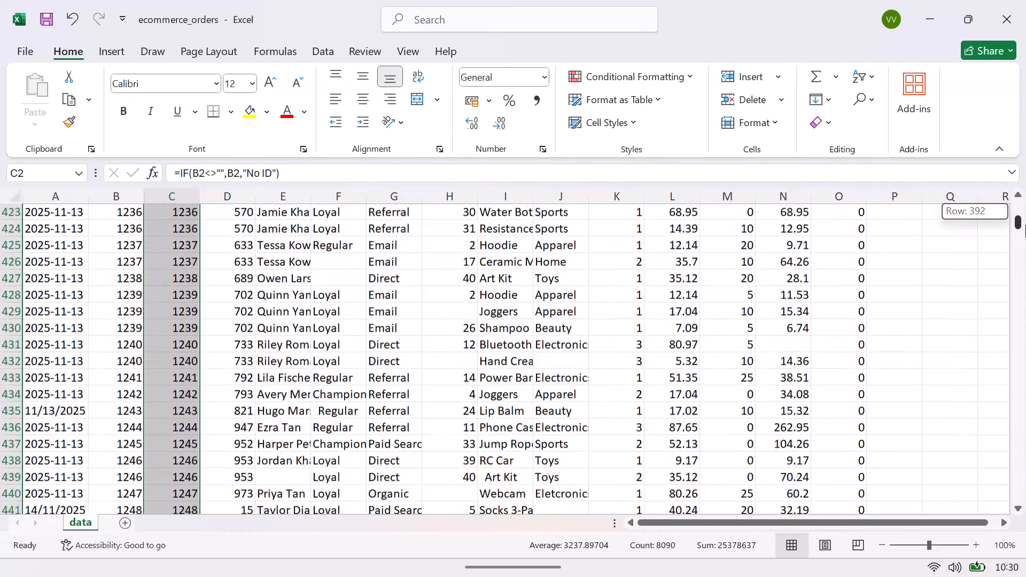
# Enter the header Order_ID in cell C1 above the filled order ID formulas.
pyautogui.moveTo(1025, 225); pyautogui.dragTo(1025, 207)
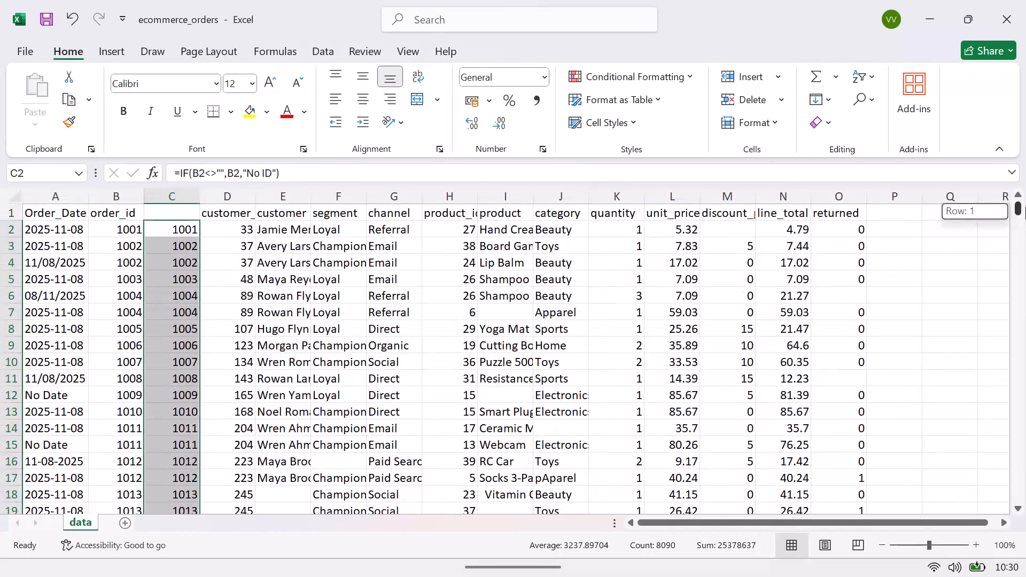
pyautogui.moveTo(1025, 207); pyautogui.dragTo(1025, 192)
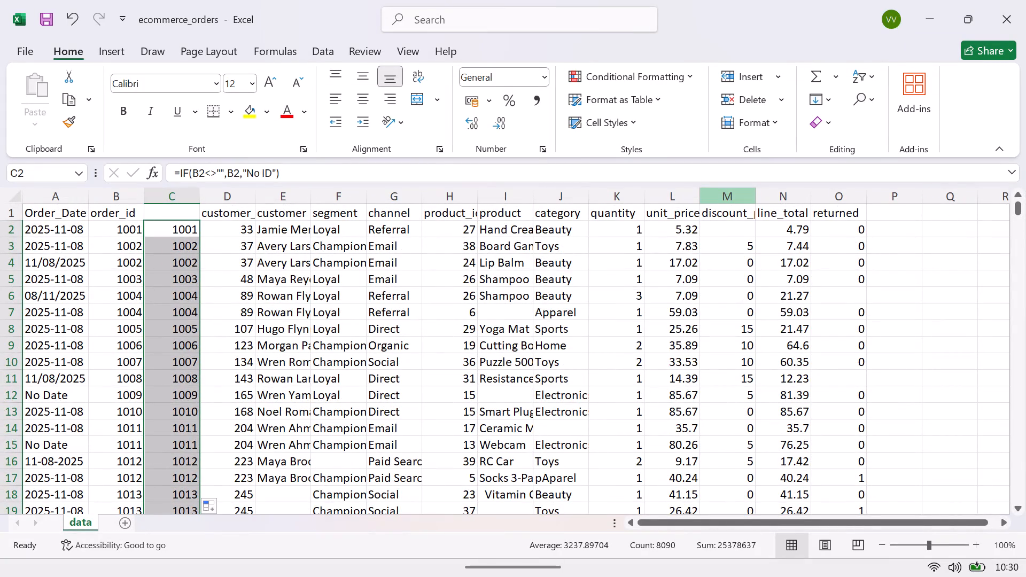
pyautogui.click(168, 209)
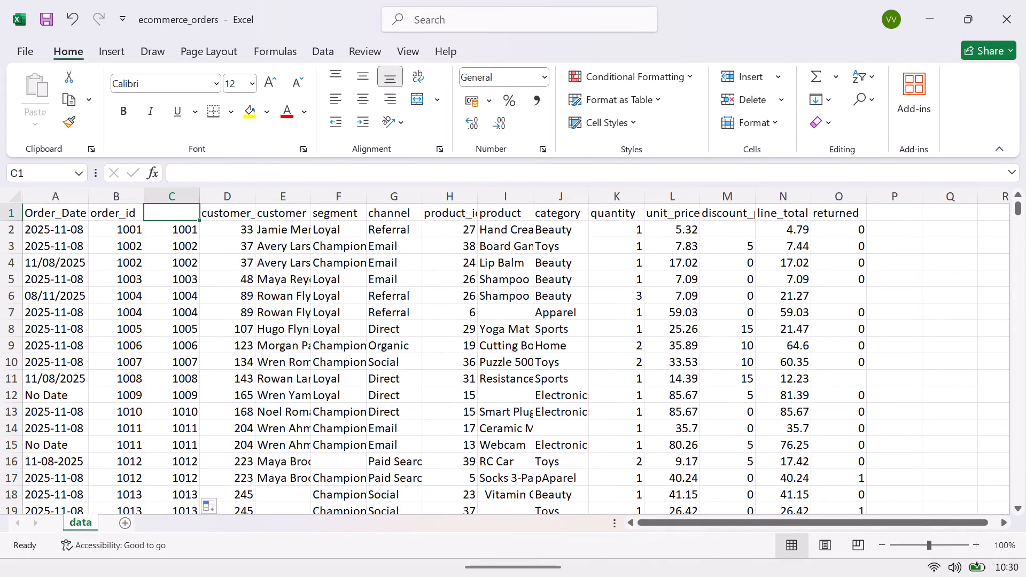
pyautogui.press('r')
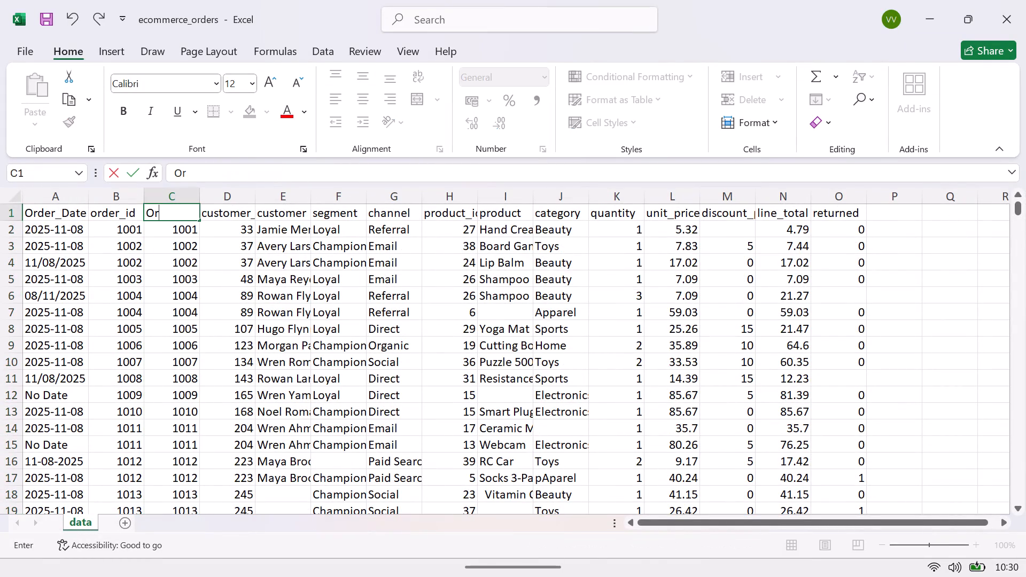
pyautogui.write('der')
pyautogui.hotkey('shift', '_')
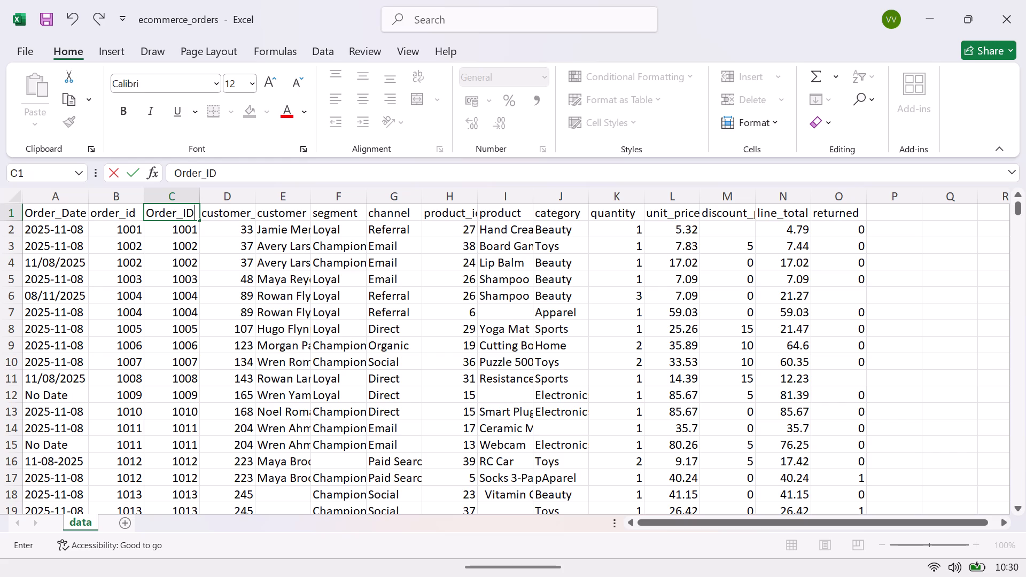
pyautogui.press('Return')
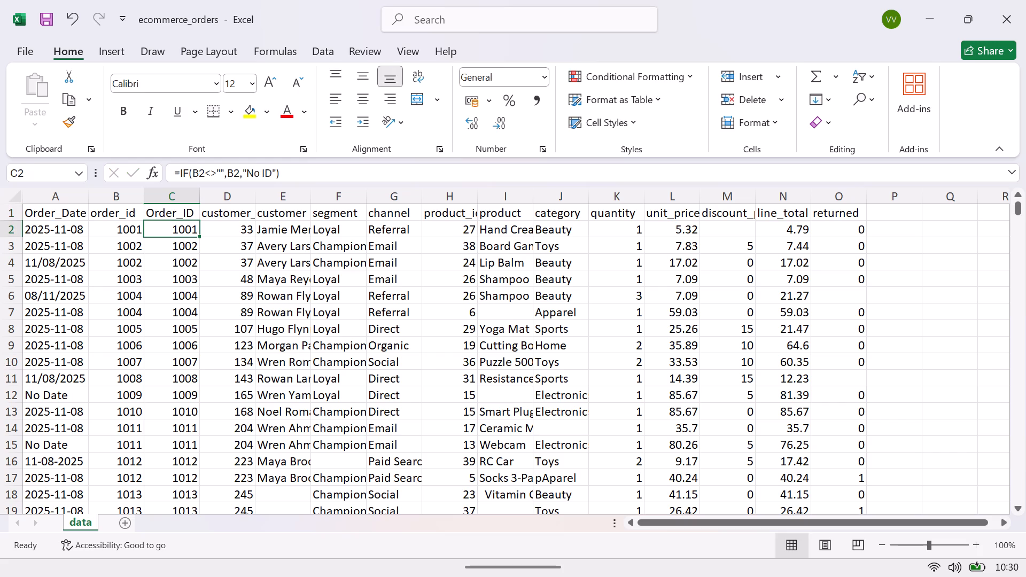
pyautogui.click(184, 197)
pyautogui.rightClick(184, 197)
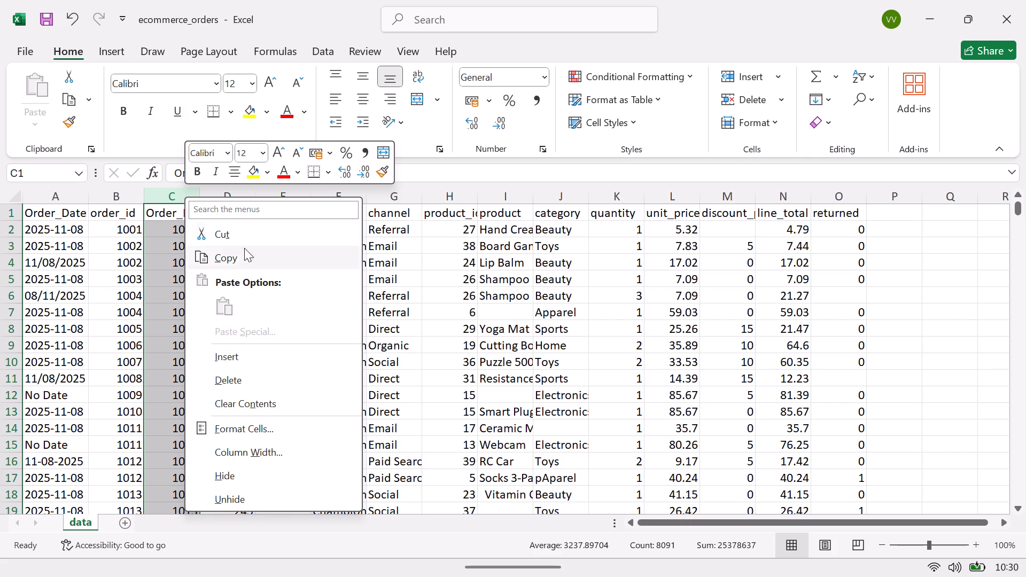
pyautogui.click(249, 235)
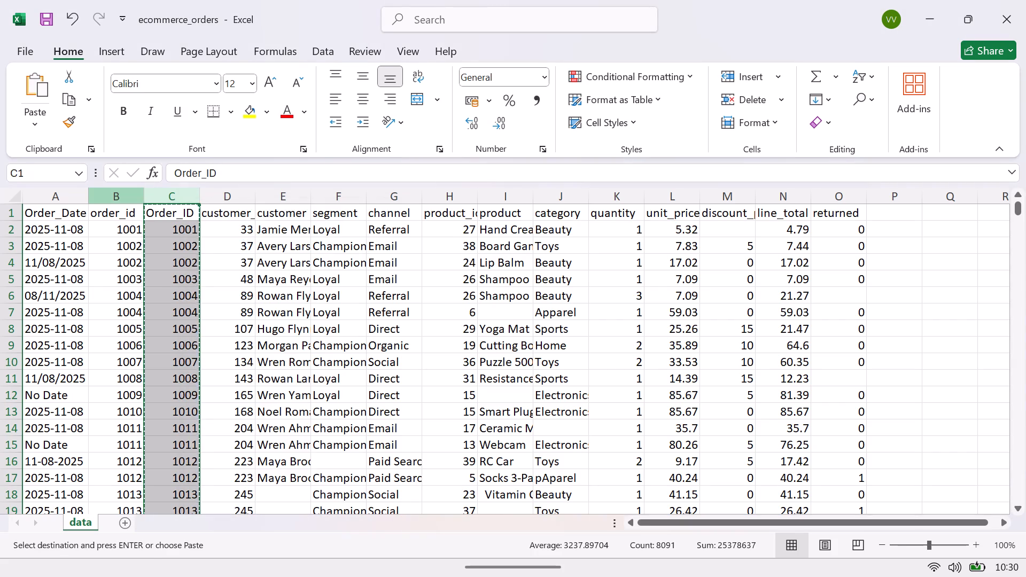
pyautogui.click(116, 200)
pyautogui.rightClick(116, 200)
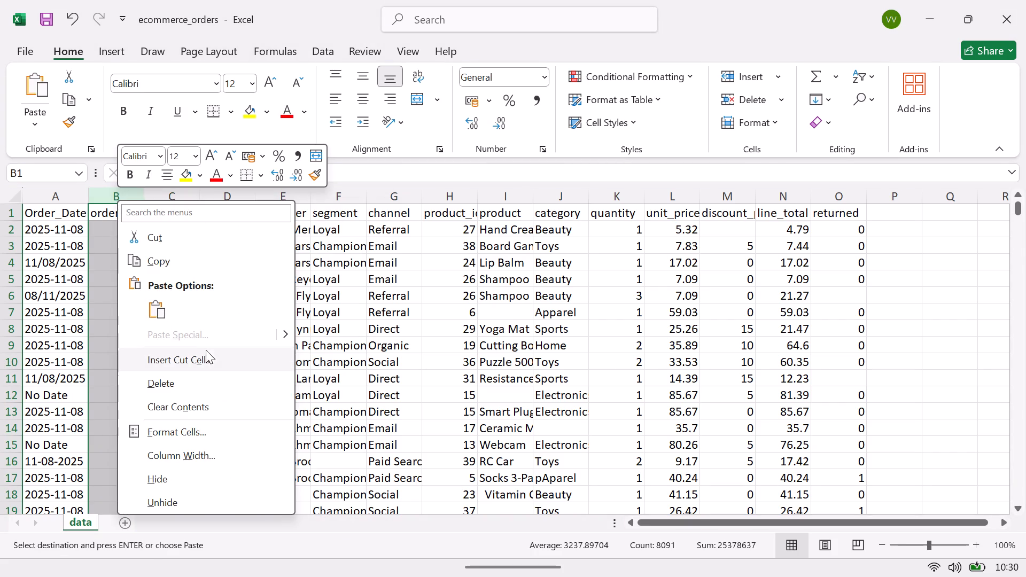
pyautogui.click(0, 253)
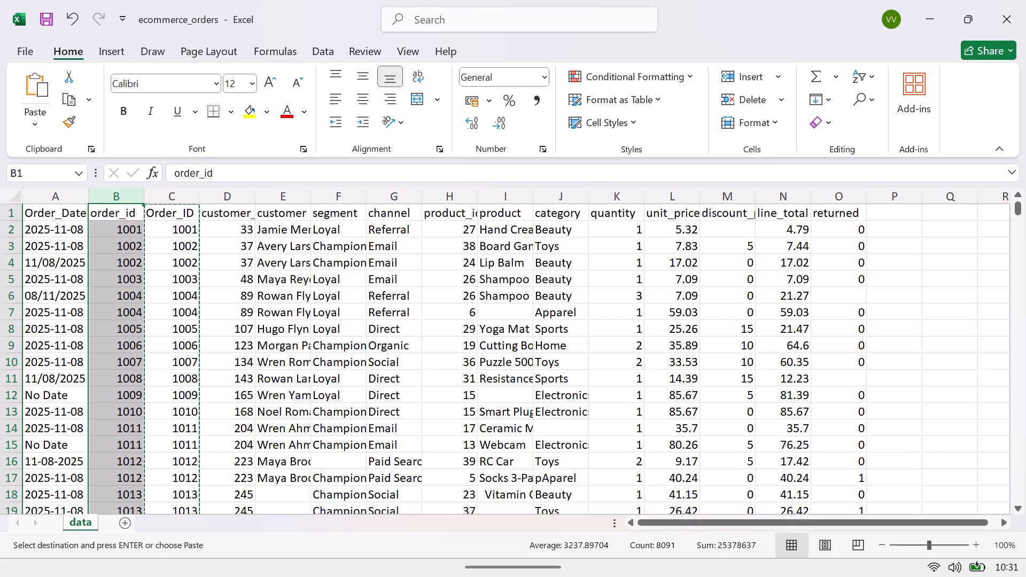
# Copy the Order_ID column C and paste it over the original order_id column B as values only.
pyautogui.click(180, 216)
pyautogui.click(184, 195)
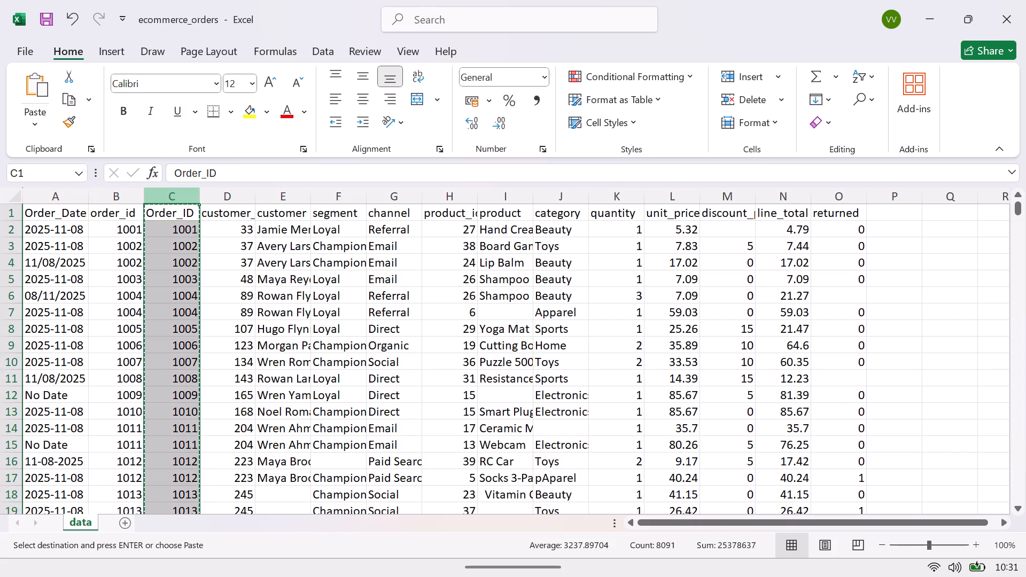
pyautogui.hotkey('ctrl', 'c')
pyautogui.click(134, 201)
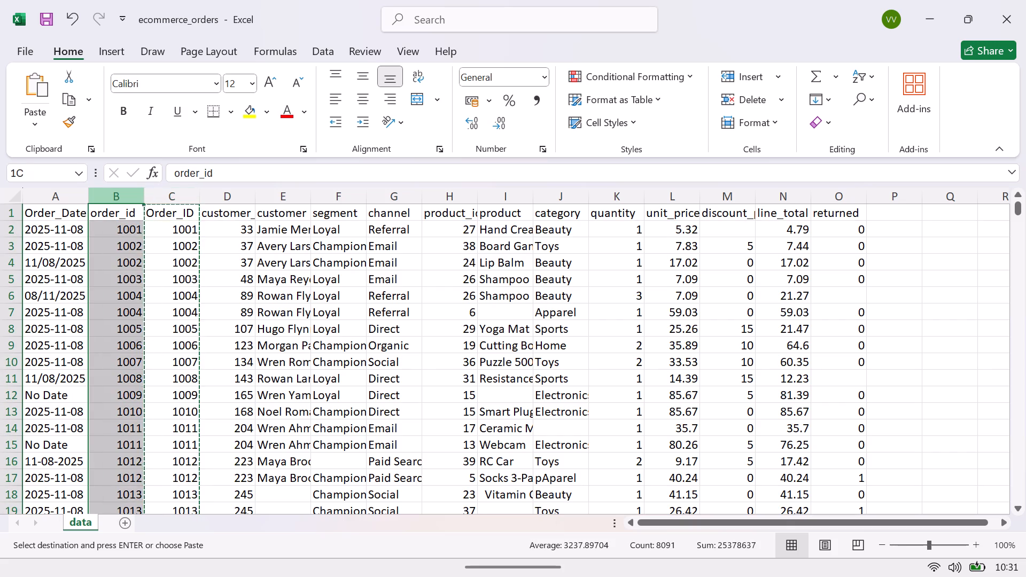
pyautogui.rightClick(134, 201)
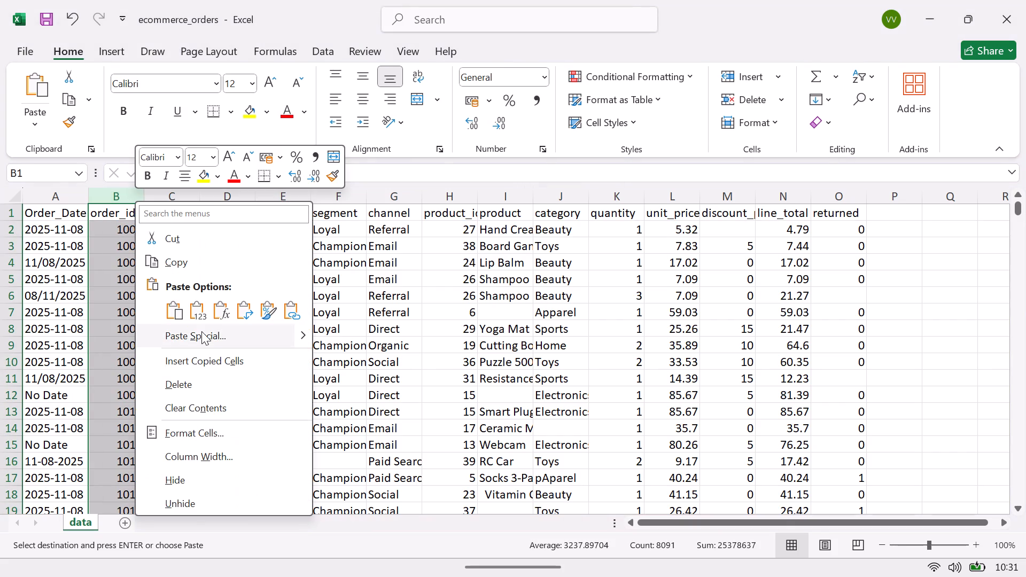
pyautogui.click(301, 332)
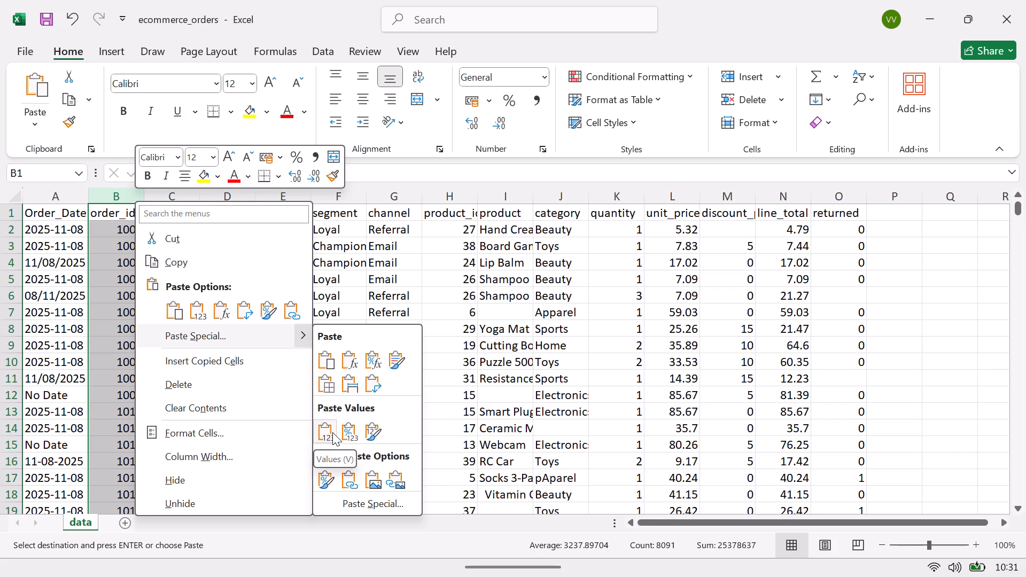
pyautogui.click(332, 432)
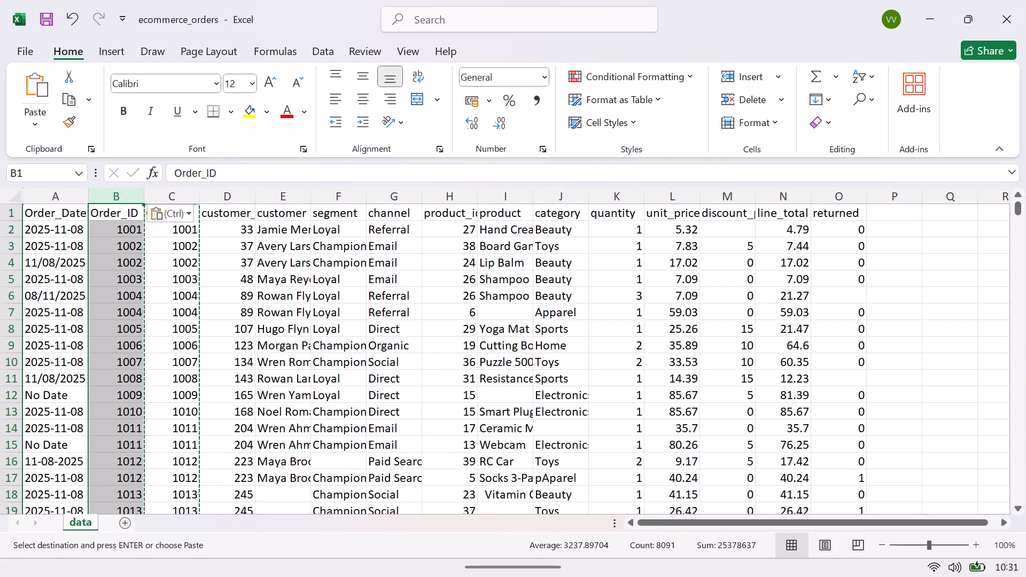
# Delete the helper Order_ID column C.
pyautogui.click(163, 195)
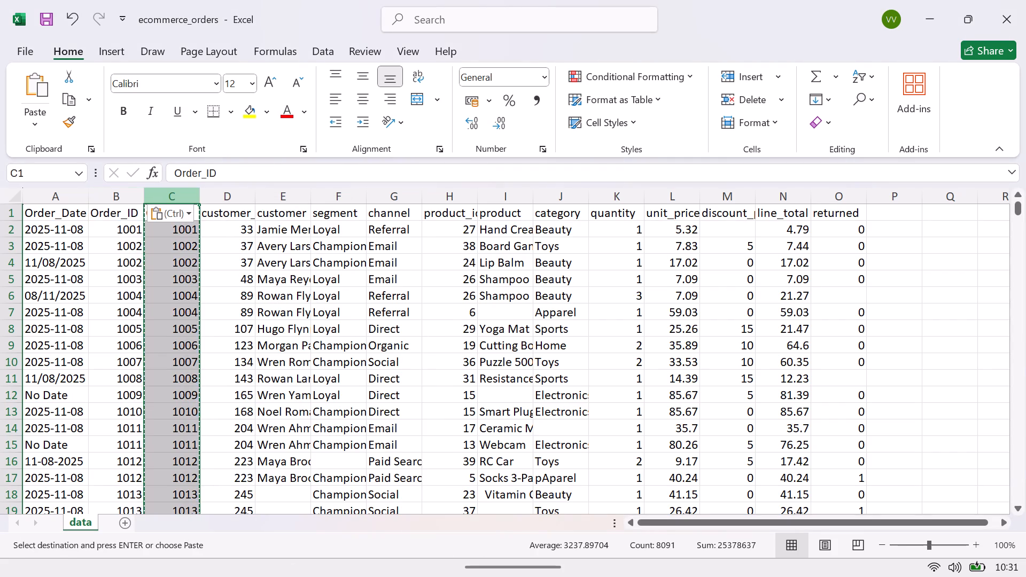
pyautogui.rightClick(163, 195)
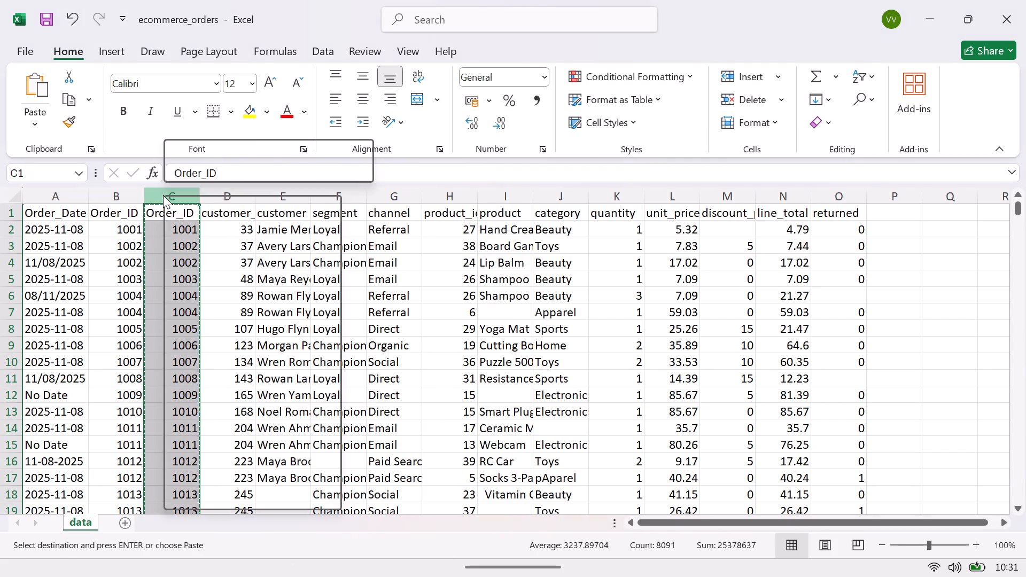
pyautogui.click(217, 372)
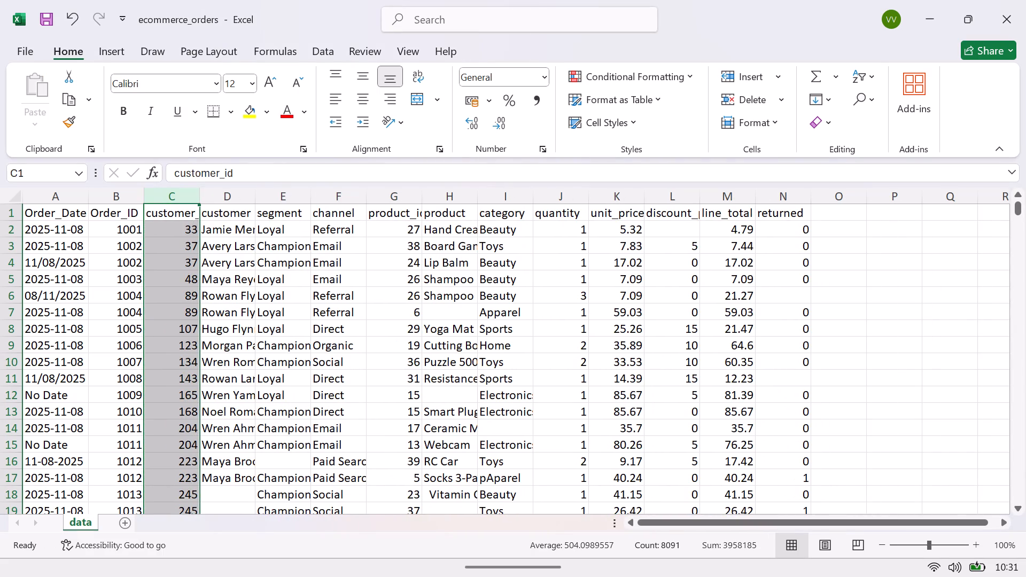
# Auto-fit the width of the customer column D to its contents.
pyautogui.moveTo(1021, 211); pyautogui.dragTo(1022, 216)
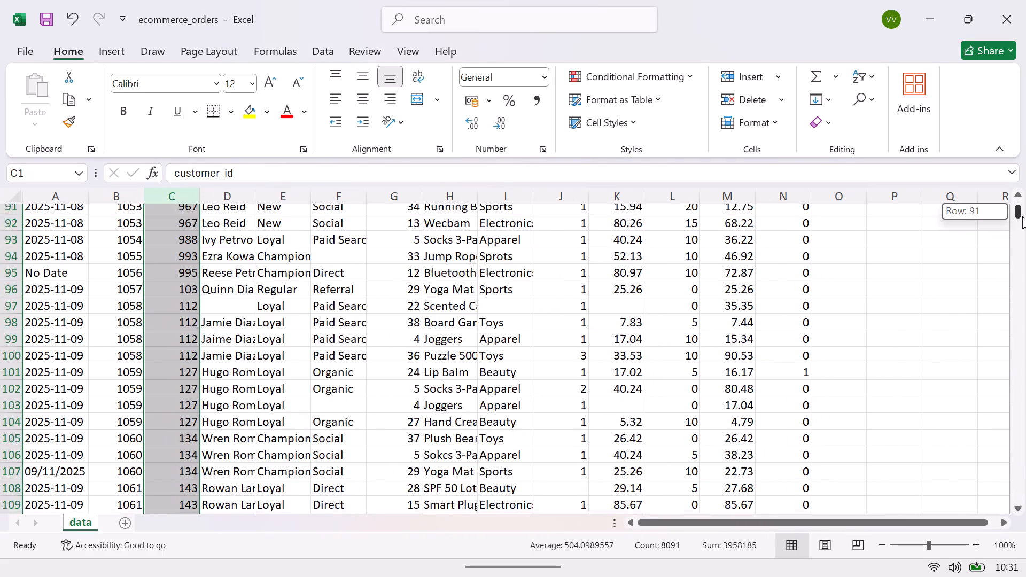
pyautogui.moveTo(1022, 216); pyautogui.dragTo(1023, 232)
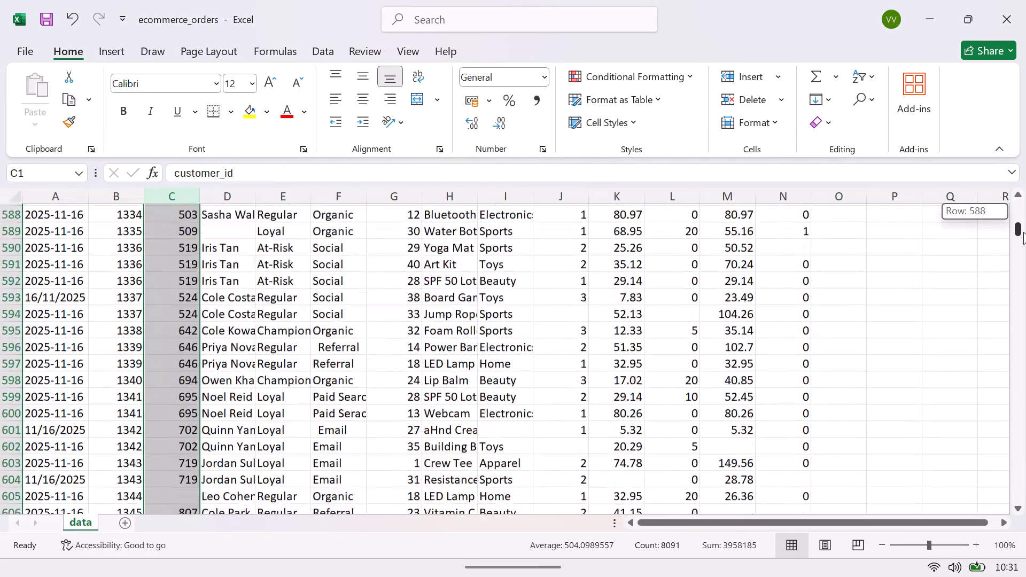
pyautogui.moveTo(1023, 232); pyautogui.dragTo(1025, 185)
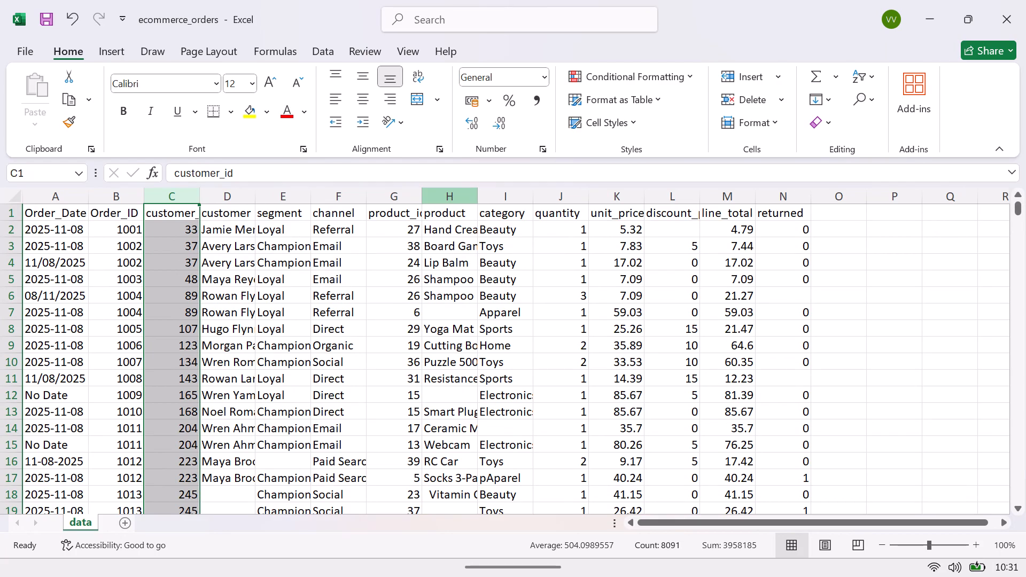
pyautogui.click(255, 193)
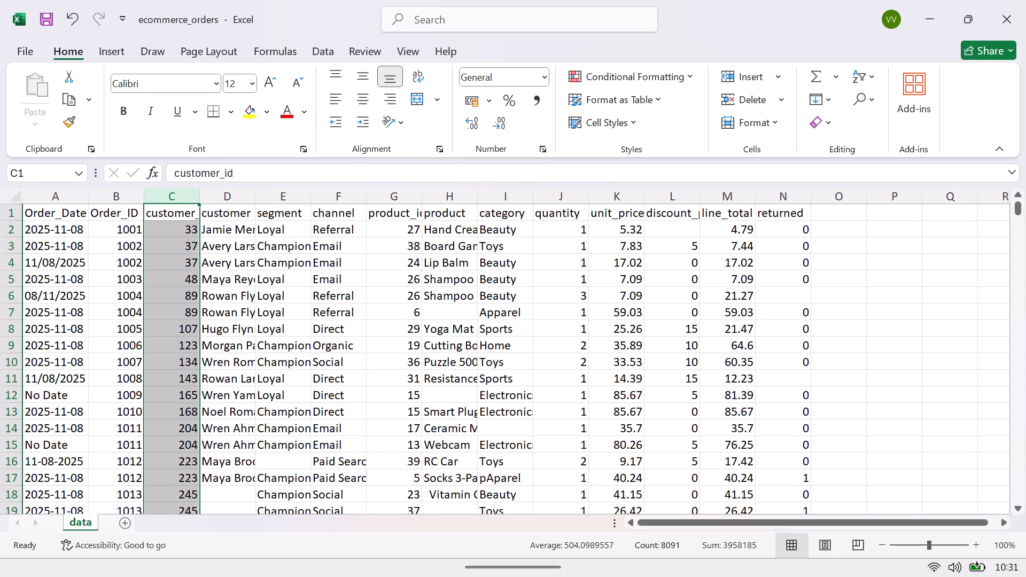
pyautogui.tripleClick(255, 193)
pyautogui.click(255, 193)
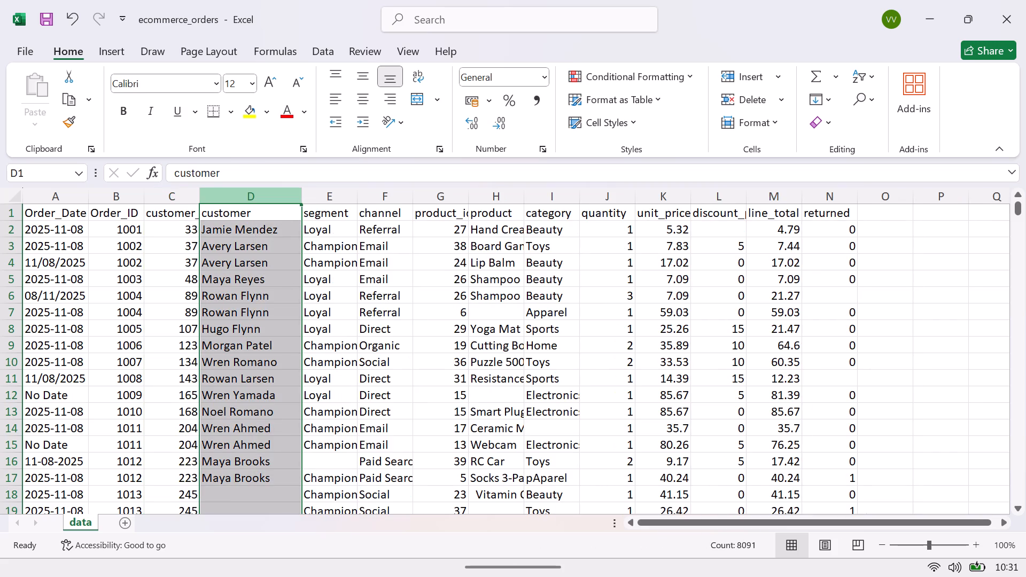
# Insert a blank column before the segment column and enter the header Customer in E1.
pyautogui.click(329, 198)
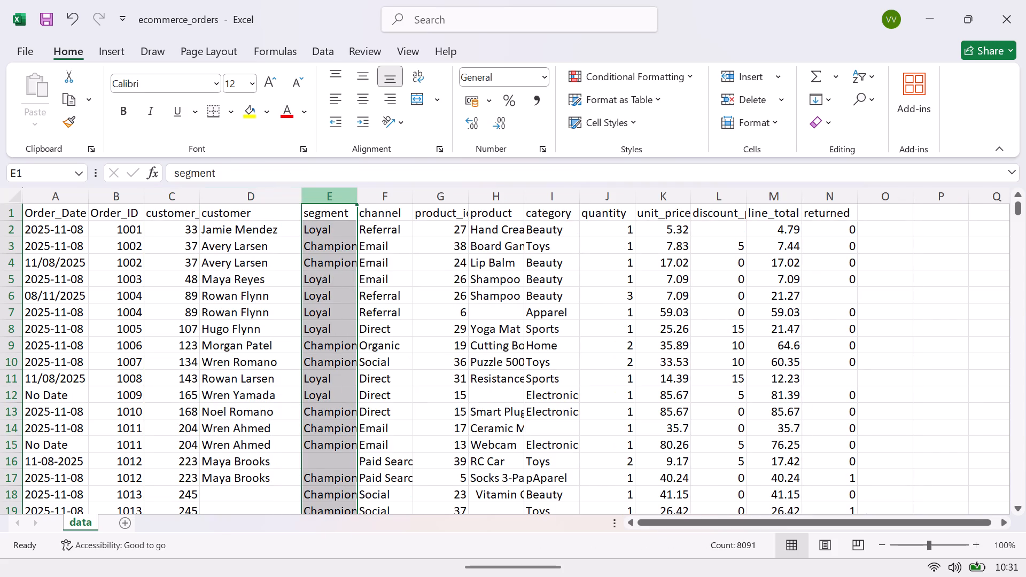
pyautogui.rightClick(329, 198)
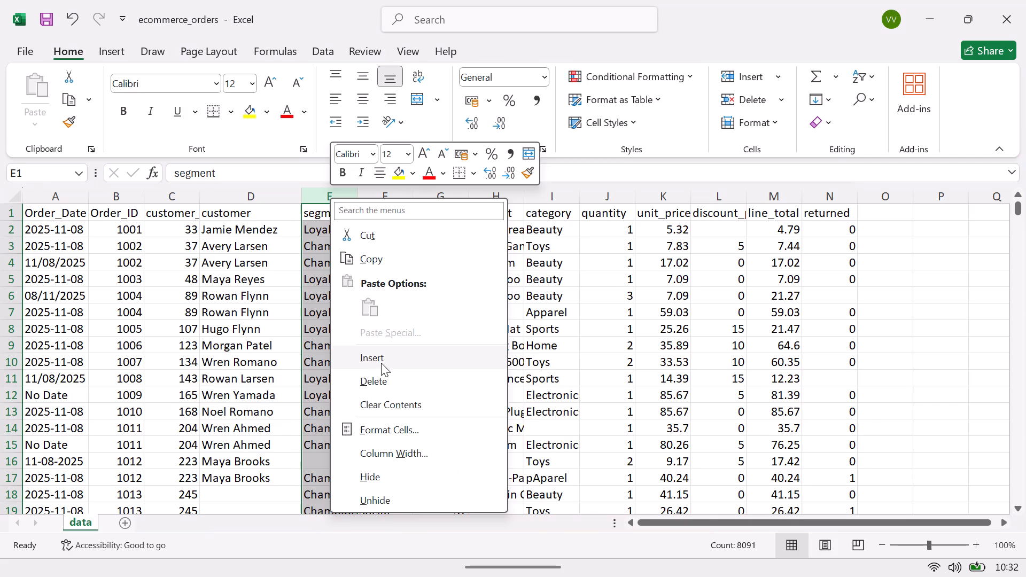
pyautogui.click(383, 359)
pyautogui.click(349, 211)
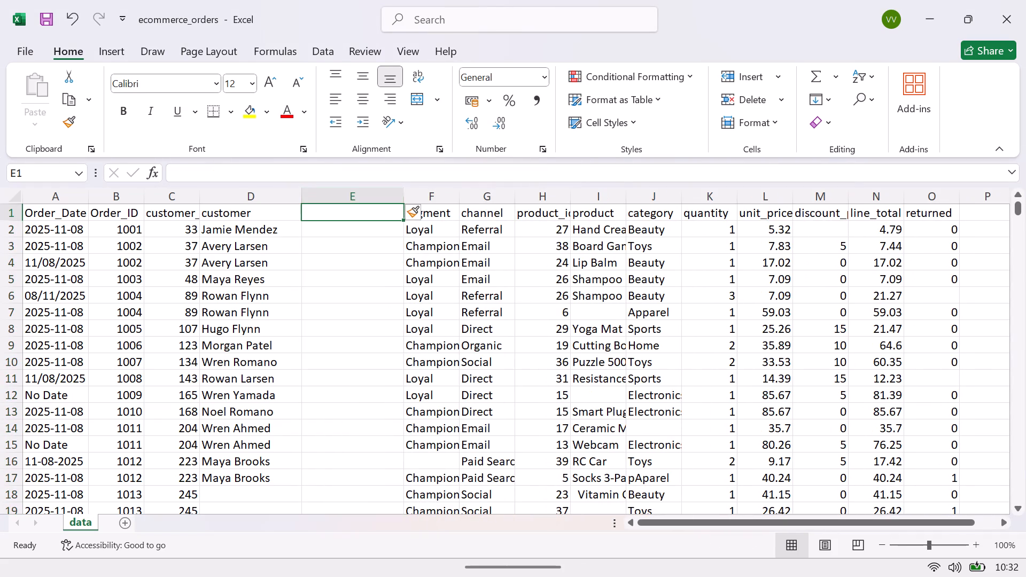
pyautogui.write('ustomer')
pyautogui.press('Return')
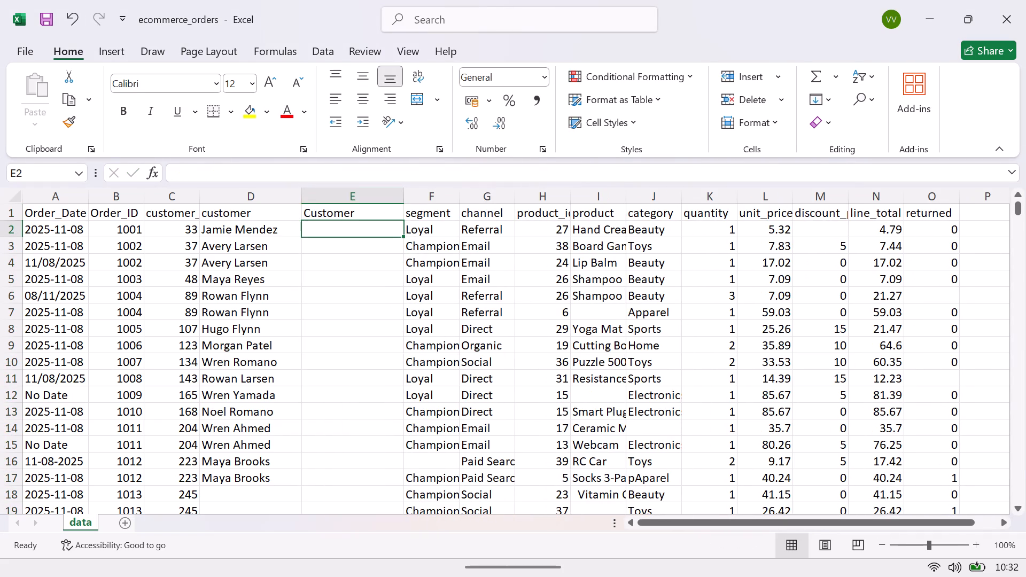
# Enter the formula =IF(D2<>"",D2,"No Name") in cell E2 to label missing customer names.
pyautogui.press('=')
pyautogui.write('if')
pyautogui.press('Tab')
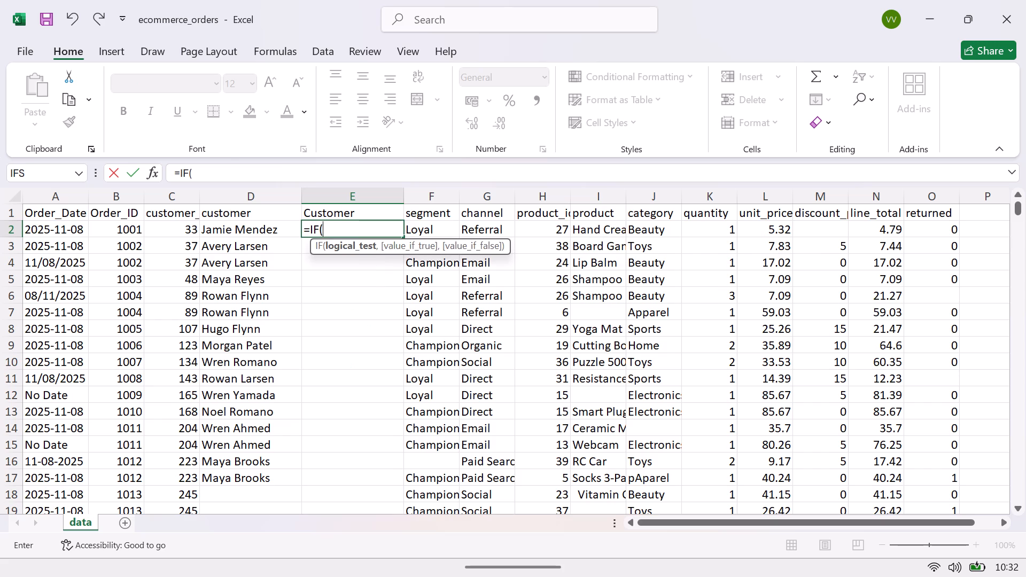
pyautogui.click(267, 224)
pyautogui.write('<>')
pyautogui.write('""')
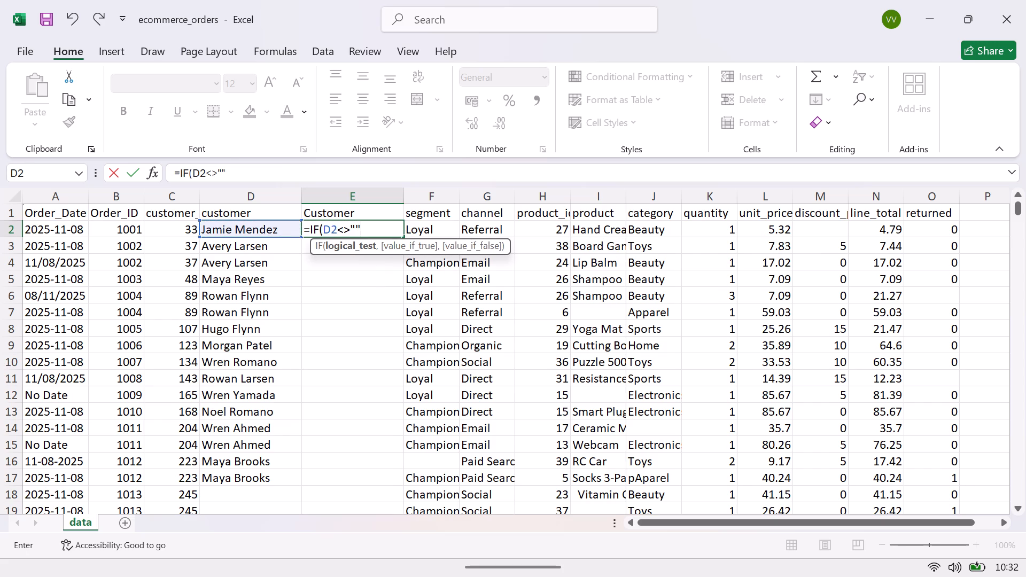
pyautogui.press(',')
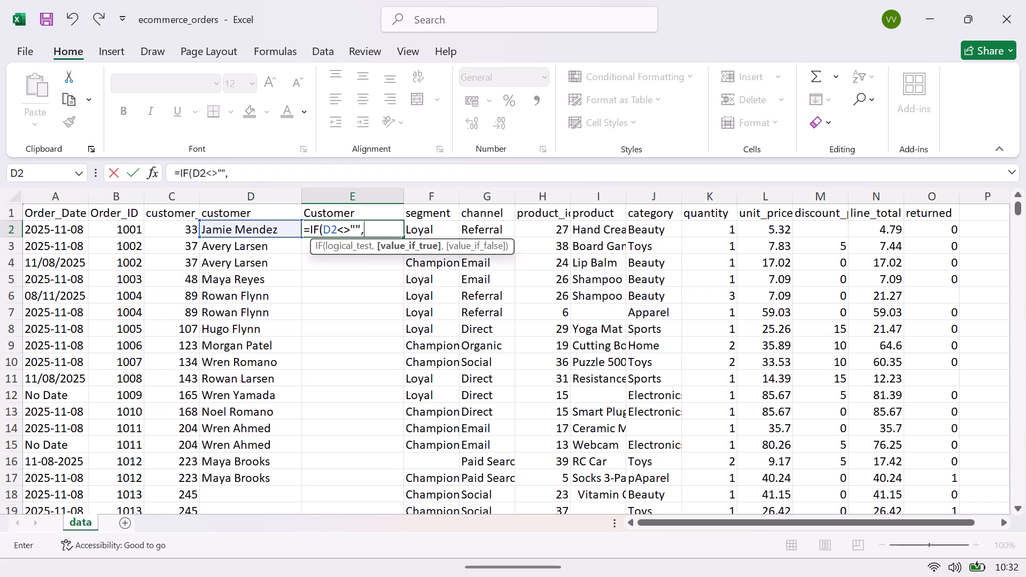
pyautogui.click(216, 233)
pyautogui.press(',')
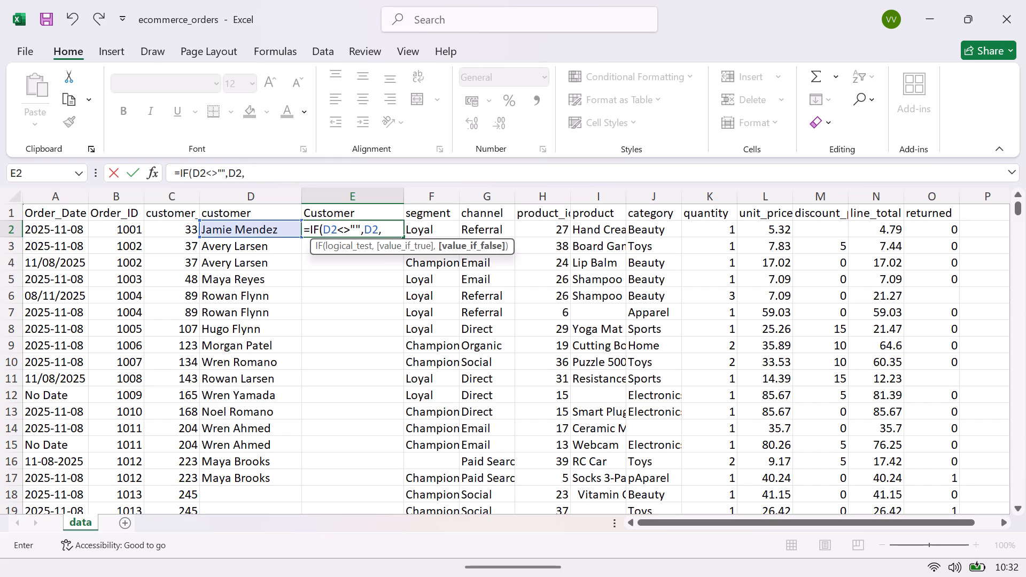
pyautogui.hotkey('shift', '"')
pyautogui.write('o')
pyautogui.press('space')
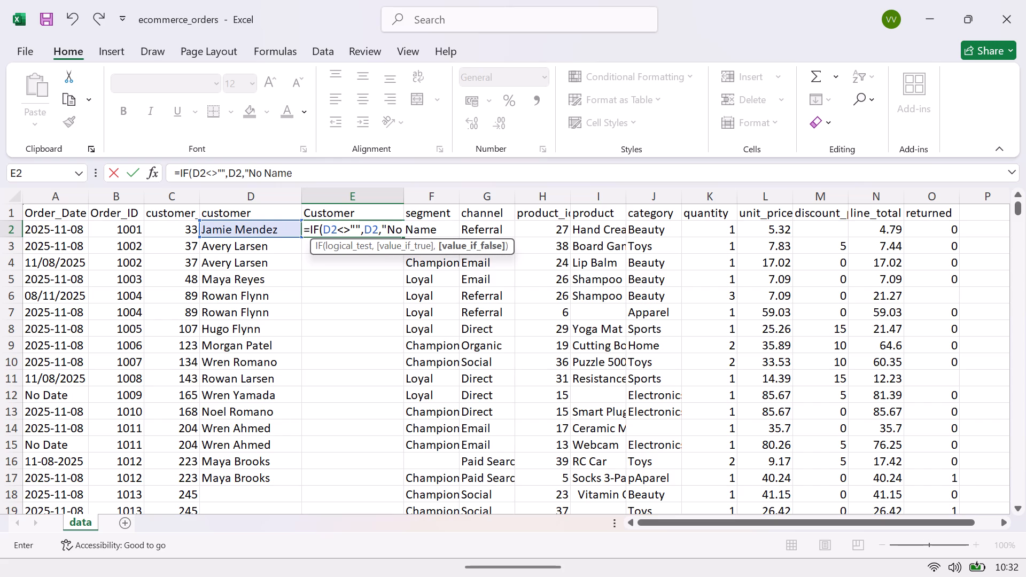
pyautogui.hotkey('shift', '"')
pyautogui.hotkey('shift', ')')
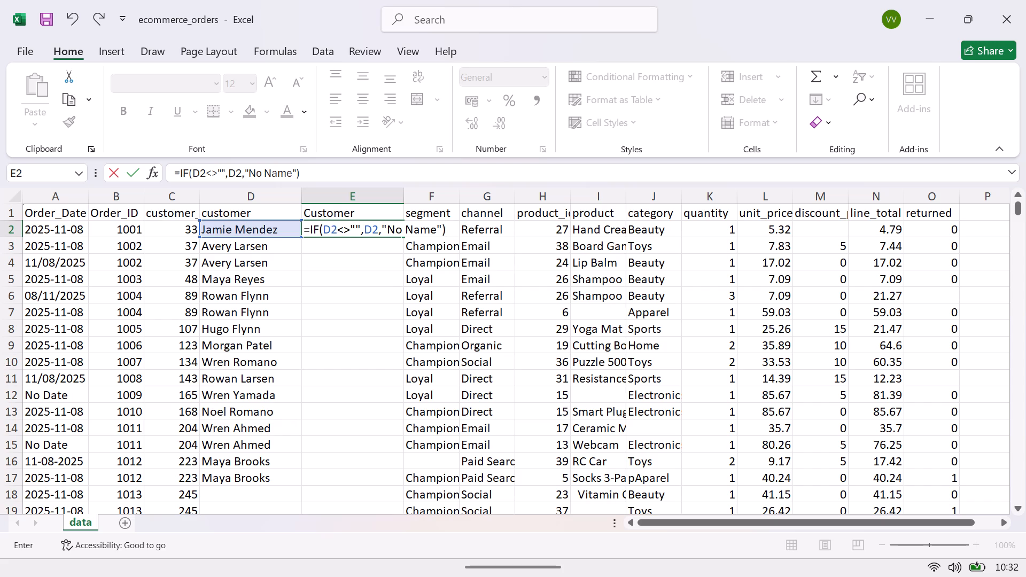
pyautogui.press('Return')
pyautogui.click(377, 228)
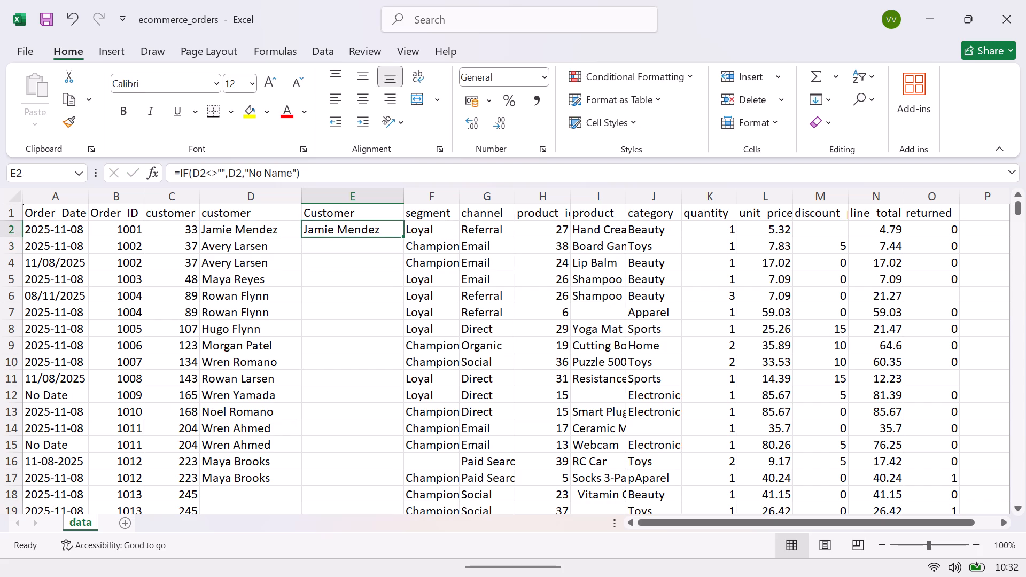
# Fill the missing-name formula from E2 down the Customer column for all data rows.
pyautogui.doubleClick(403, 236)
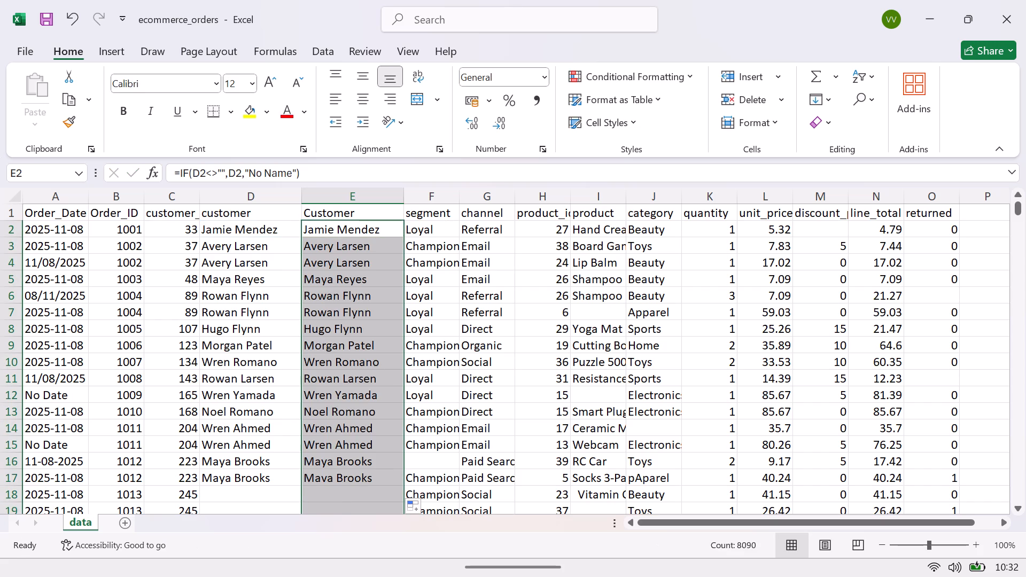
# Copy the helper Customer column E and paste it as values over the original customer column D.
pyautogui.click(356, 193)
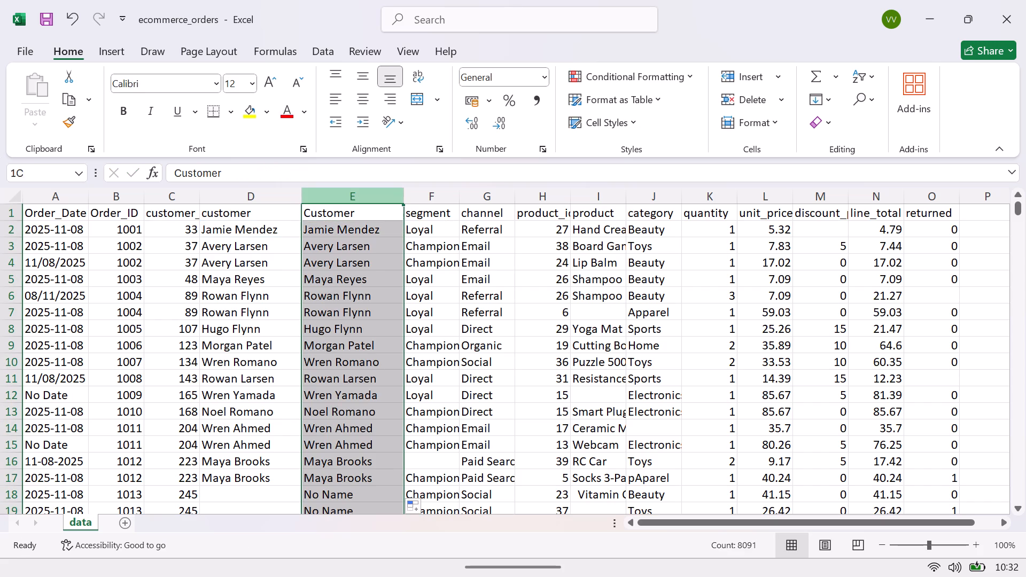
pyautogui.hotkey('ctrl', 'c')
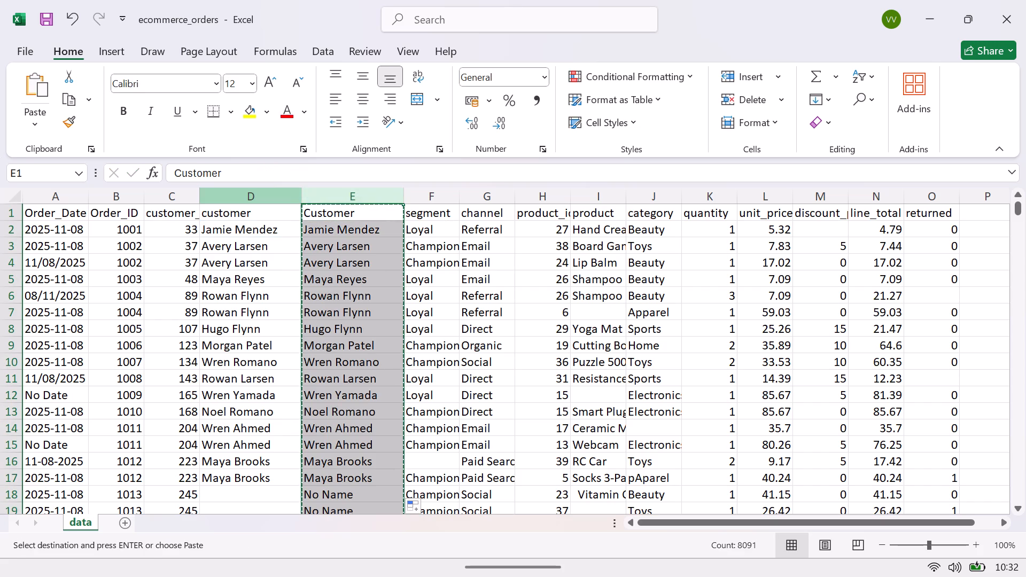
pyautogui.click(282, 197)
pyautogui.rightClick(282, 197)
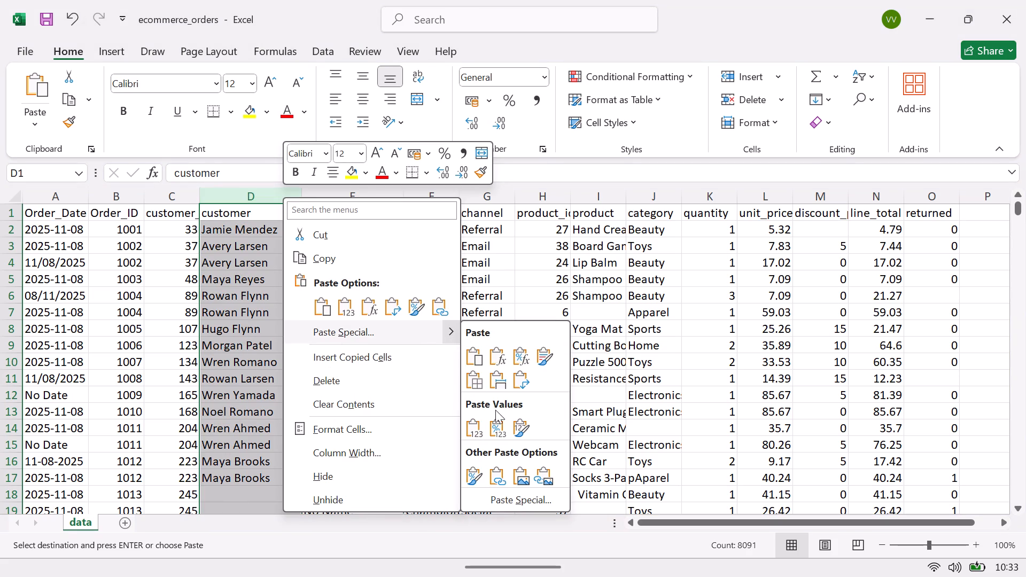
pyautogui.click(472, 432)
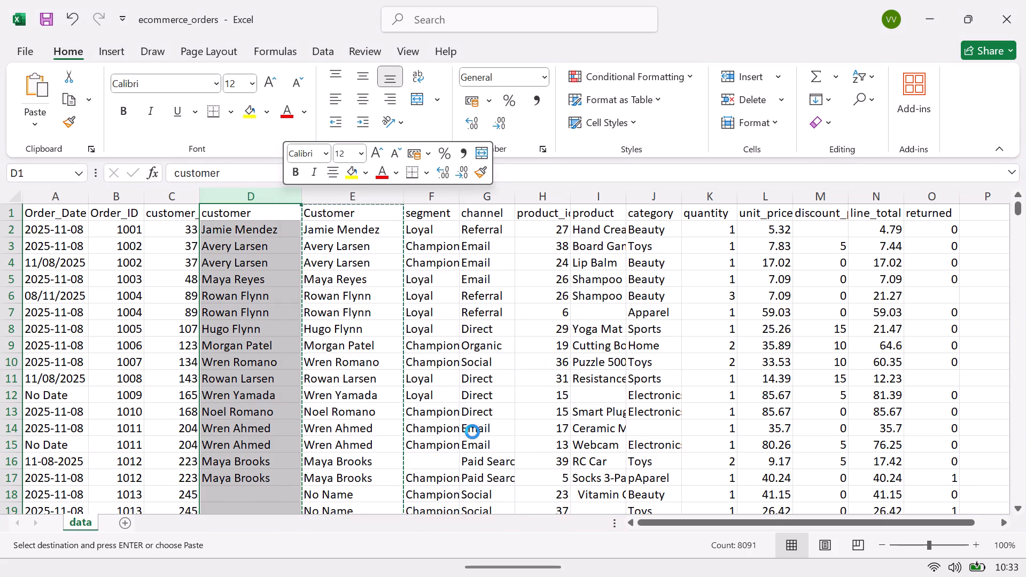
# Delete the helper Customer column E.
pyautogui.click(372, 193)
pyautogui.rightClick(372, 193)
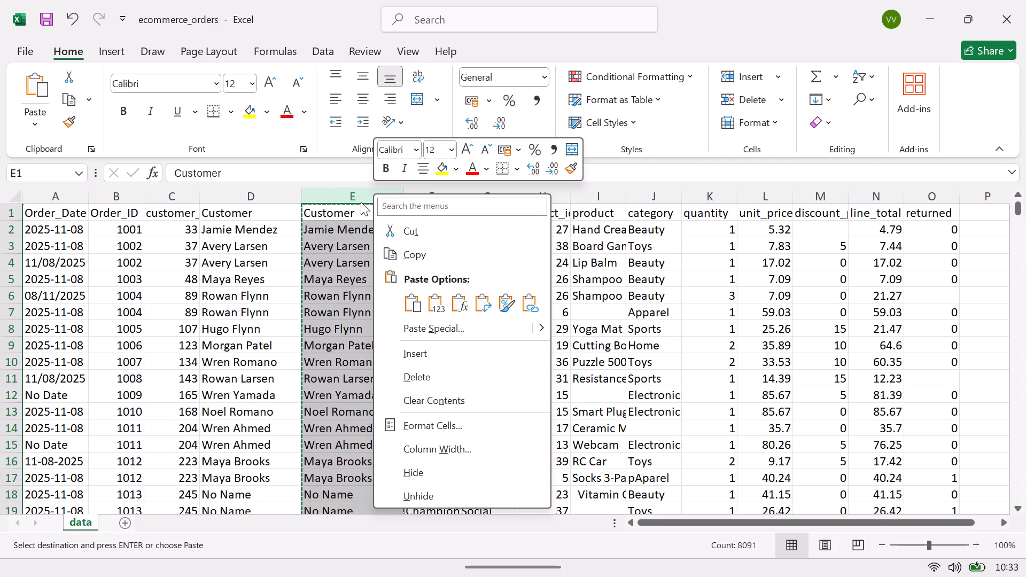
pyautogui.click(406, 367)
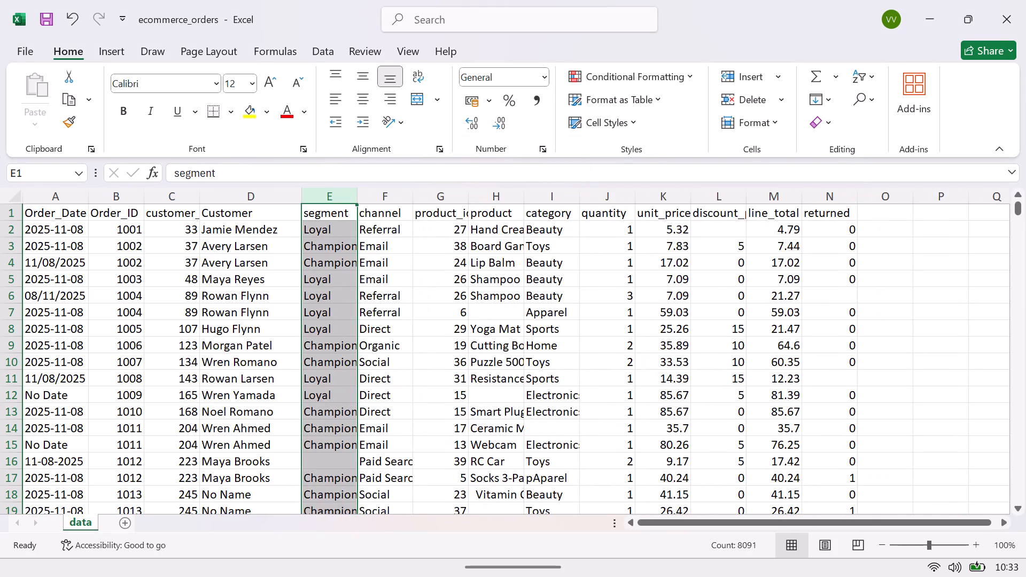
# Insert a blank column before the channel column and enter the header Segment in F1.
pyautogui.click(398, 201)
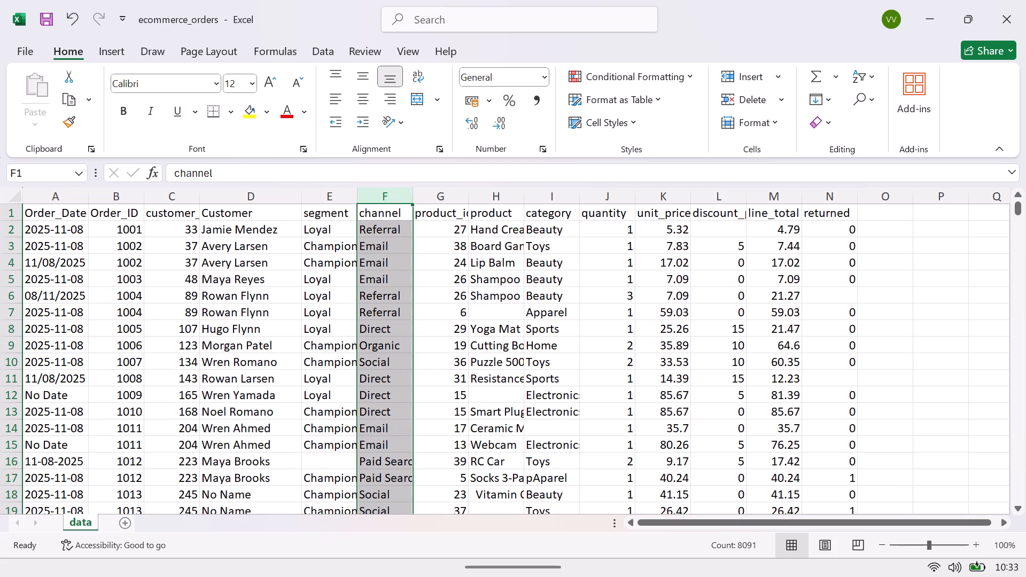
pyautogui.rightClick(386, 196)
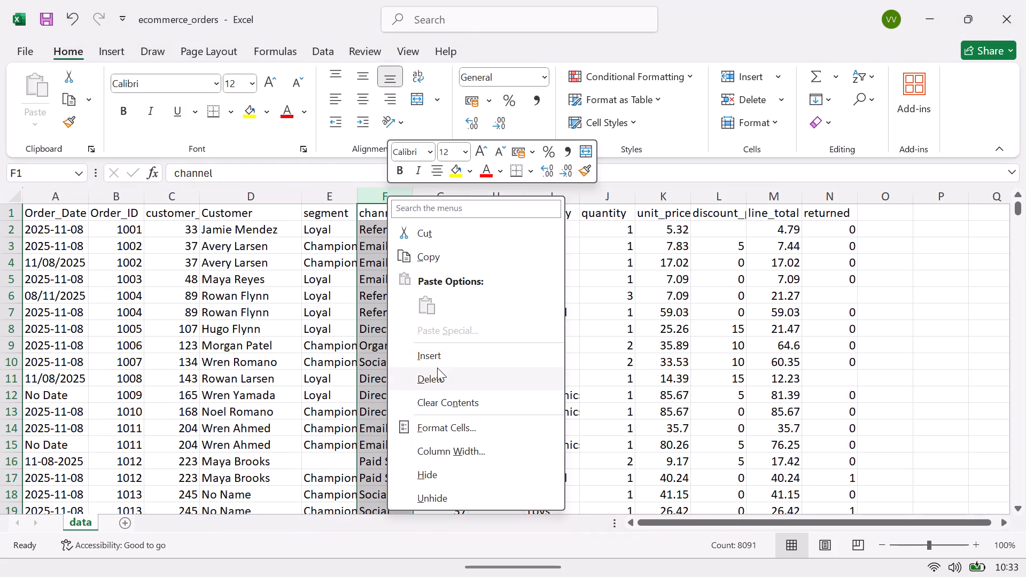
pyautogui.click(442, 355)
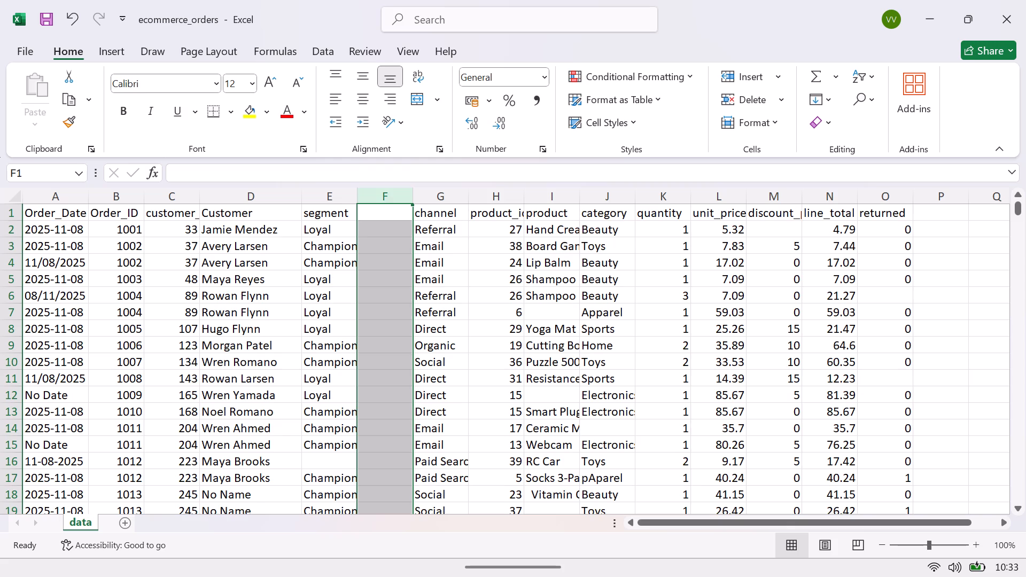
pyautogui.click(382, 212)
pyautogui.write('egment')
pyautogui.press('Return')
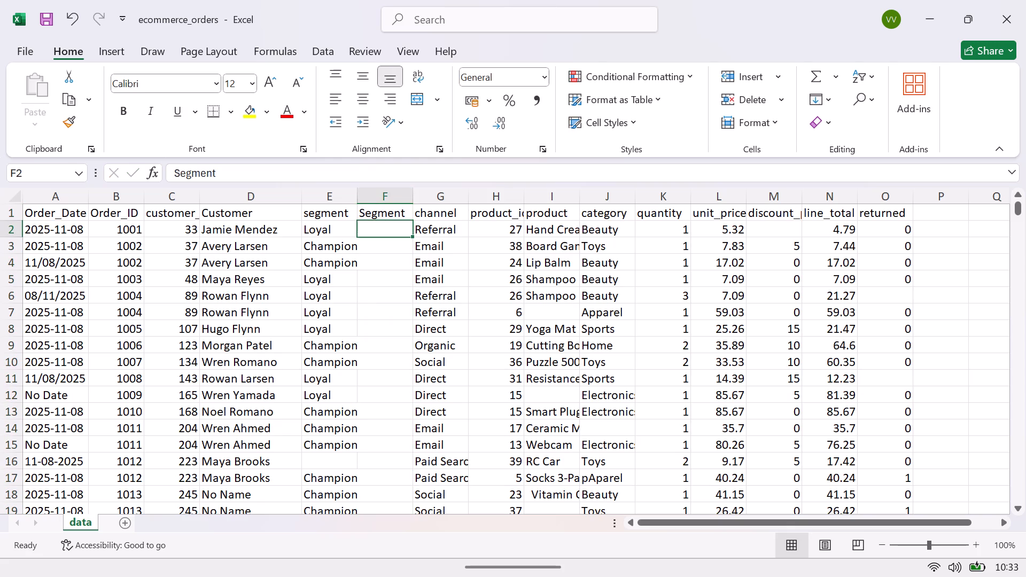
# Enter =IF(E2<>"",E2,"No Segment") in cell F2 and fill it down the Segment column for all data rows.
pyautogui.write('=if')
pyautogui.press('Tab')
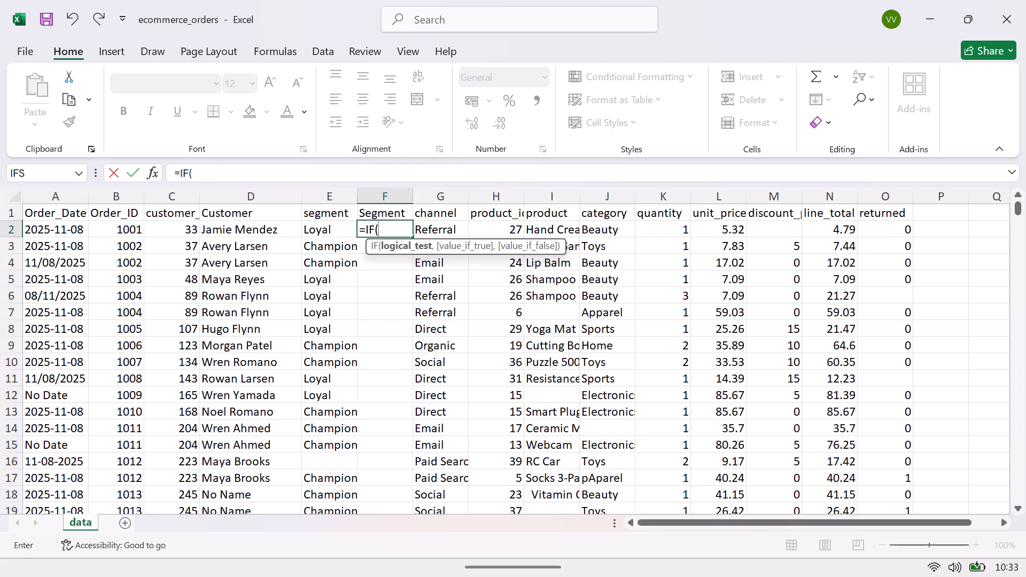
pyautogui.click(315, 231)
pyautogui.write('<>')
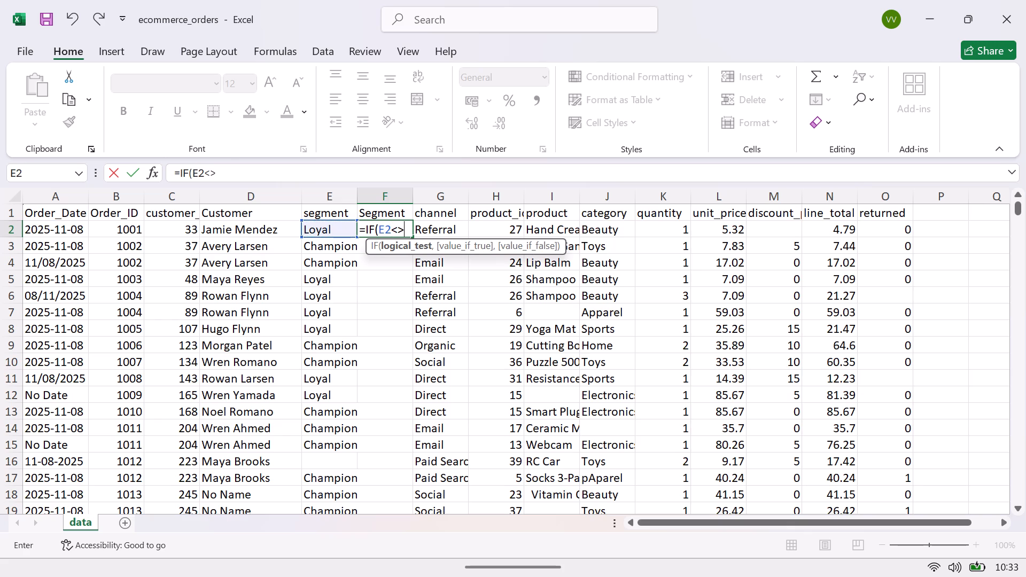
pyautogui.hotkey('shift', '"')
pyautogui.hotkey('shift', '"')
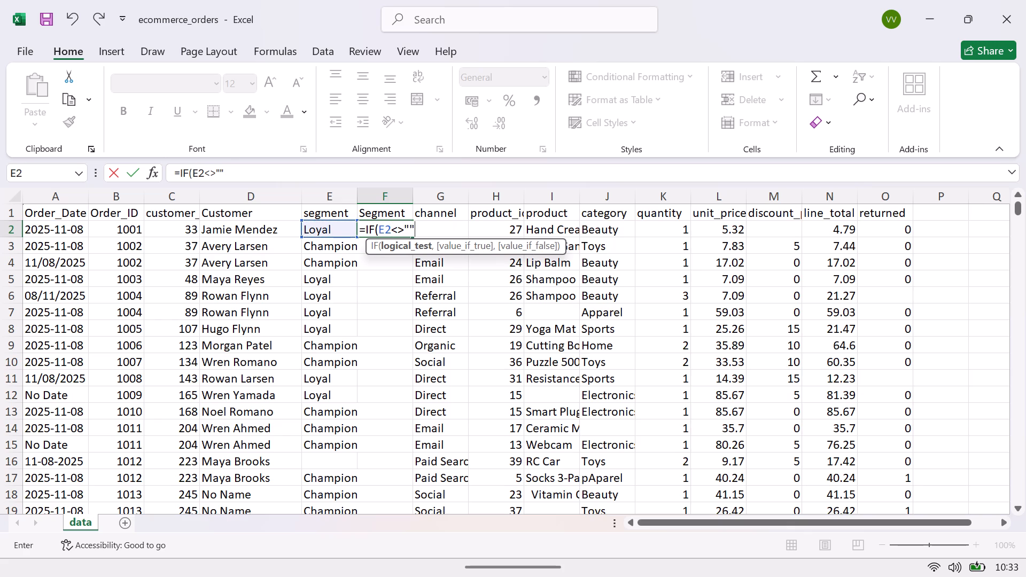
pyautogui.press(',')
pyautogui.click(322, 230)
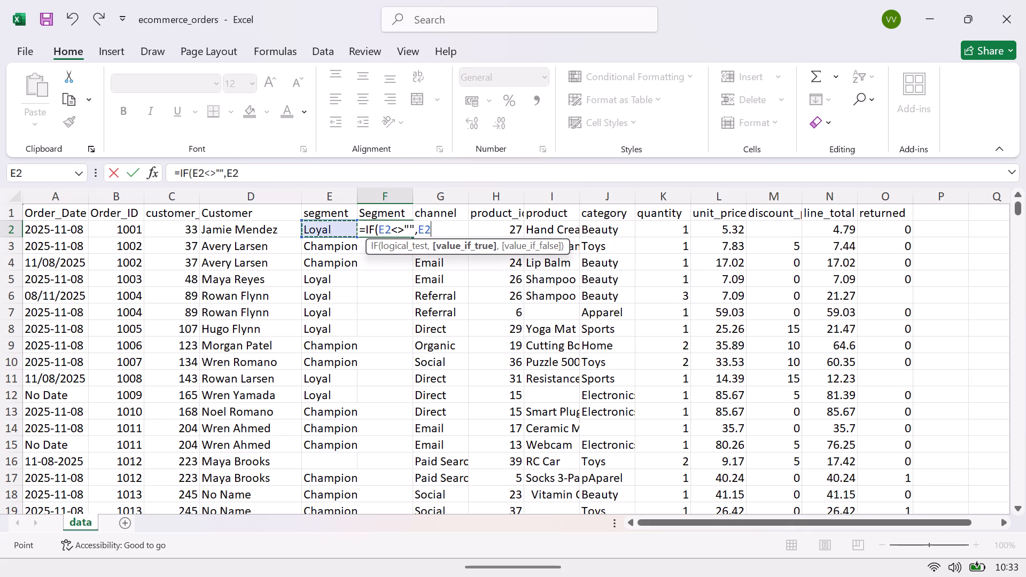
pyautogui.press(',')
pyautogui.hotkey('shift', '"')
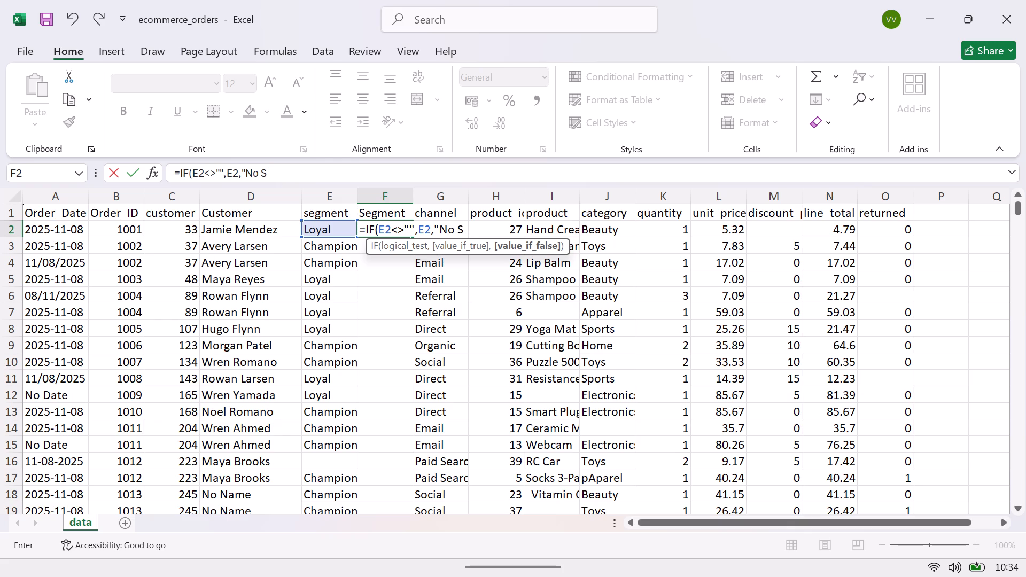
pyautogui.write('eg')
pyautogui.write('ment')
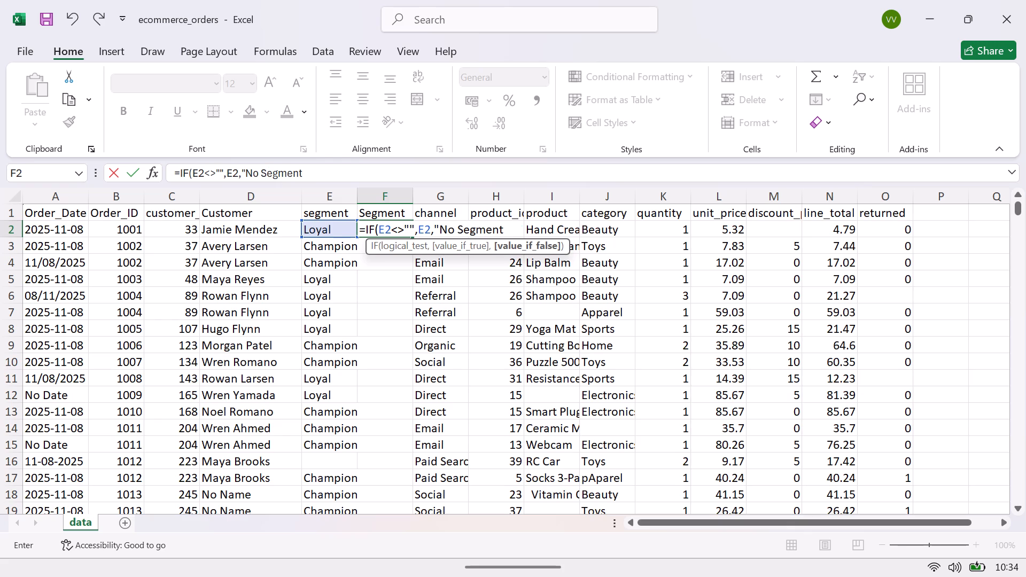
pyautogui.hotkey('shift', '"')
pyautogui.hotkey('shift', ')')
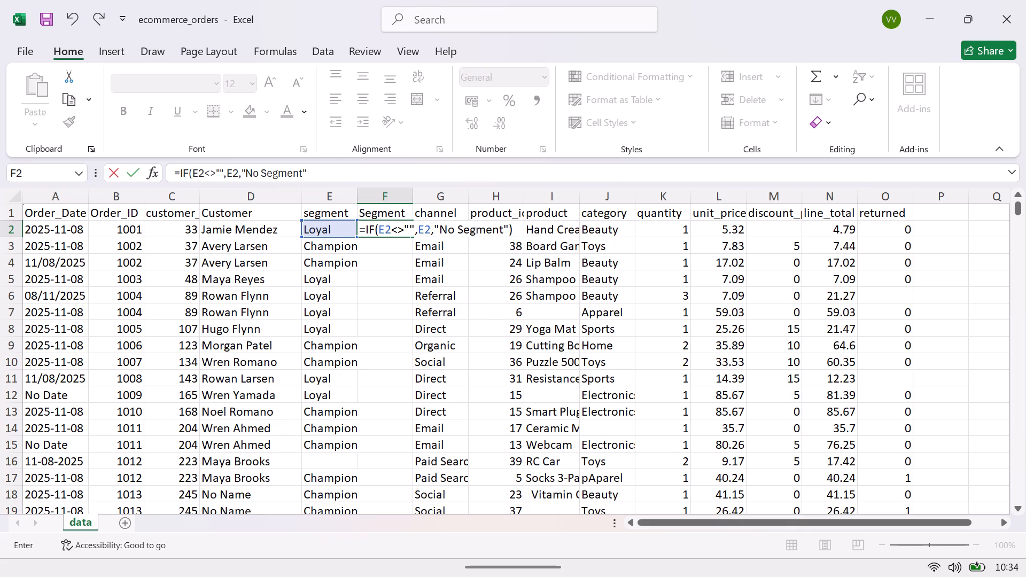
pyautogui.press('Return')
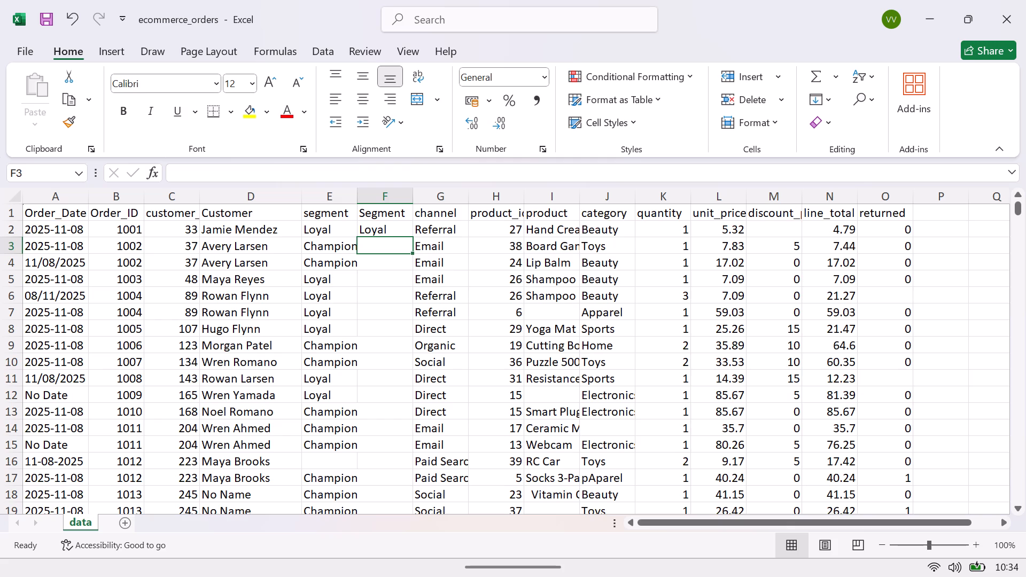
pyautogui.click(364, 229)
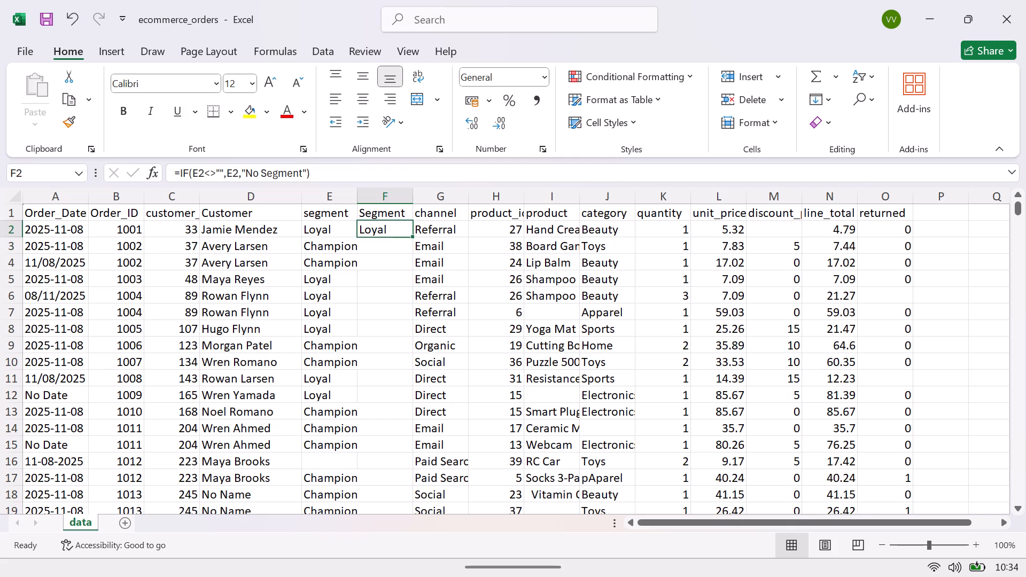
pyautogui.doubleClick(410, 235)
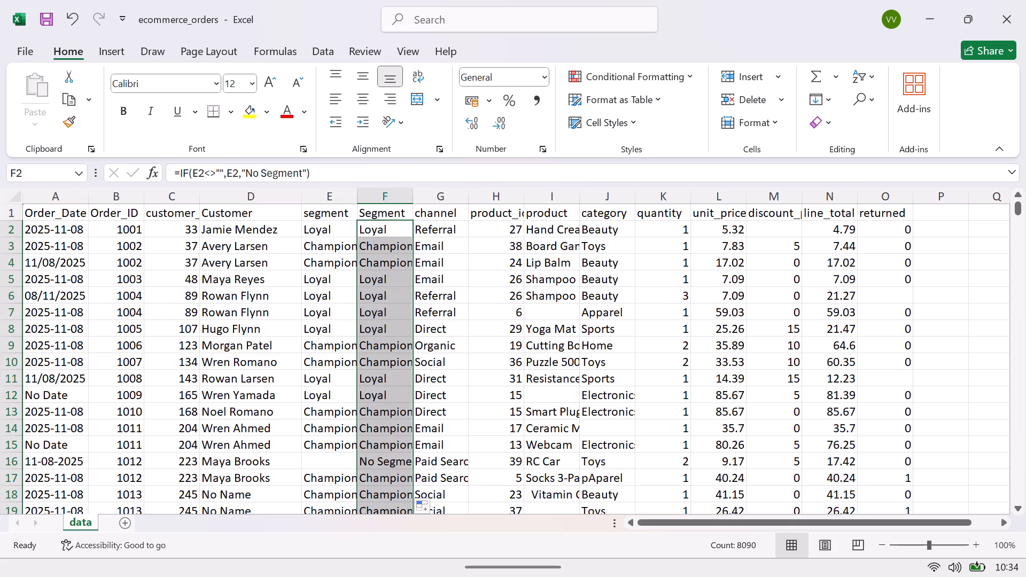
# Copy the helper Segment column F and paste it as values over the original segment column E.
pyautogui.click(384, 197)
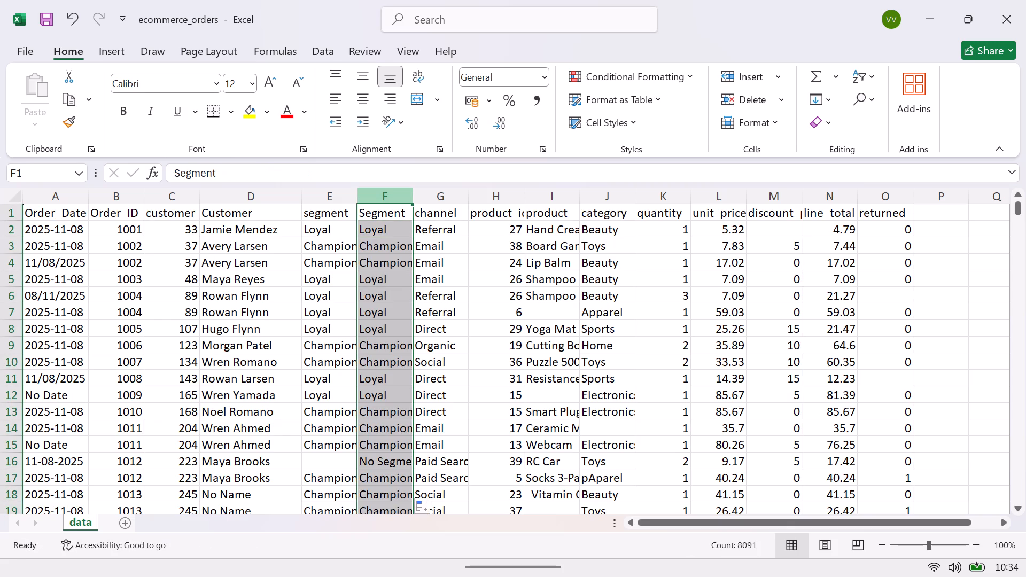
pyautogui.hotkey('ctrl', 'c')
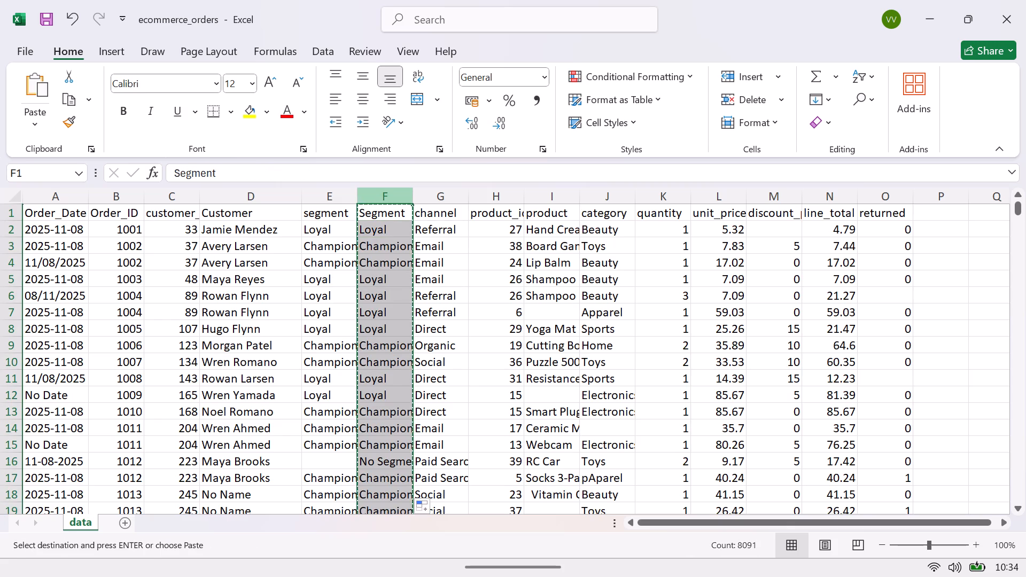
pyautogui.click(338, 205)
pyautogui.click(331, 193)
pyautogui.rightClick(331, 193)
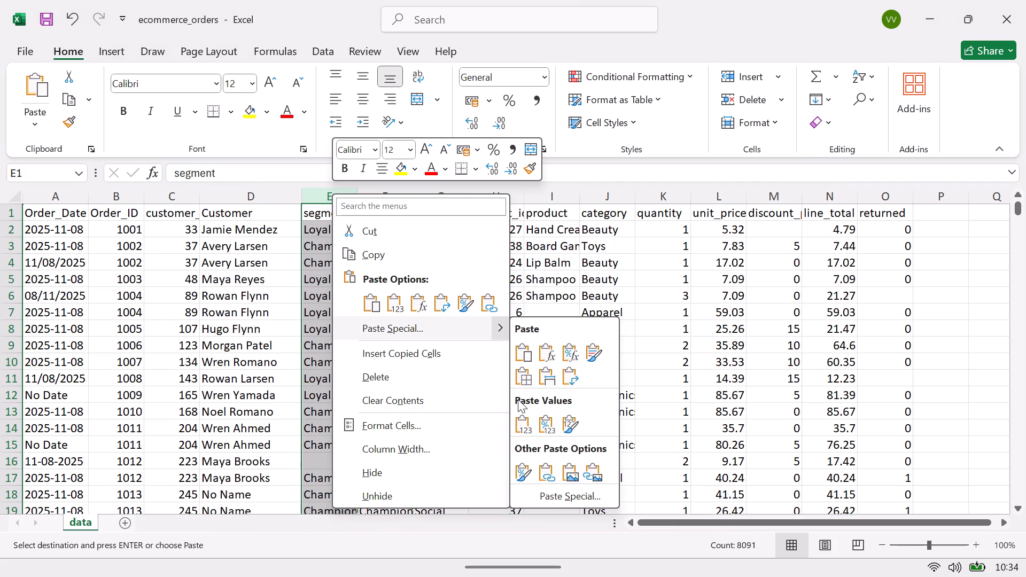
pyautogui.click(518, 417)
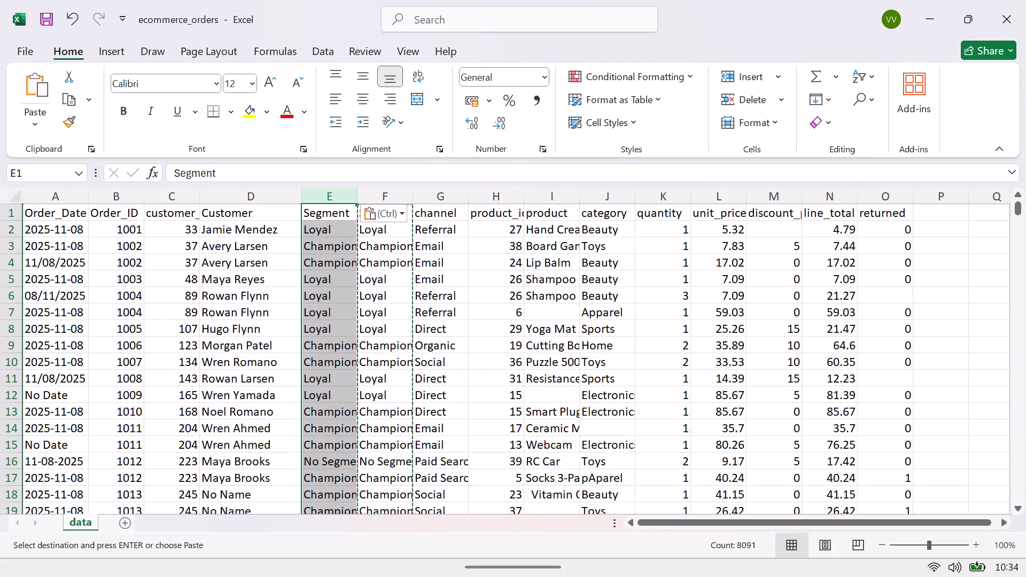
# Delete the helper Segment column F.
pyautogui.click(387, 196)
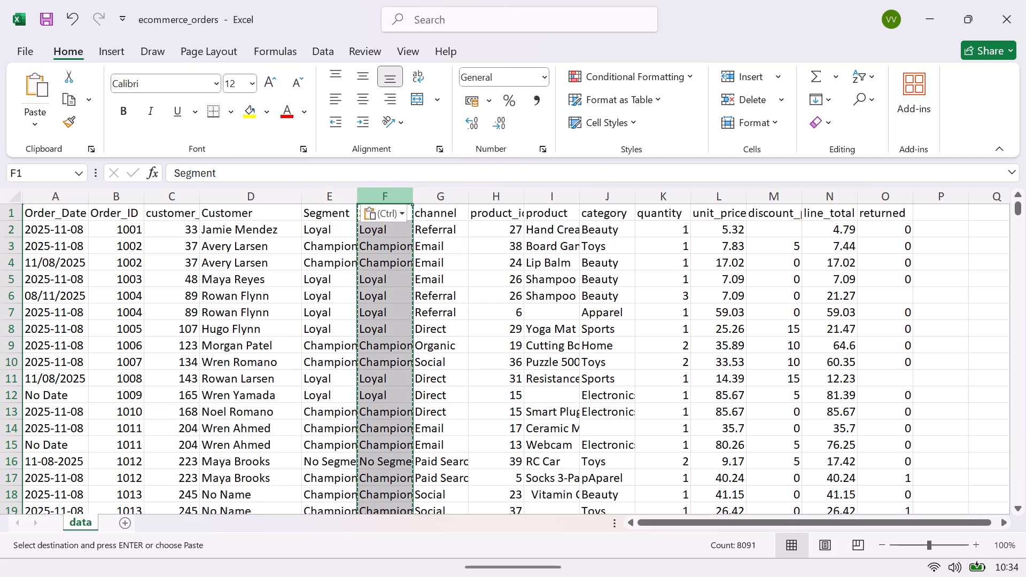
pyautogui.rightClick(387, 196)
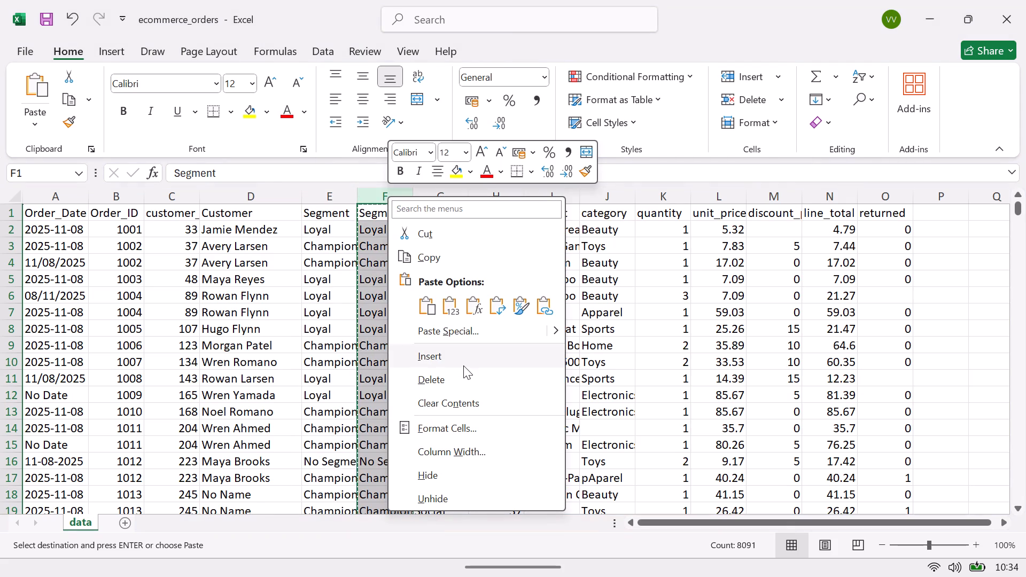
pyautogui.click(447, 378)
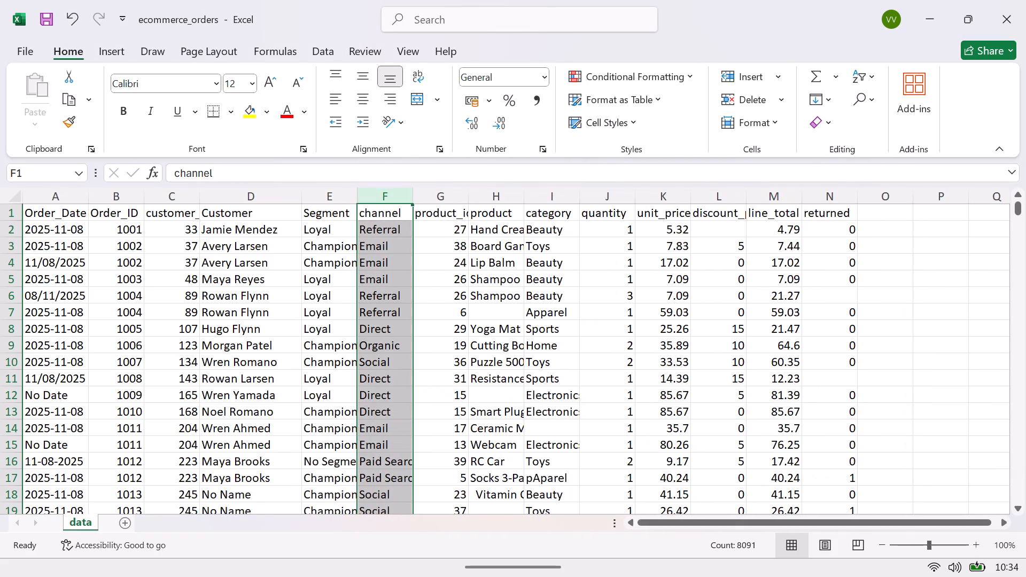
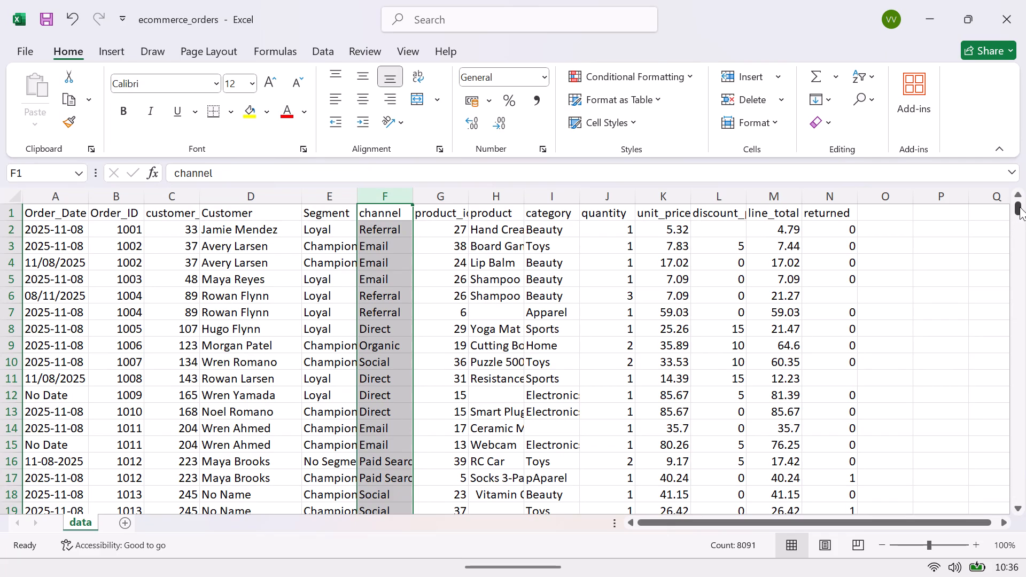
# Look through the full length of the order data, checking the channel and remaining columns for blanks and inconsistent entries.
pyautogui.moveTo(1020, 207); pyautogui.dragTo(1025, 221)
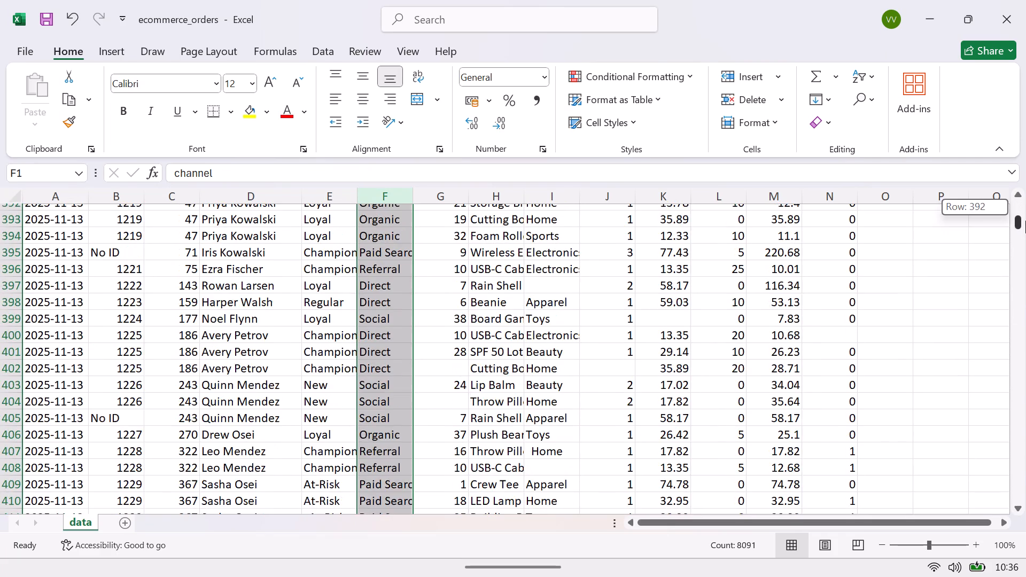
pyautogui.moveTo(1025, 221); pyautogui.dragTo(1023, 236)
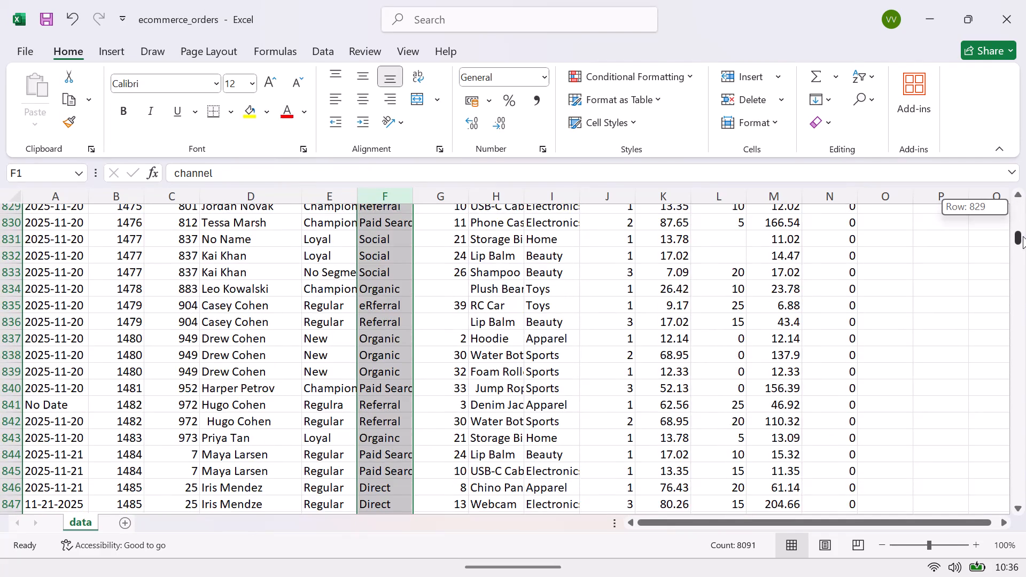
pyautogui.moveTo(1023, 236); pyautogui.dragTo(1011, 384)
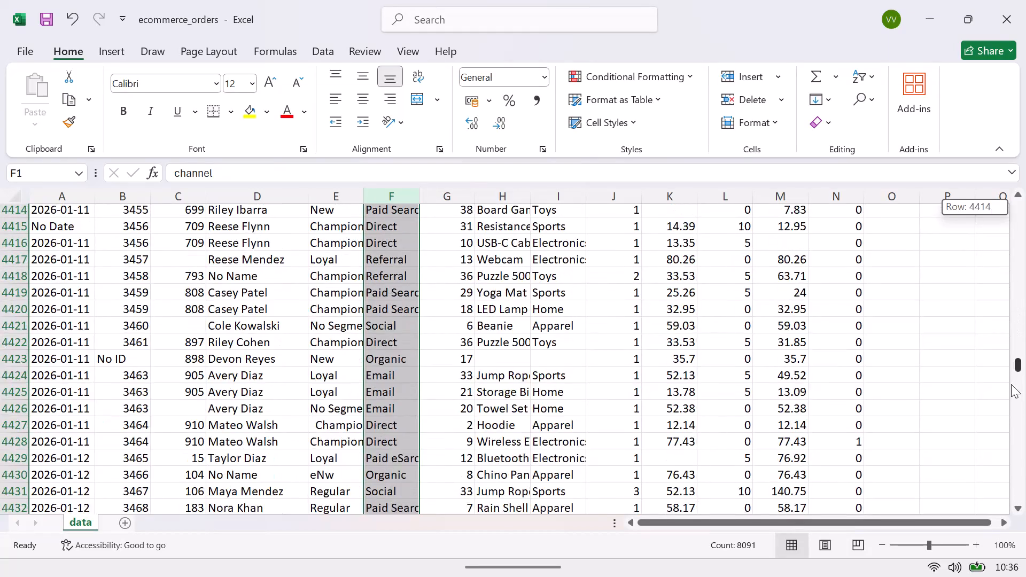
pyautogui.moveTo(1011, 384); pyautogui.dragTo(1025, 522)
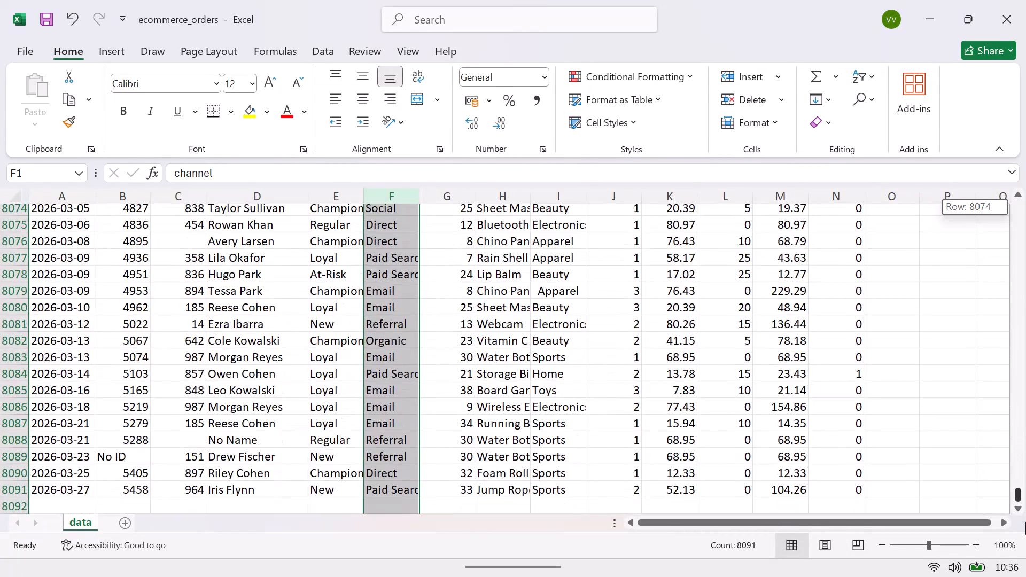
pyautogui.moveTo(1025, 522); pyautogui.dragTo(1025, 518)
pyautogui.moveTo(1025, 518); pyautogui.dragTo(1021, 210)
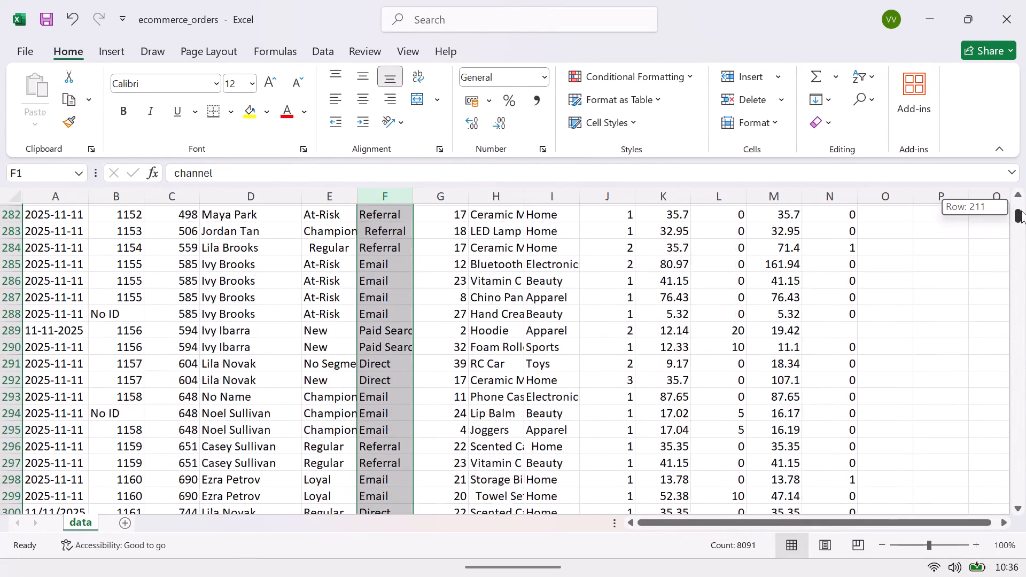
pyautogui.moveTo(1021, 210); pyautogui.dragTo(1022, 201)
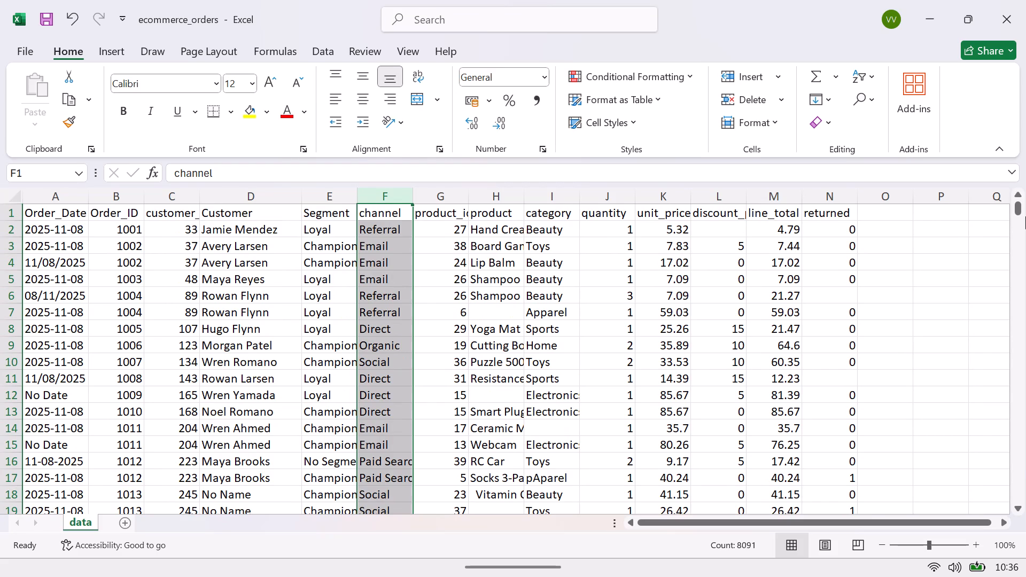
pyautogui.moveTo(1019, 206); pyautogui.dragTo(1018, 216)
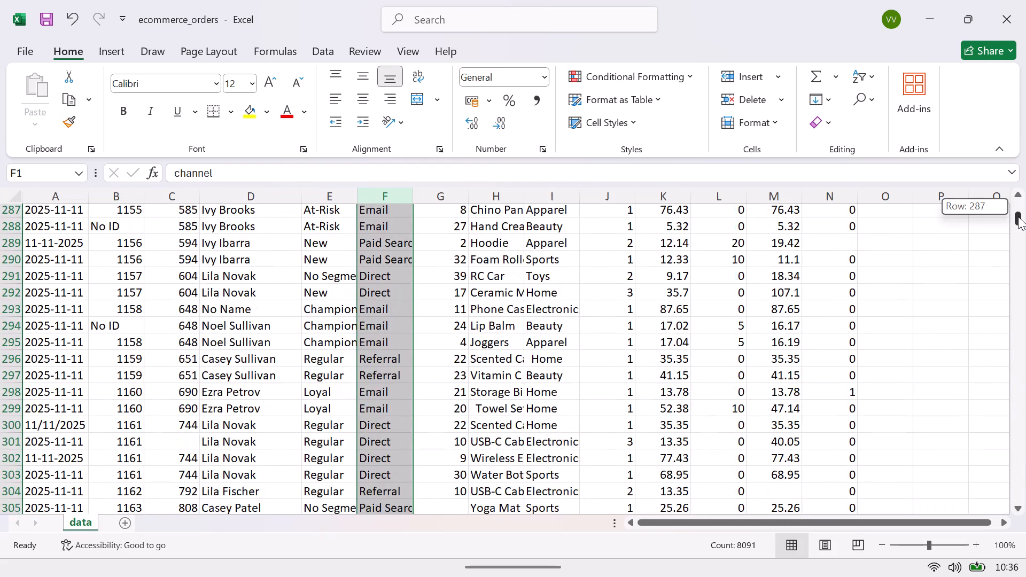
pyautogui.moveTo(1018, 216); pyautogui.dragTo(1021, 213)
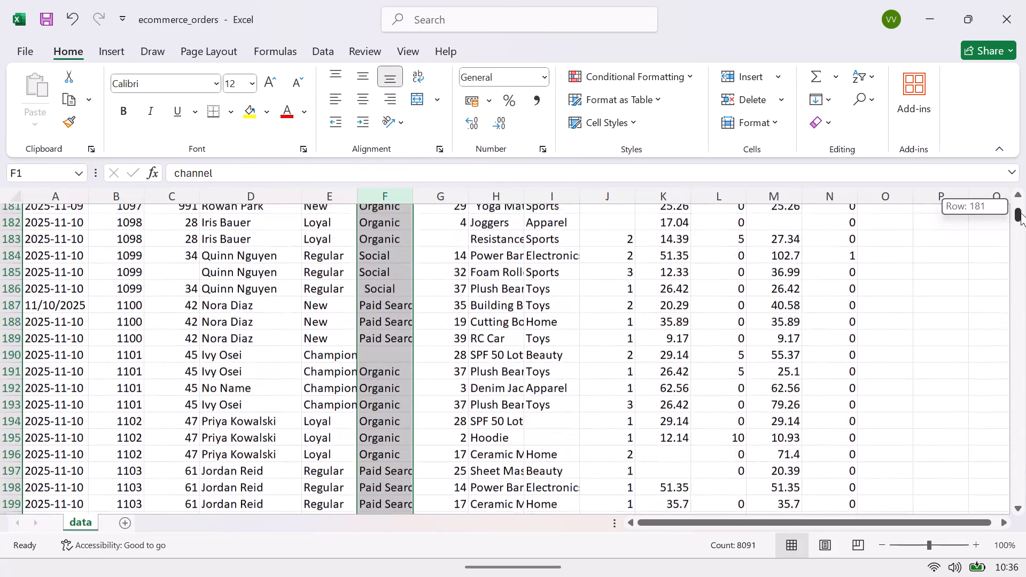
pyautogui.moveTo(1021, 213); pyautogui.dragTo(1019, 246)
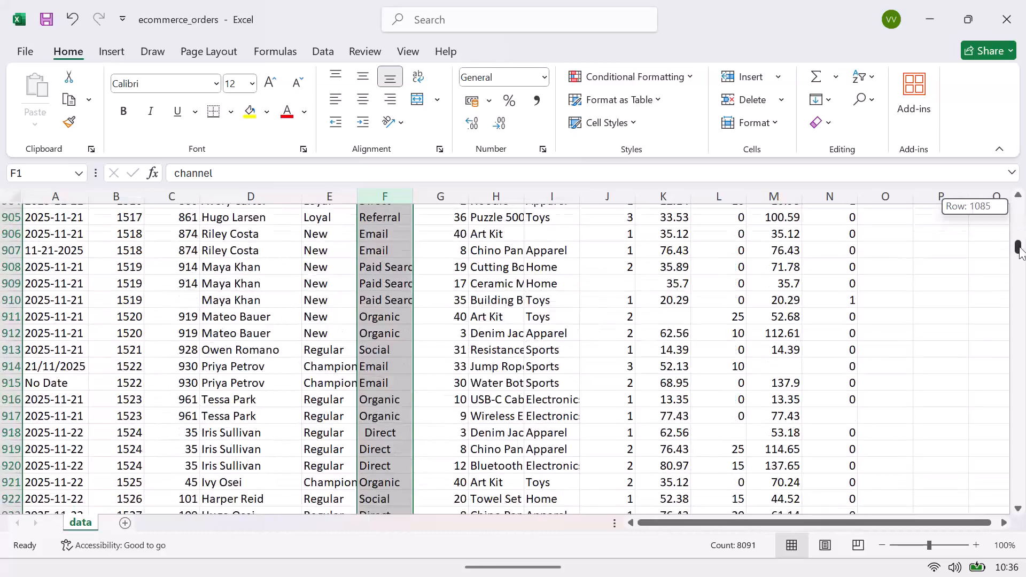
pyautogui.moveTo(1019, 246); pyautogui.dragTo(1025, 368)
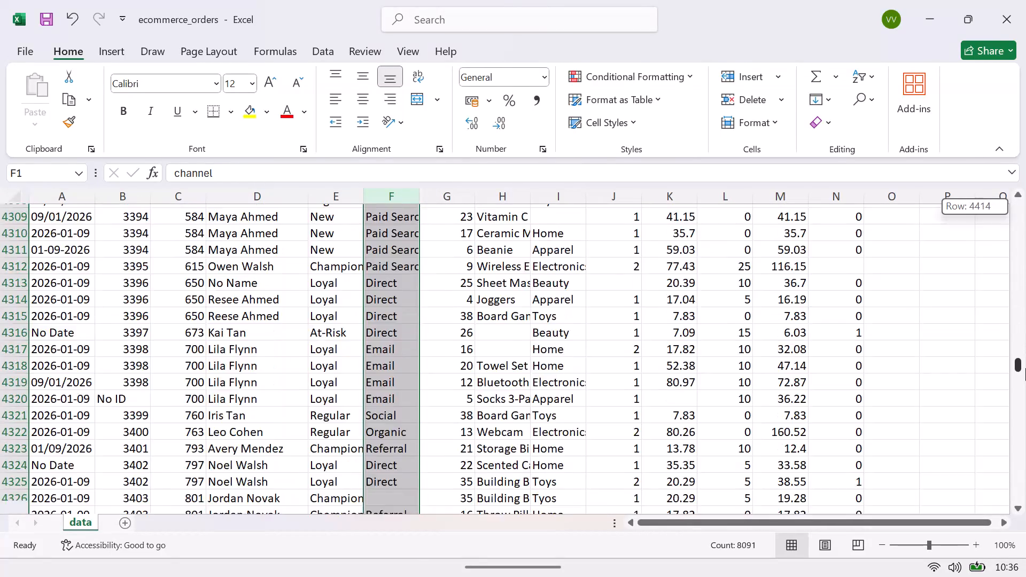
pyautogui.moveTo(1025, 368); pyautogui.dragTo(1025, 482)
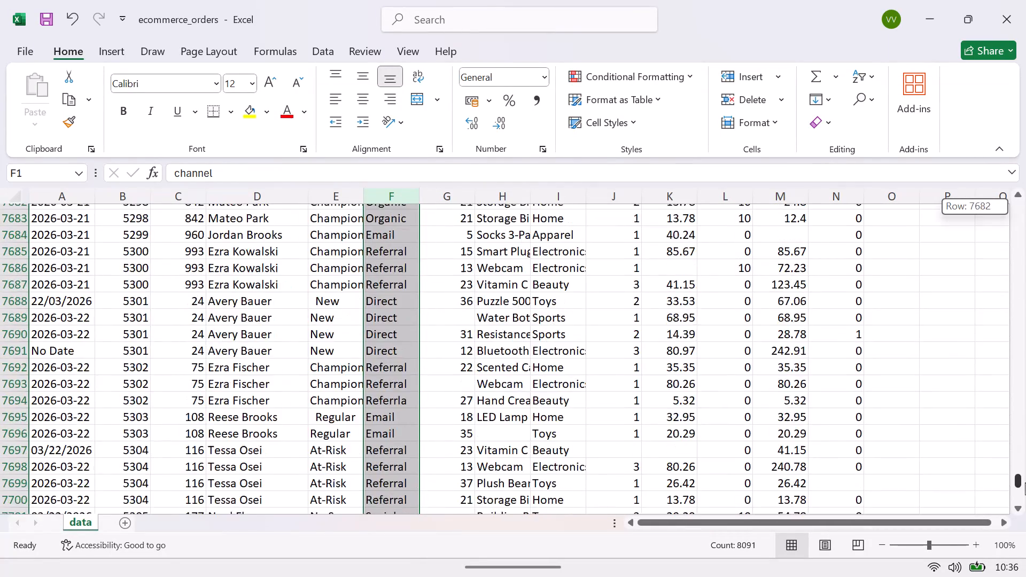
pyautogui.moveTo(1025, 482); pyautogui.dragTo(1019, 250)
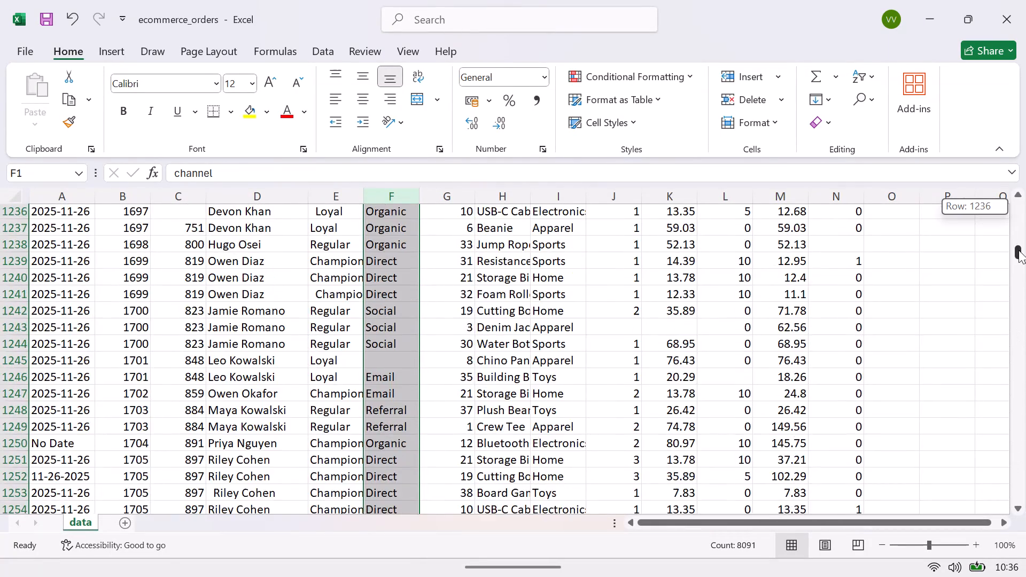
pyautogui.moveTo(1019, 250); pyautogui.dragTo(1010, 76)
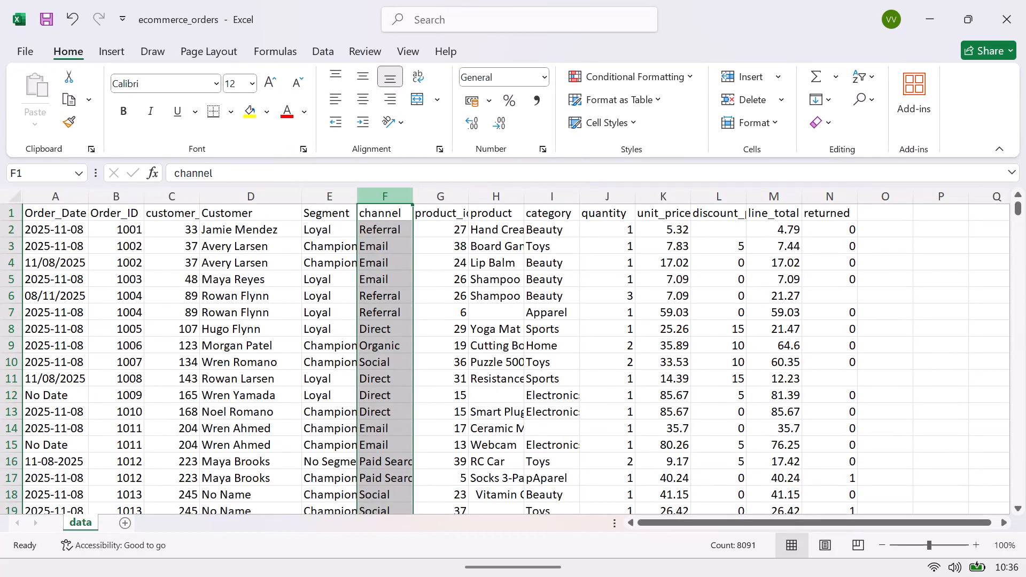
# Insert a Box and Whisker chart of the product_id values in G2:G8091.
pyautogui.click(428, 231)
pyautogui.hotkey('ctrl', 'shift', 'Down')
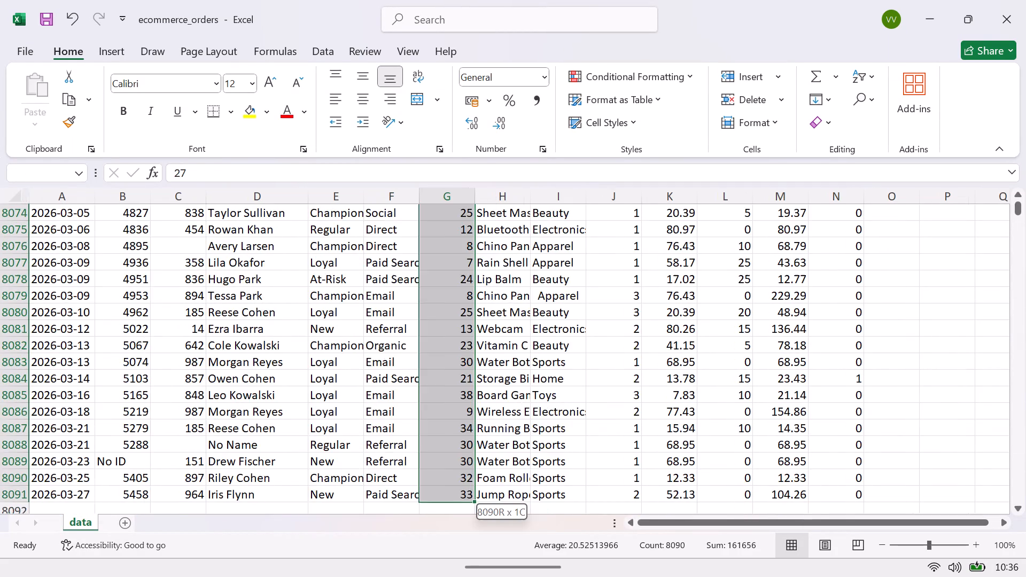
pyautogui.hotkey('ctrl', 'shift', 'Down')
pyautogui.hotkey('ctrl', 'shift', 'Up')
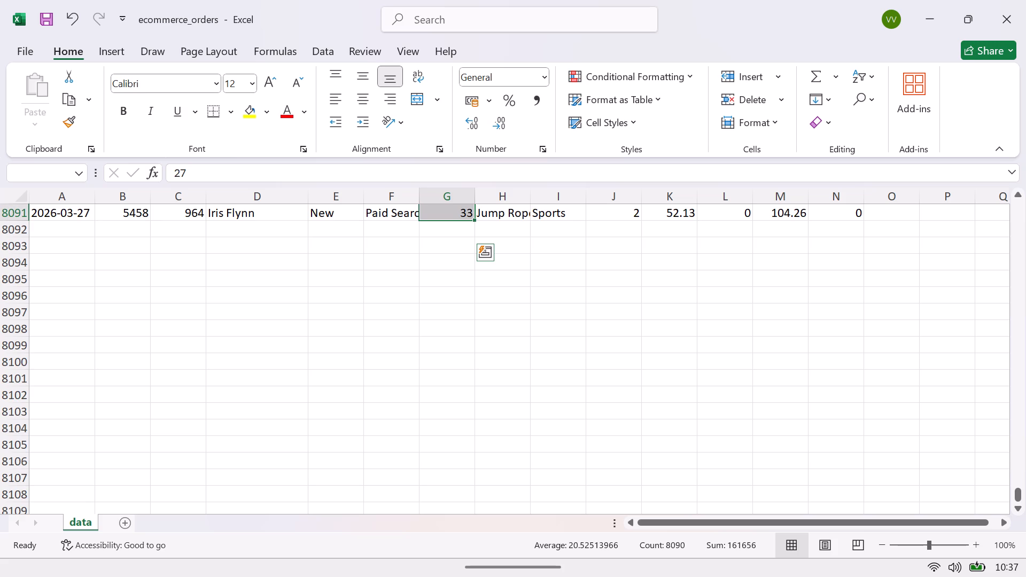
pyautogui.click(102, 43)
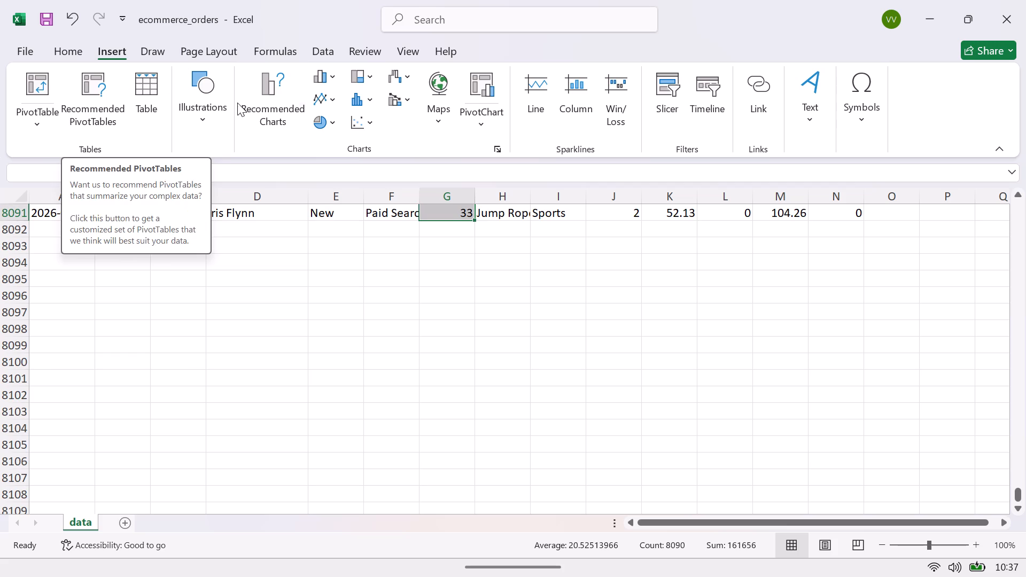
pyautogui.click(261, 96)
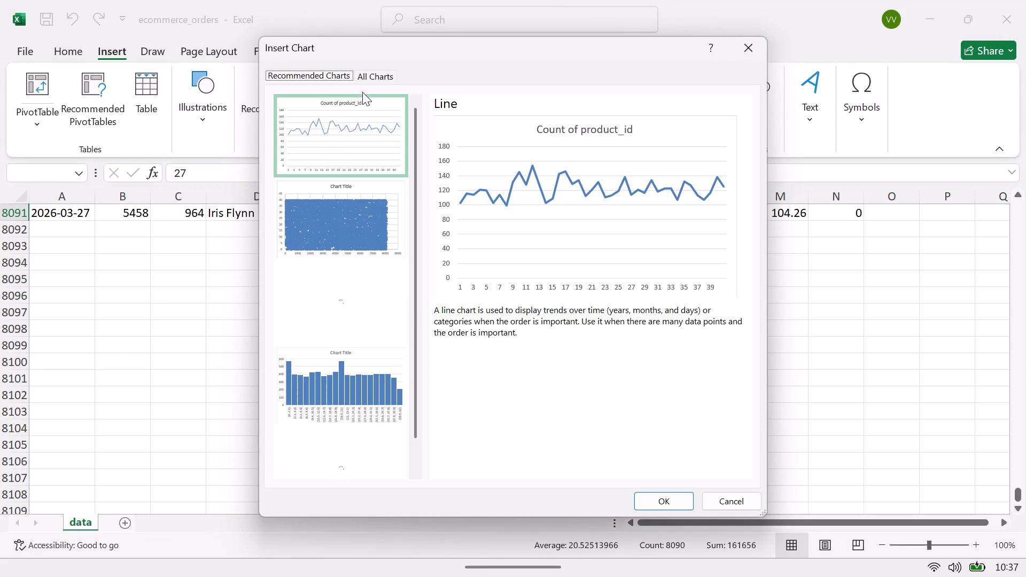
pyautogui.click(369, 82)
pyautogui.click(370, 80)
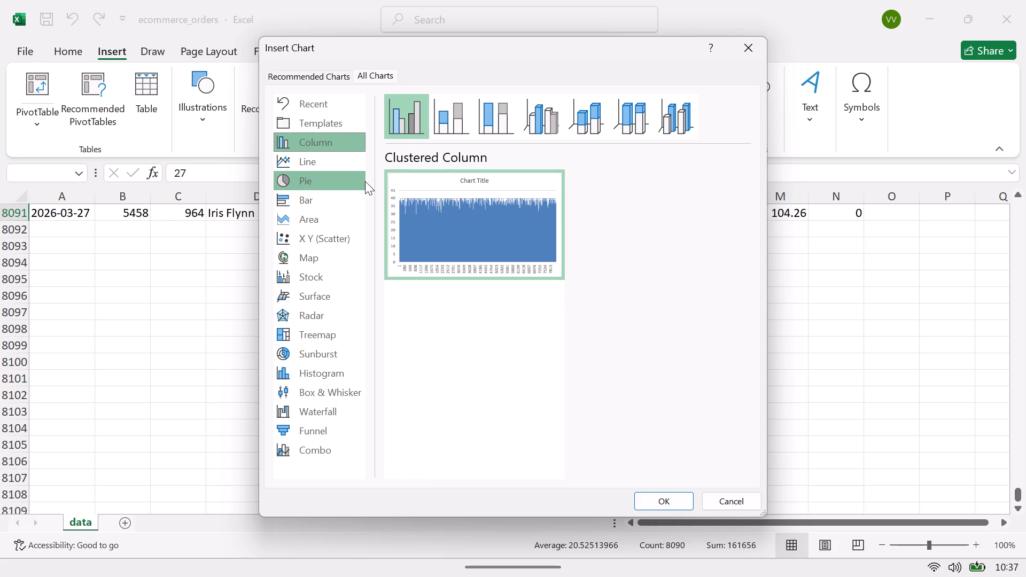
pyautogui.click(307, 371)
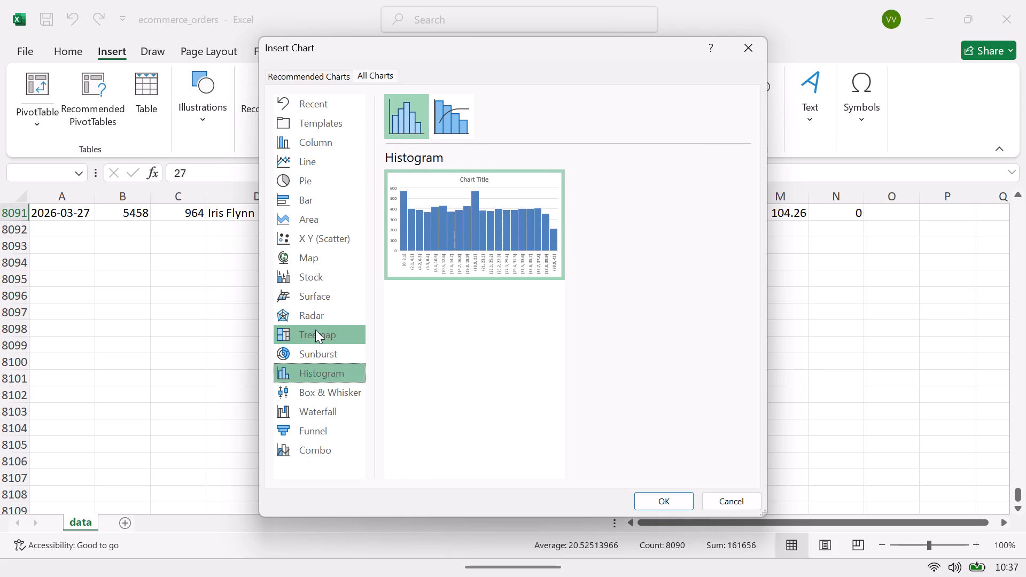
pyautogui.click(313, 389)
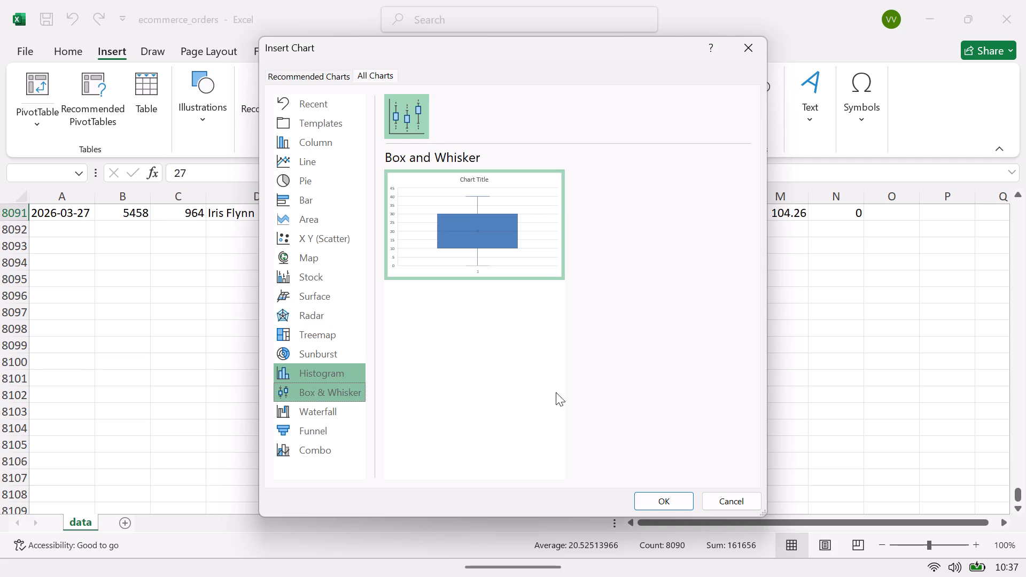
pyautogui.click(650, 496)
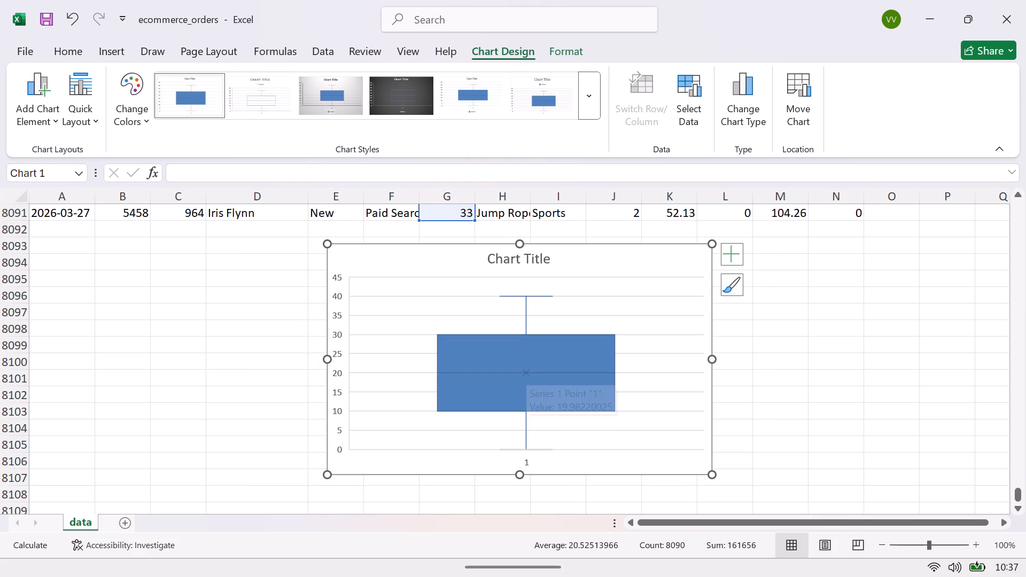
# Enter =AVERAGE(G2:G8091) in cell N8095, beside the box and whisker chart, to calculate the mean product_id.
pyautogui.click(836, 278)
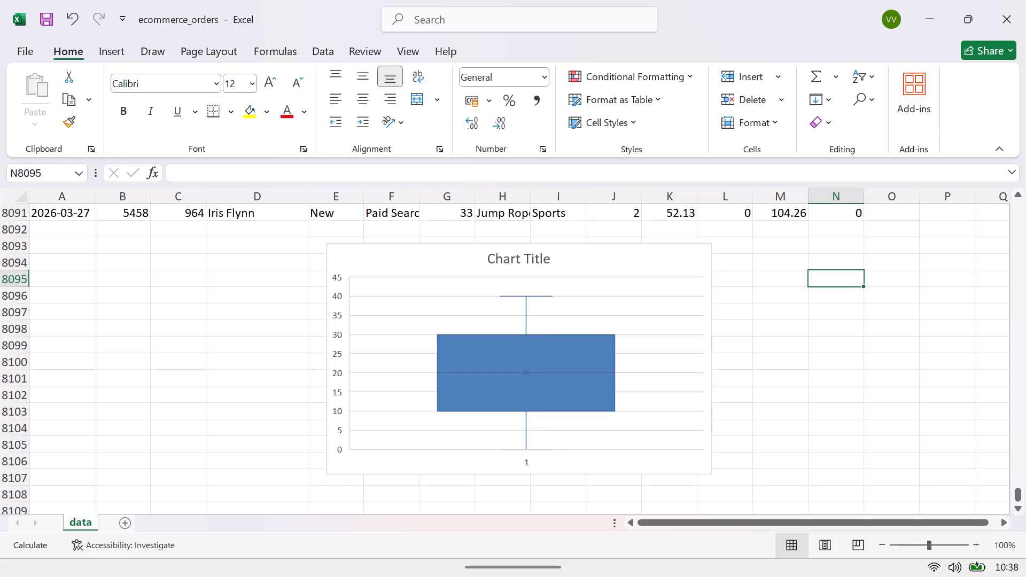
pyautogui.click(836, 278)
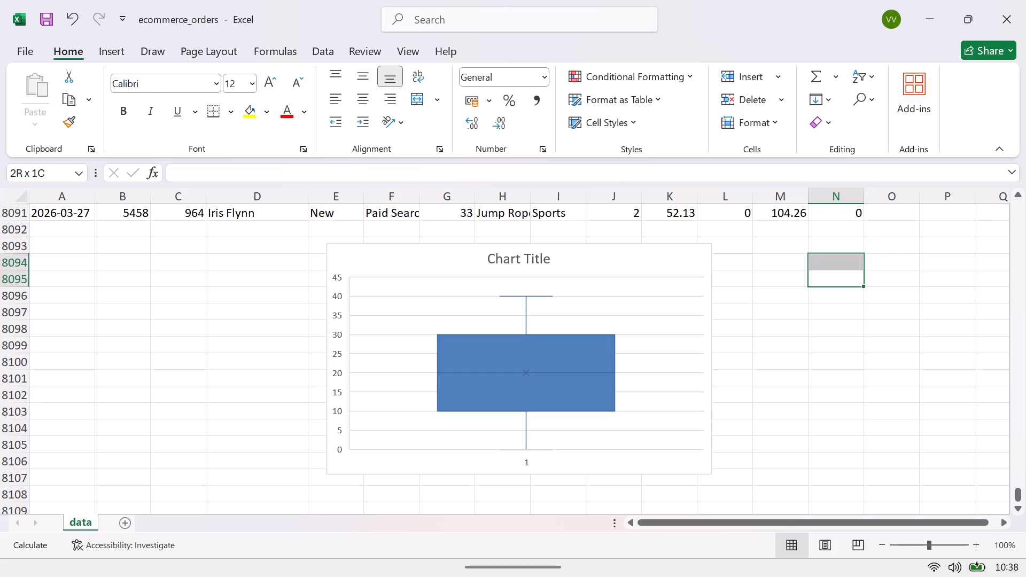
pyautogui.press('=')
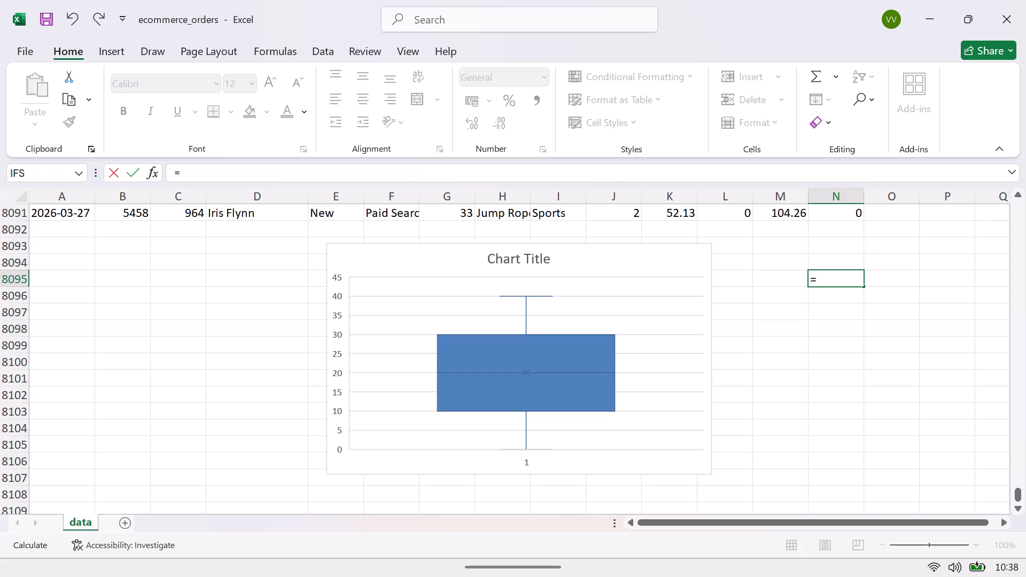
pyautogui.write('av')
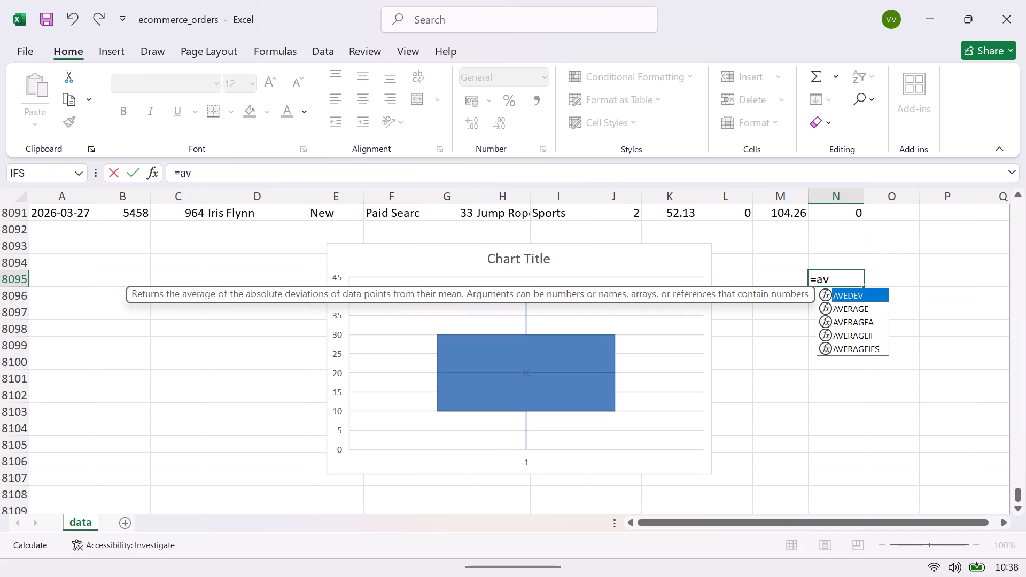
pyautogui.press('Down')
pyautogui.press('Tab')
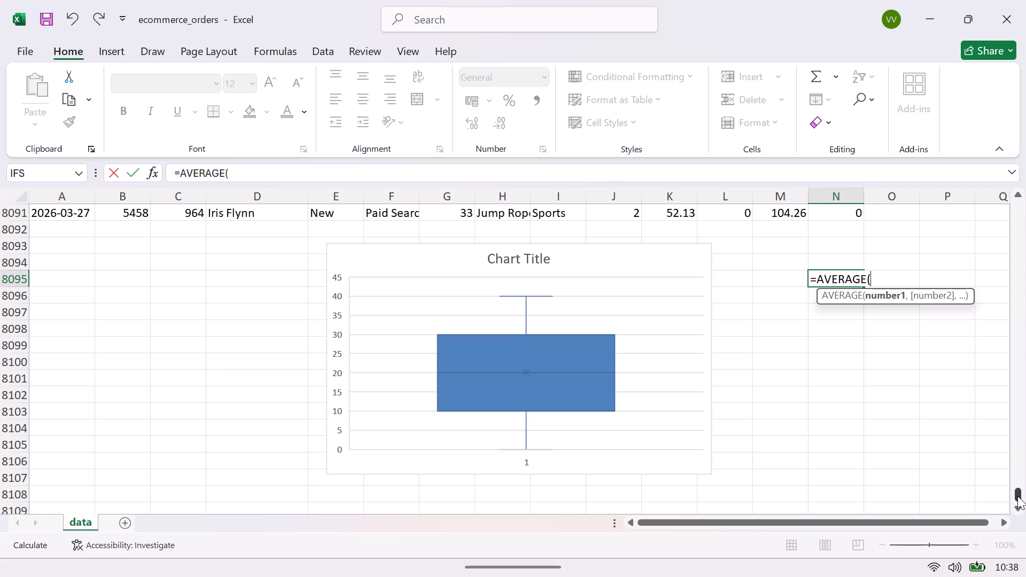
pyautogui.moveTo(1017, 496); pyautogui.dragTo(993, 325)
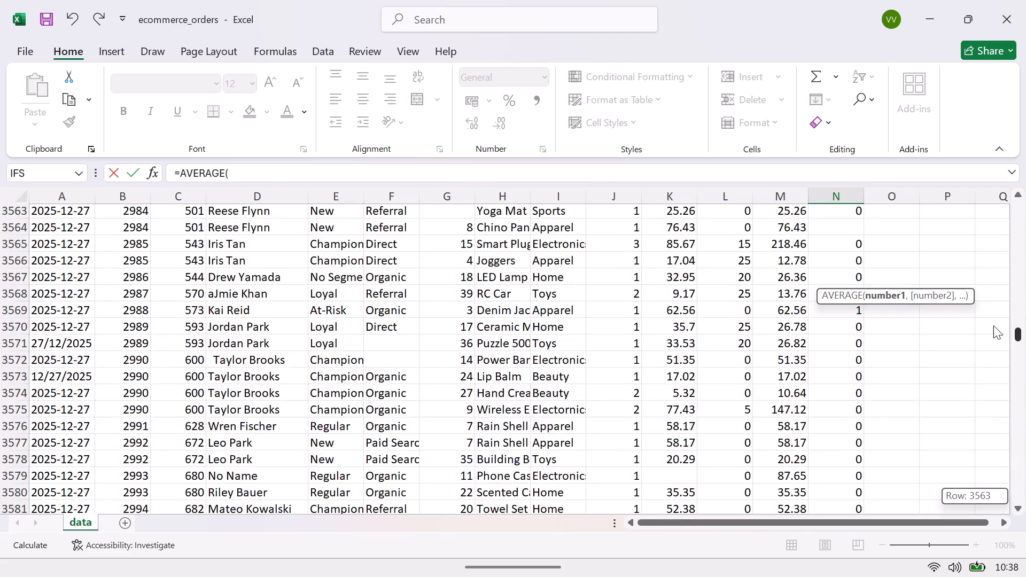
pyautogui.moveTo(993, 325); pyautogui.dragTo(1021, 193)
pyautogui.click(452, 234)
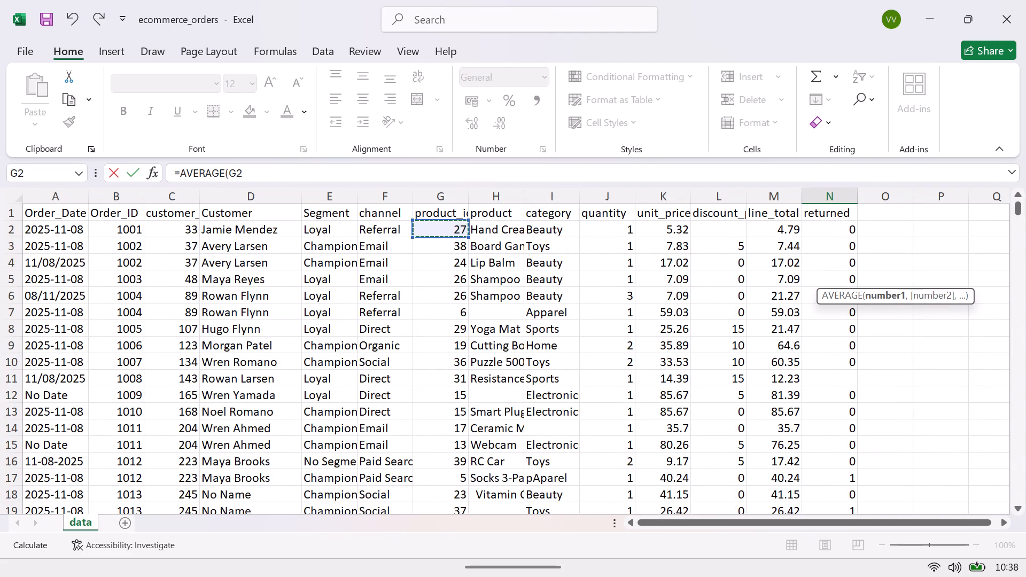
pyautogui.hotkey('ctrl', 'shift', 'Down')
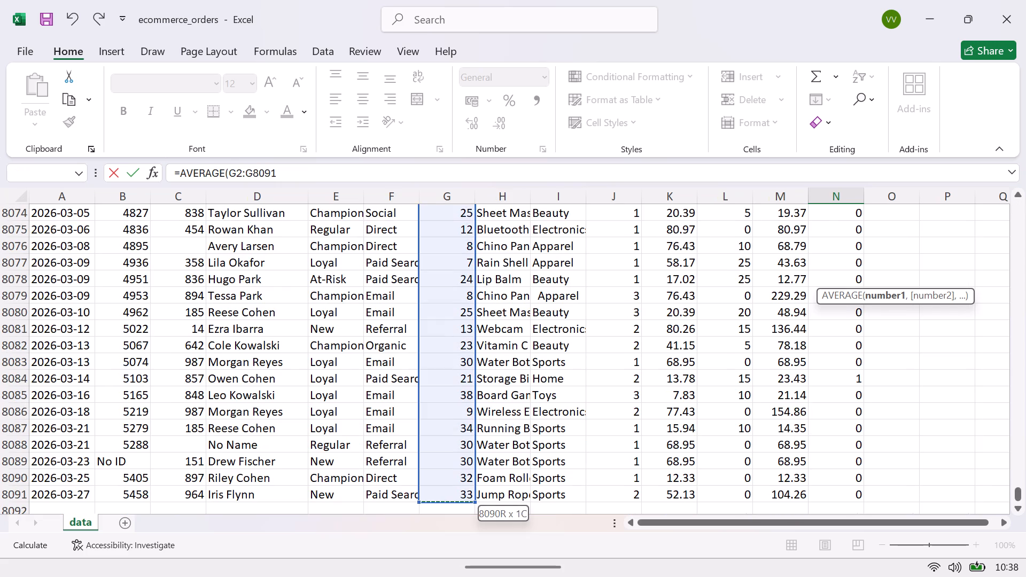
pyautogui.hotkey('ctrl', 'shift', 'Down')
pyautogui.hotkey('ctrl', 'shift', 'Up')
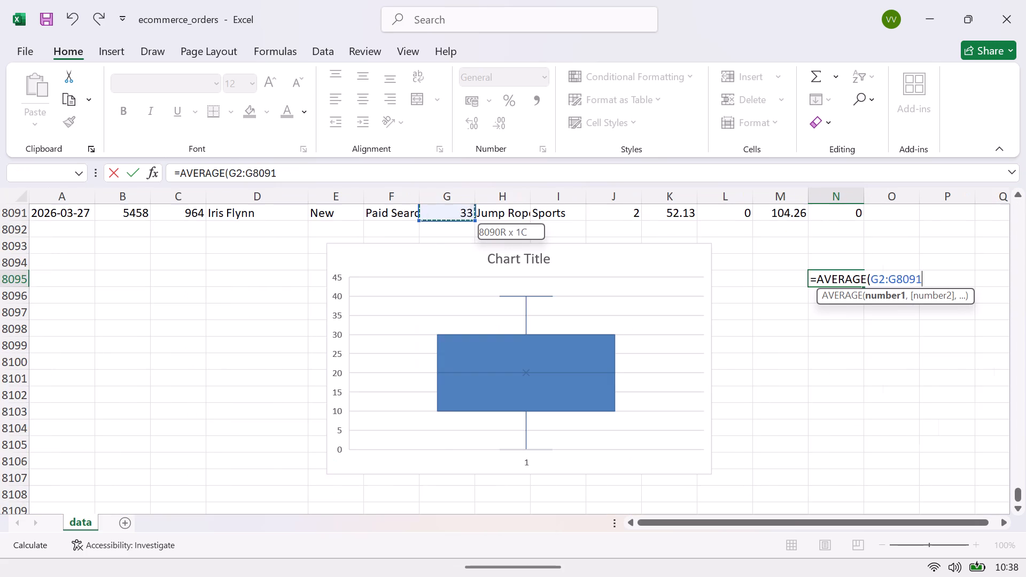
pyautogui.hotkey('shift', ')')
pyautogui.press('Return')
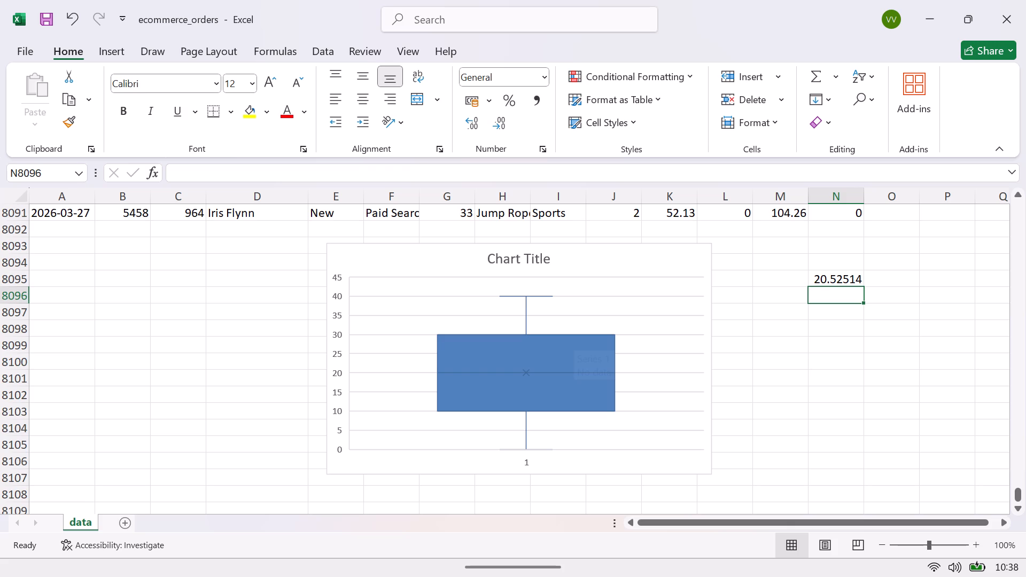
# Enter the labels Mean in cell M8095 and Median in cell M8096, beside the product_id statistics.
pyautogui.click(789, 278)
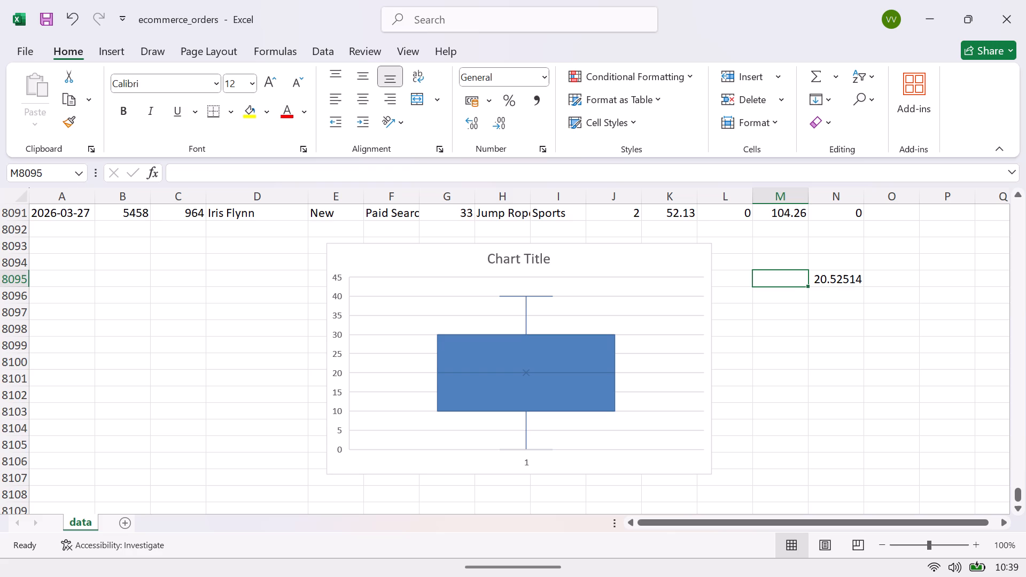
pyautogui.write('ean')
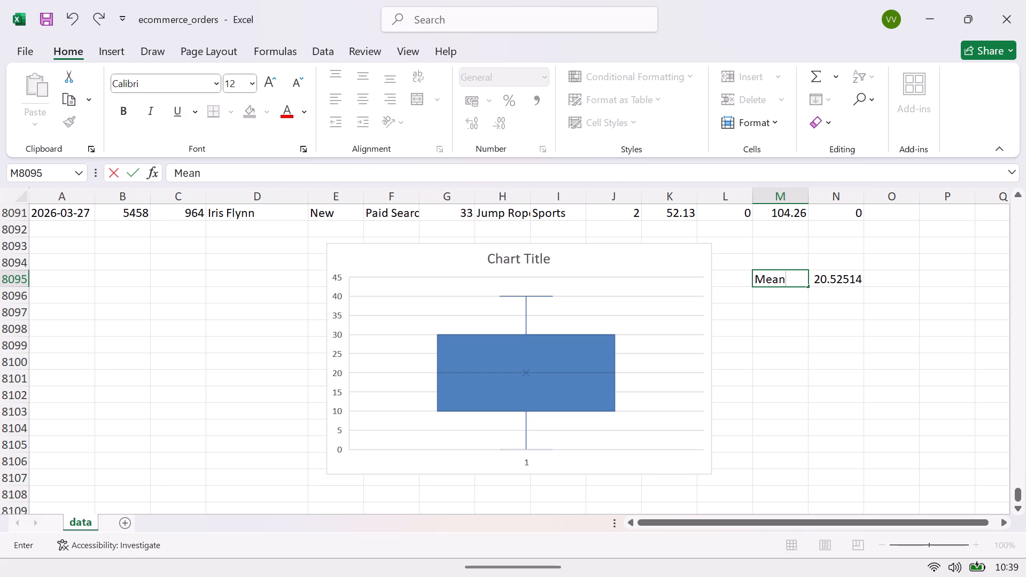
pyautogui.click(790, 300)
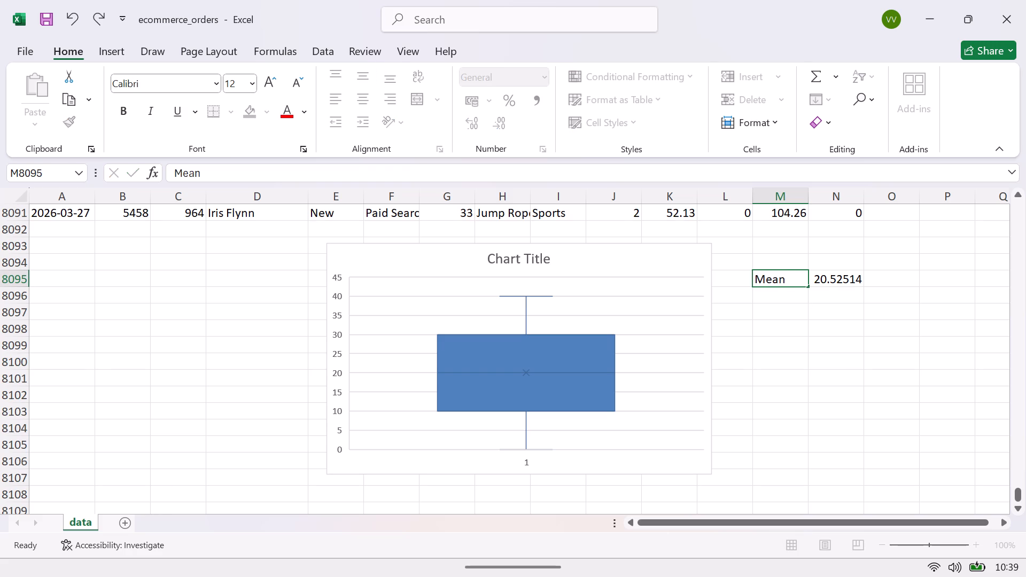
pyautogui.write('edian')
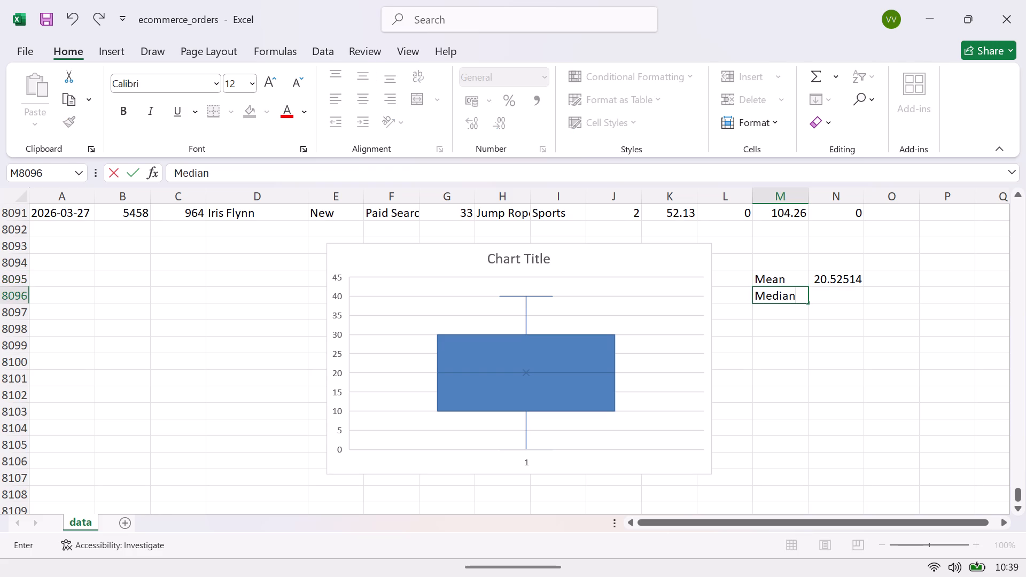
# Enter =MEDIAN(1,2) in cell N8096, beside the Median label.
pyautogui.press('Tab')
pyautogui.write('=media')
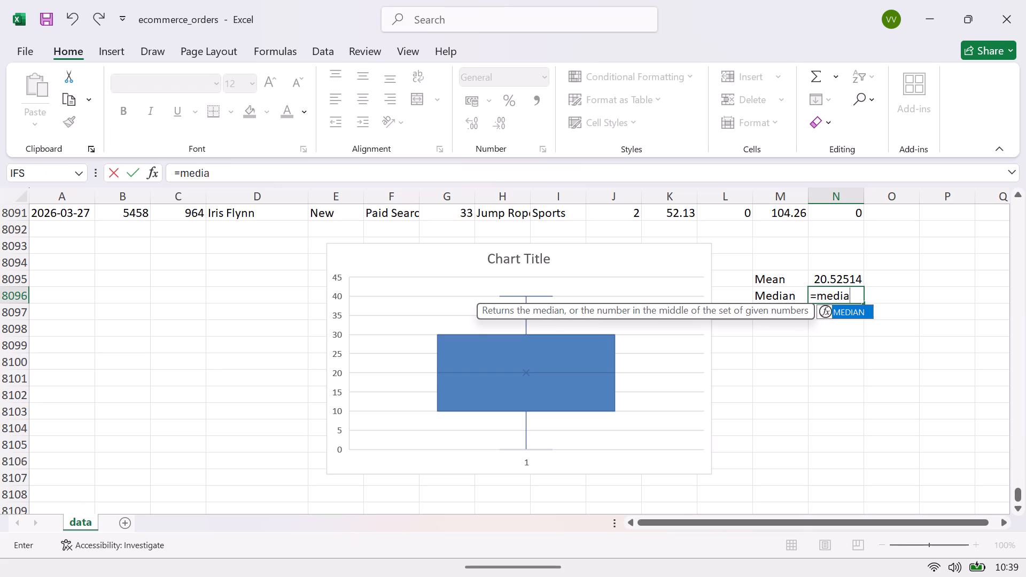
pyautogui.press('Tab')
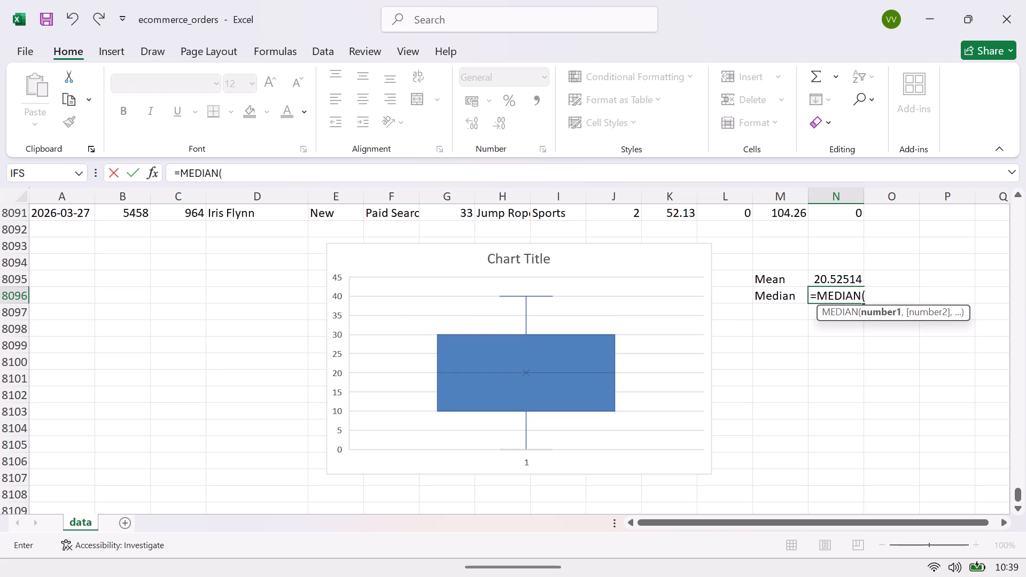
pyautogui.hotkey('shift', ')')
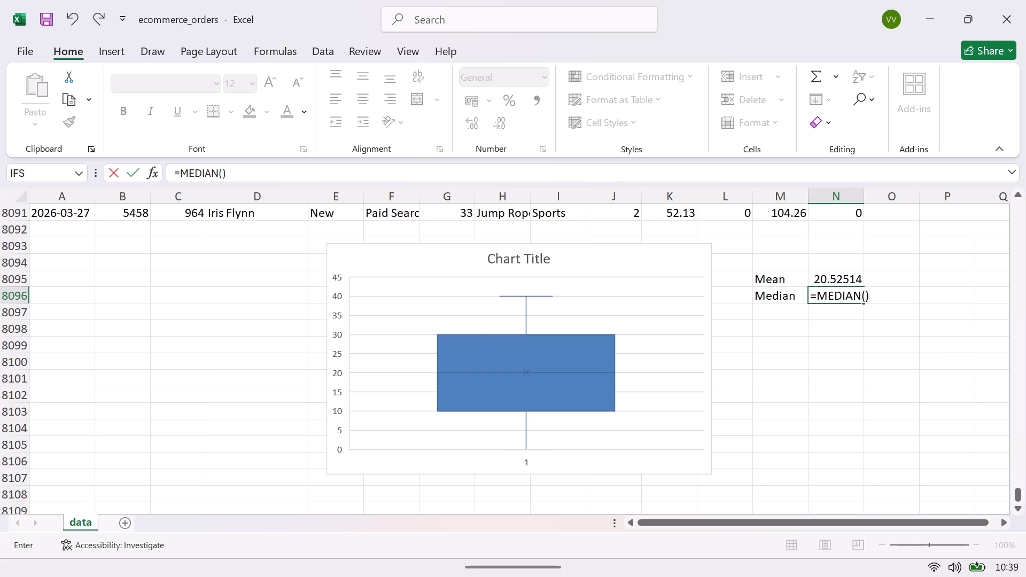
pyautogui.click(853, 279)
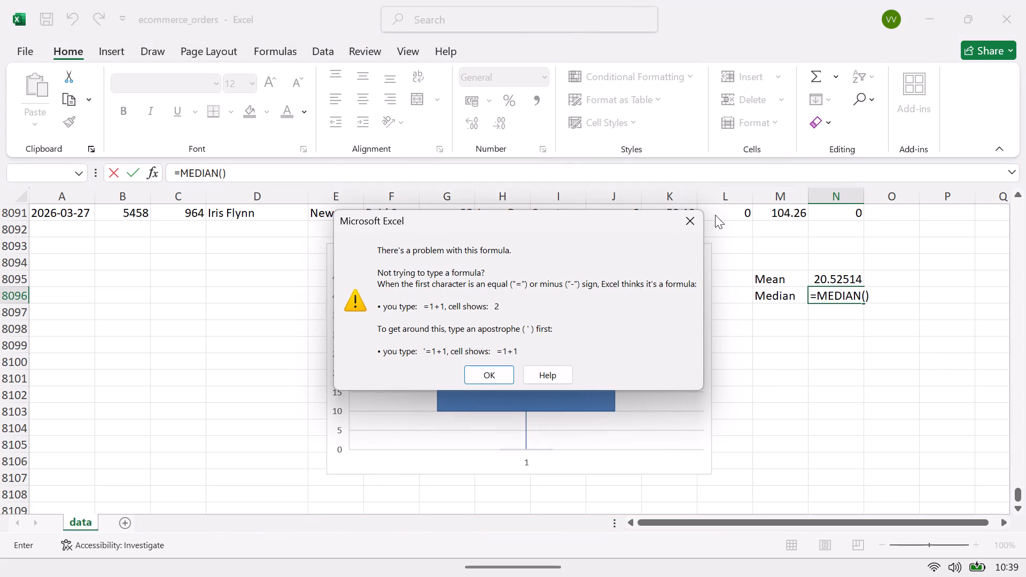
pyautogui.click(689, 219)
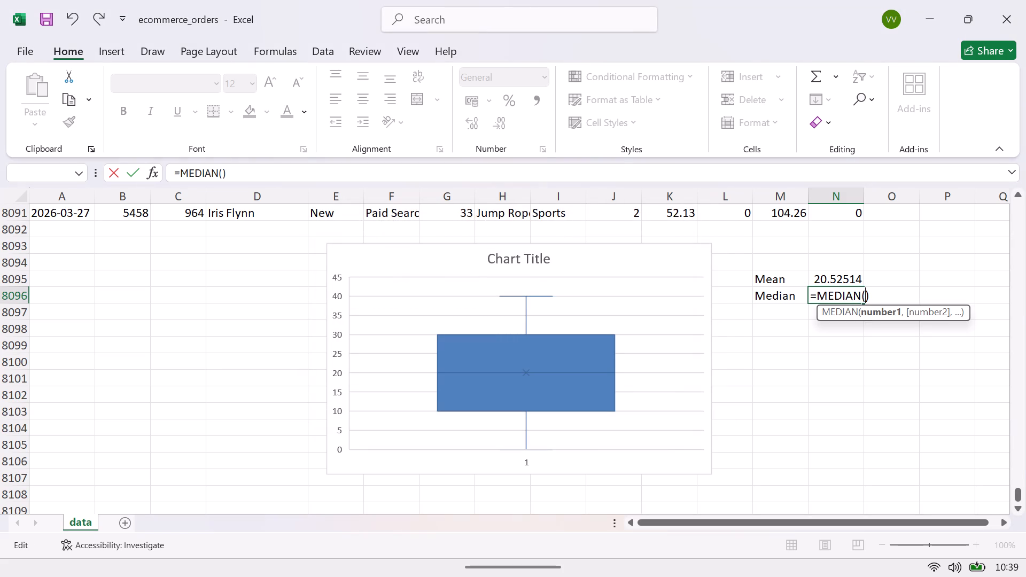
pyautogui.click(888, 298)
pyautogui.press('Return')
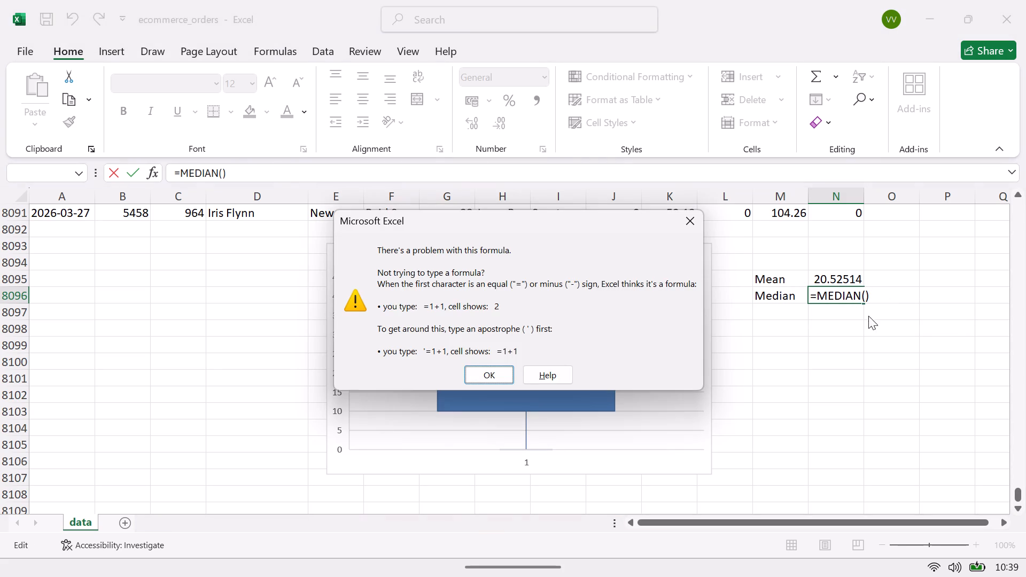
pyautogui.click(860, 294)
pyautogui.moveTo(693, 237); pyautogui.dragTo(690, 224)
pyautogui.click(690, 224)
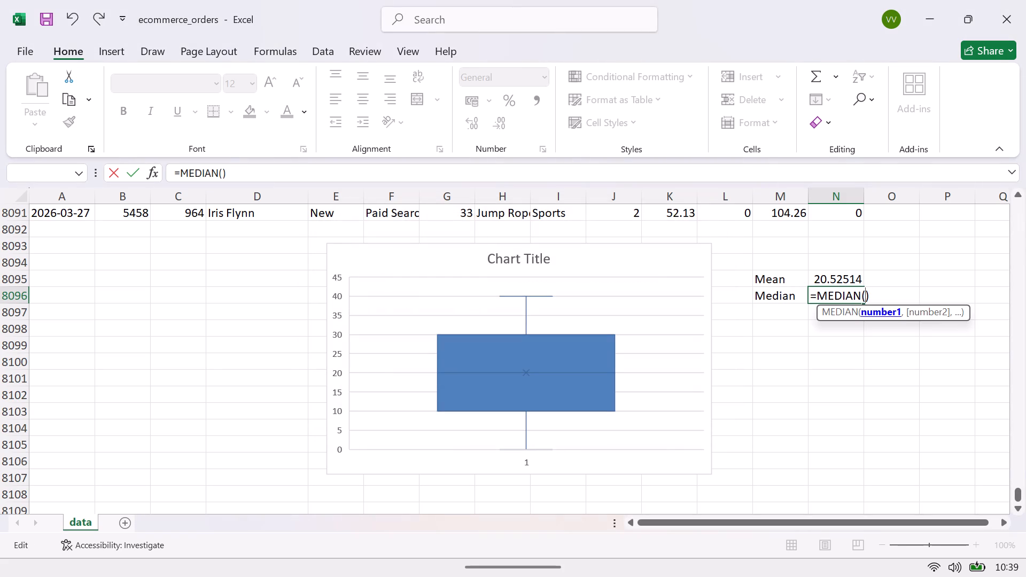
pyautogui.write('1,')
pyautogui.press('2')
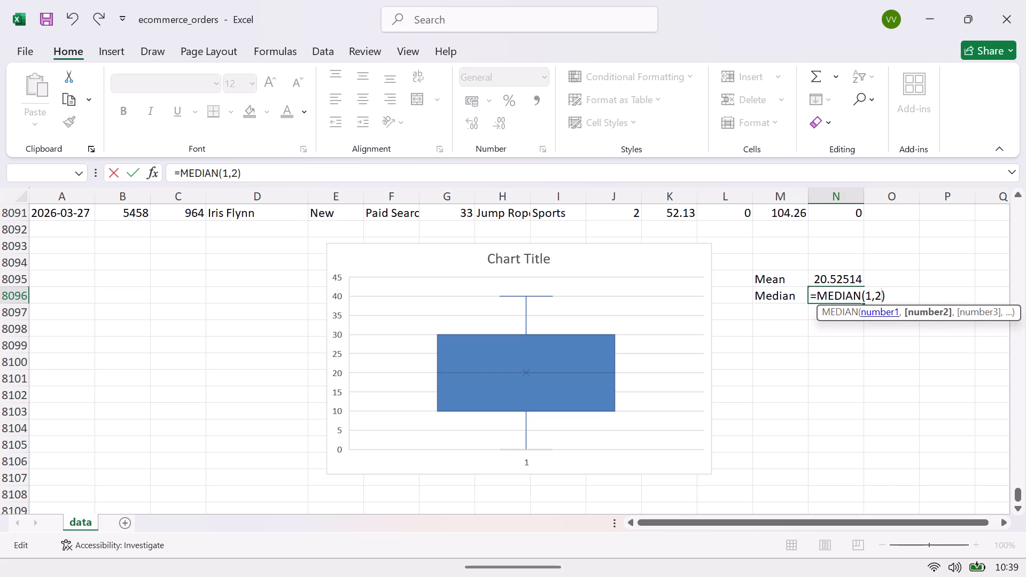
pyautogui.press('Return')
# Replace the arguments of the median formula in N8096 with the product_id range G2:G8091.
pyautogui.click(853, 283)
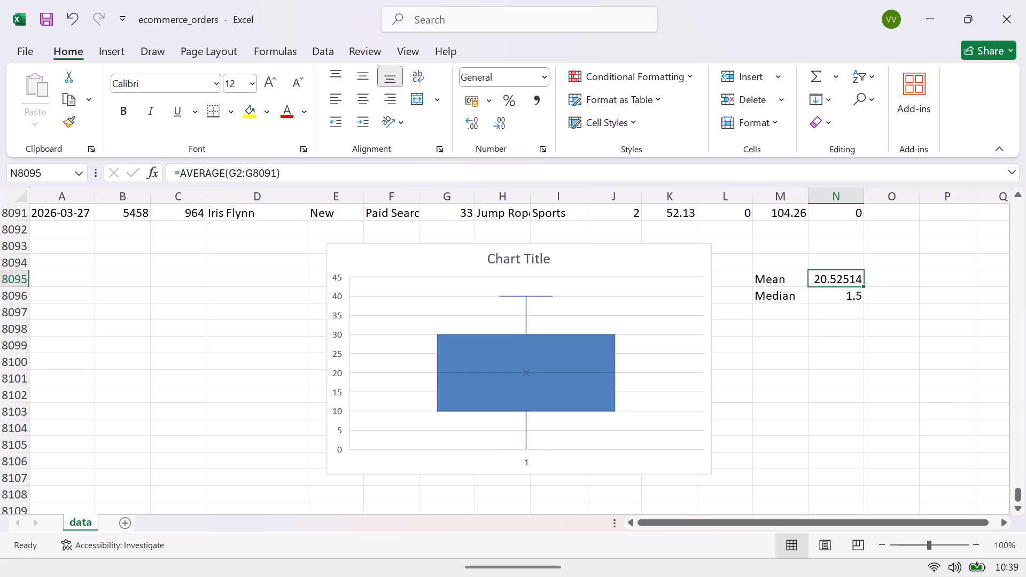
pyautogui.click(842, 301)
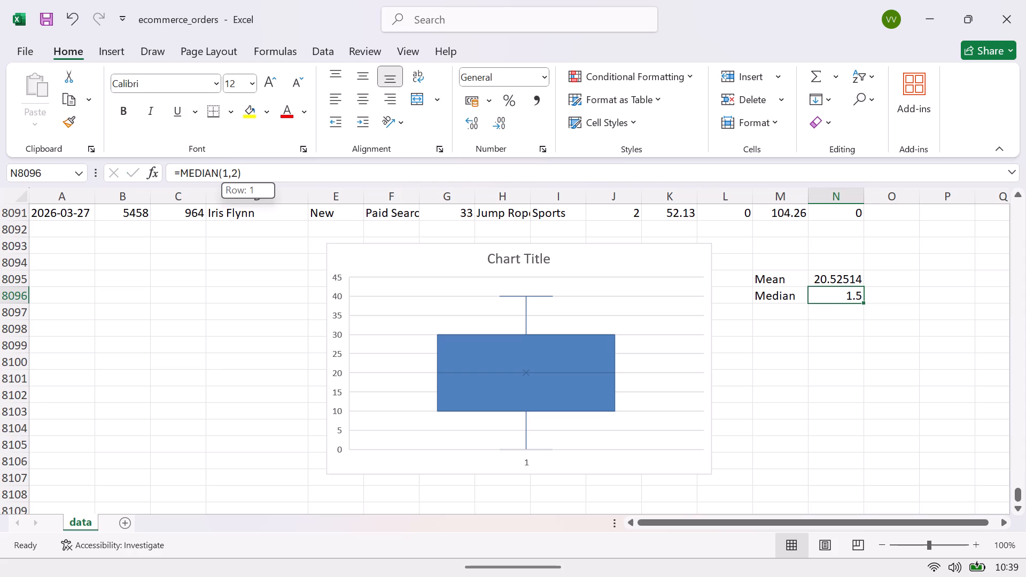
pyautogui.moveTo(237, 174); pyautogui.dragTo(224, 170)
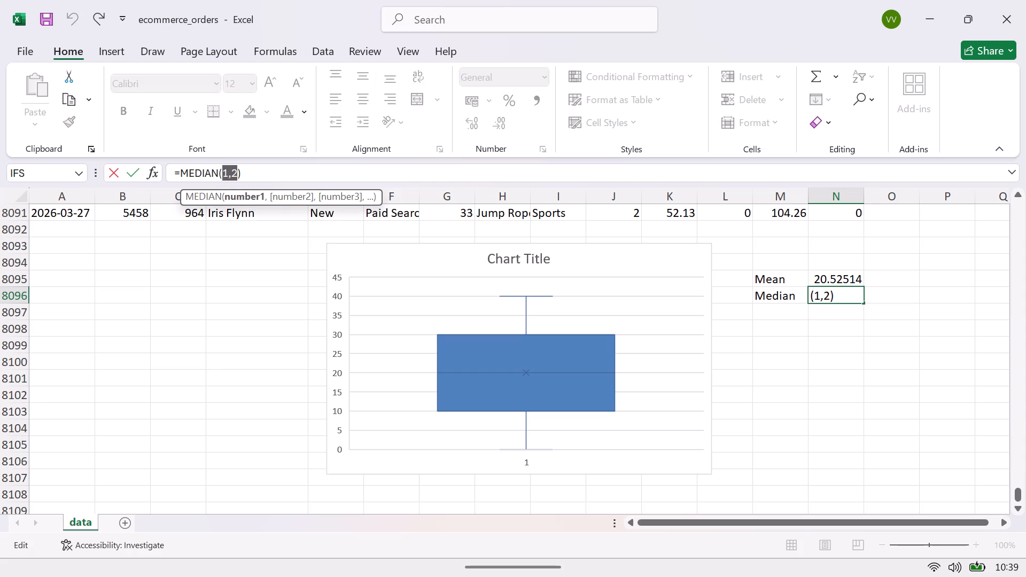
pyautogui.press('g')
pyautogui.press('2')
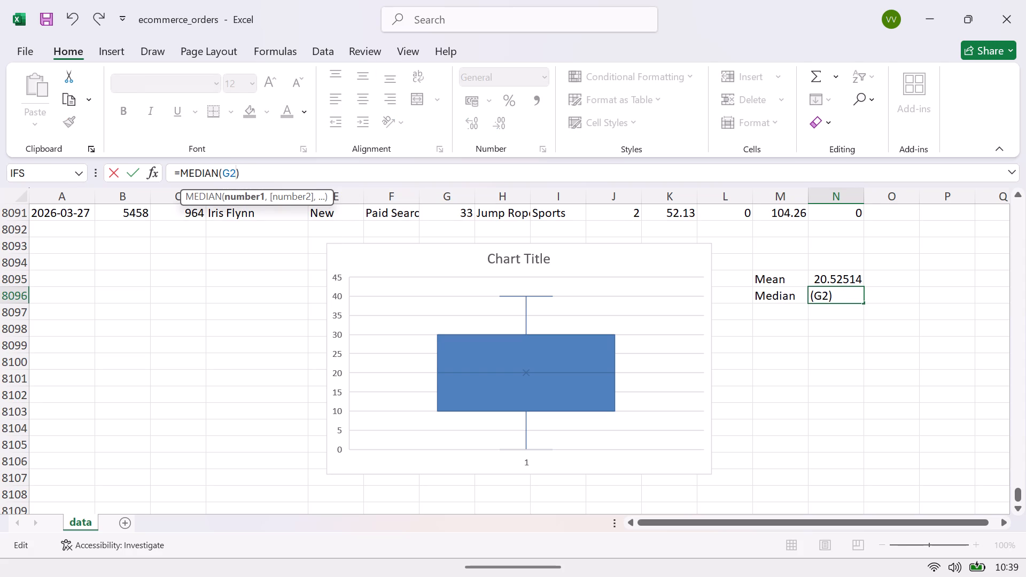
pyautogui.hotkey('shift', ':')
pyautogui.press('g')
pyautogui.write('8091')
pyautogui.press('Return')
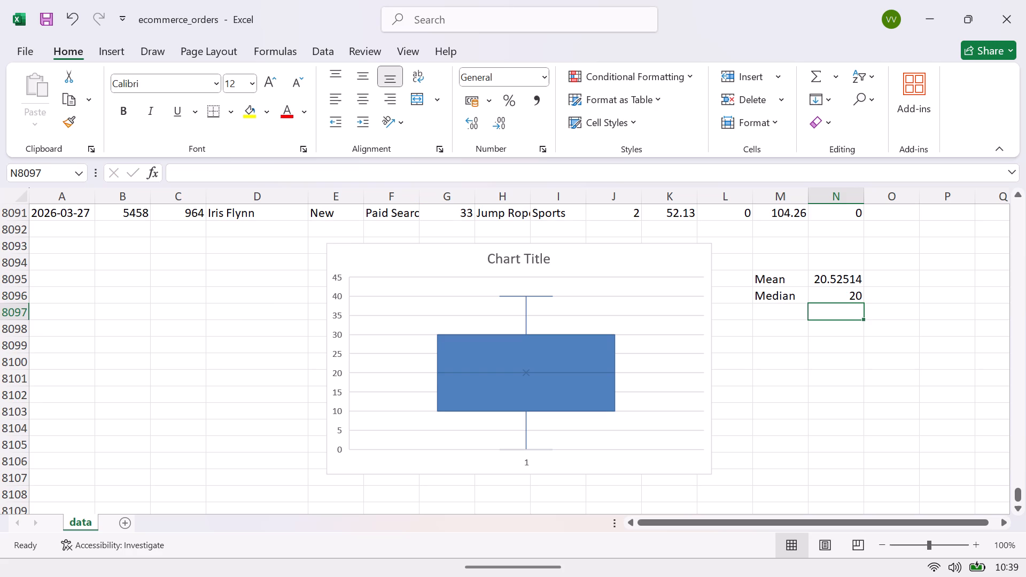
# Label cell M8097 Standard Deviation and calculate it for product_id in N8097 with =STDEV.P(G2:G8091).
pyautogui.click(777, 315)
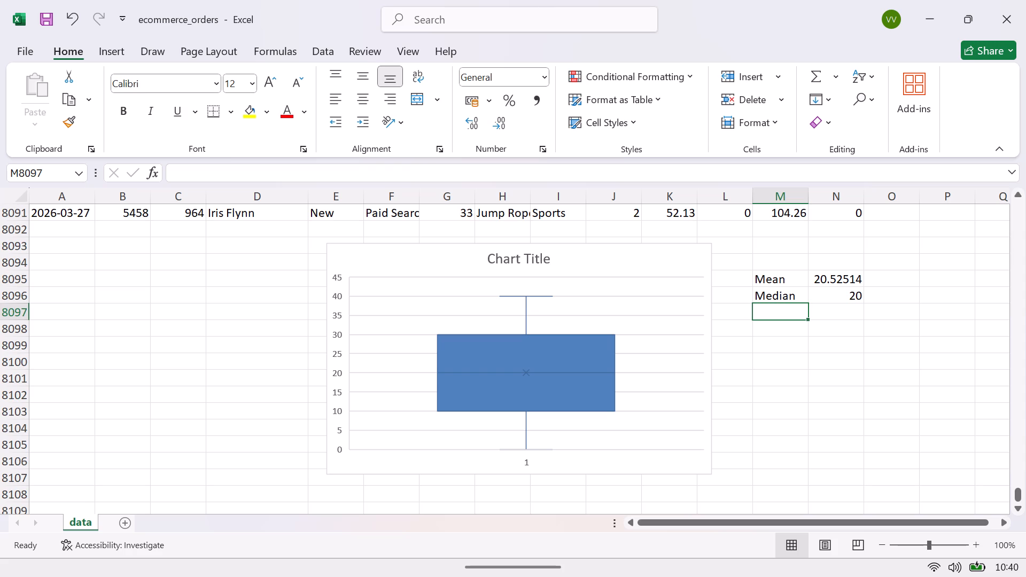
pyautogui.press('s')
pyautogui.press('BackSpace')
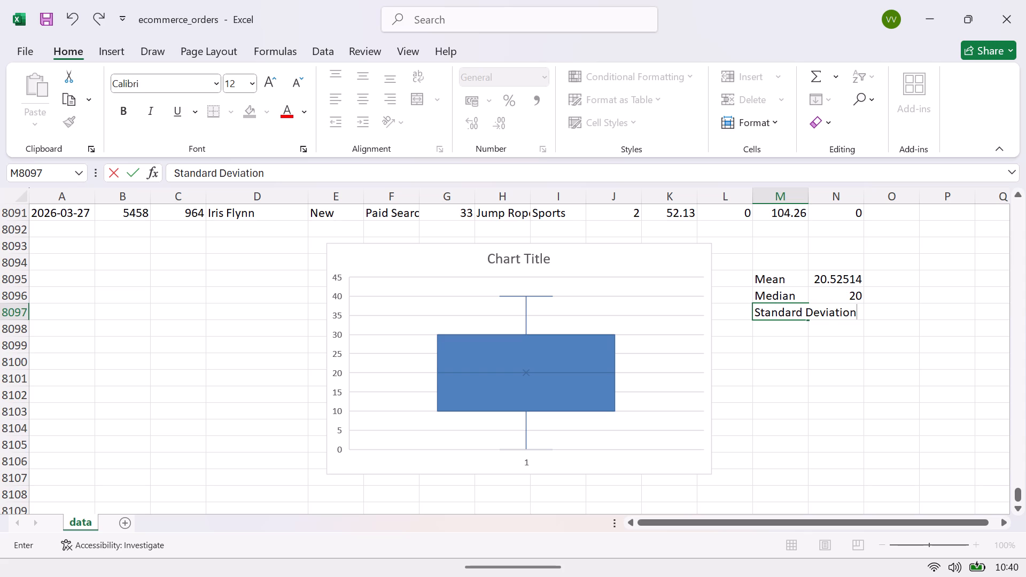
pyautogui.press('Tab')
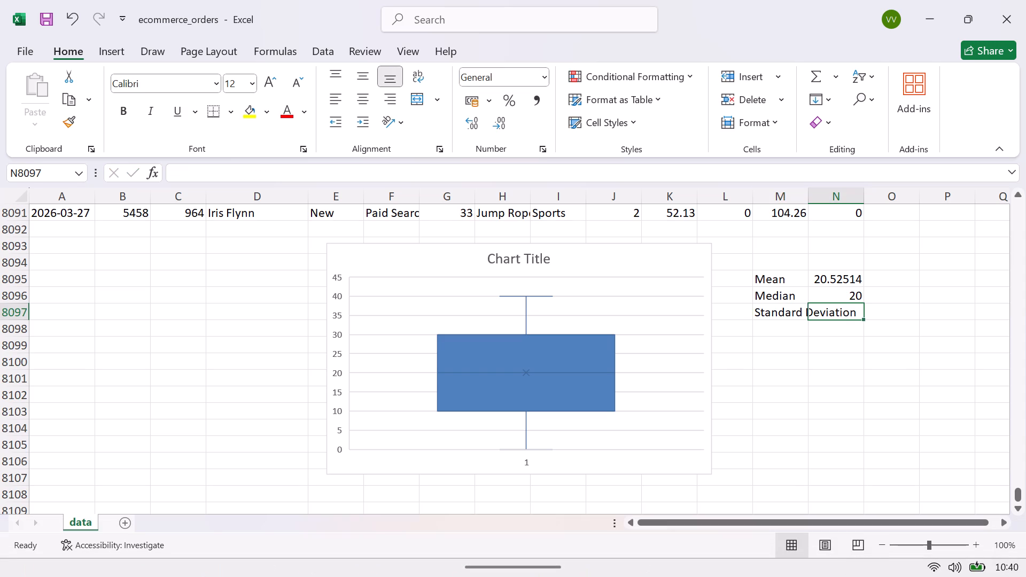
pyautogui.press('=')
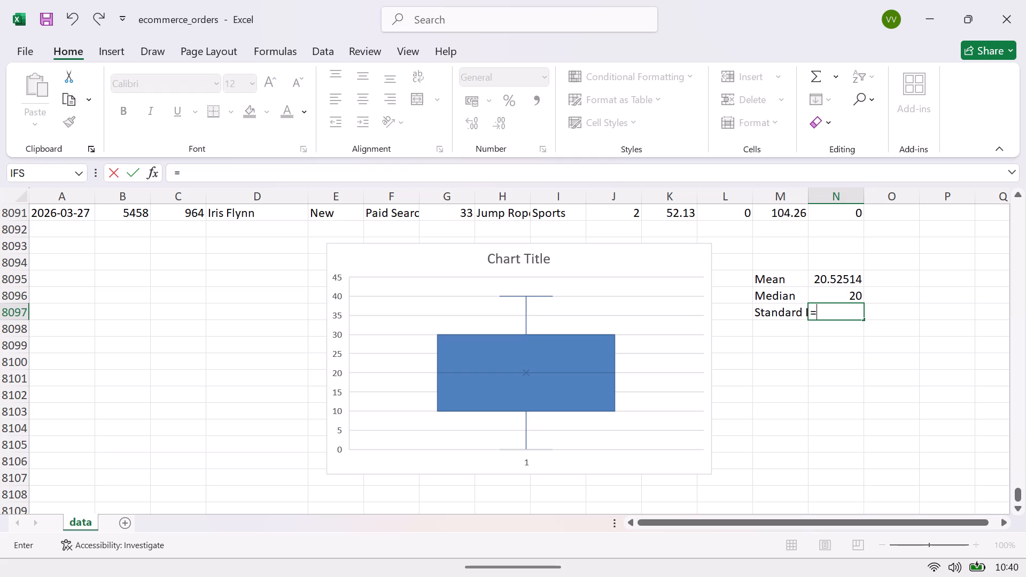
pyautogui.write('st')
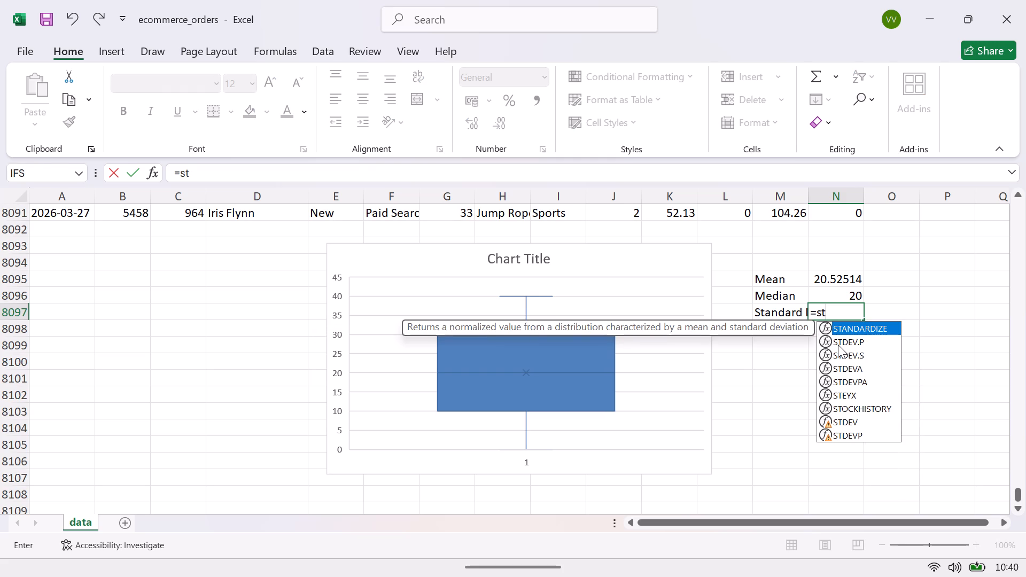
pyautogui.press('Down')
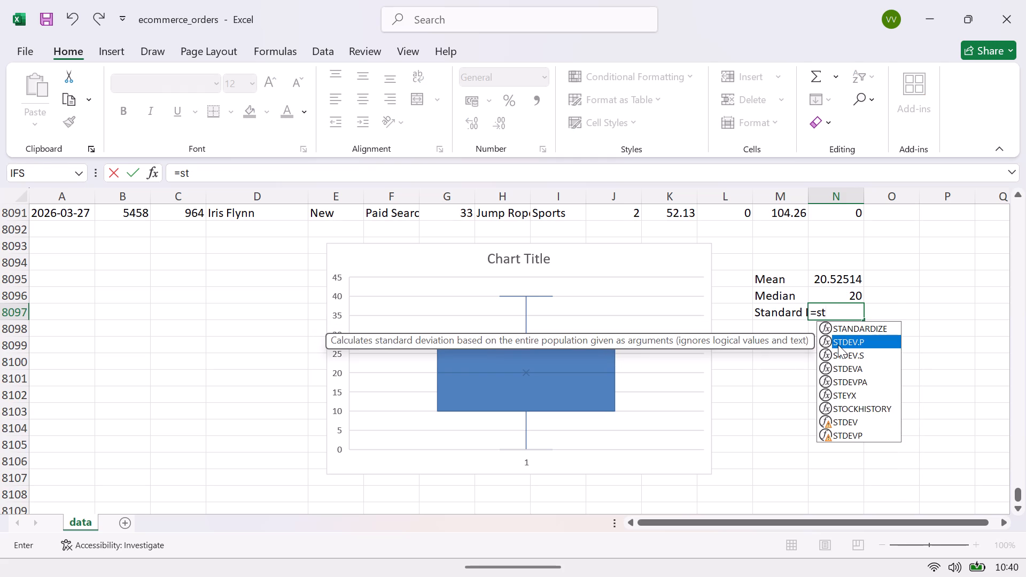
pyautogui.press('Tab')
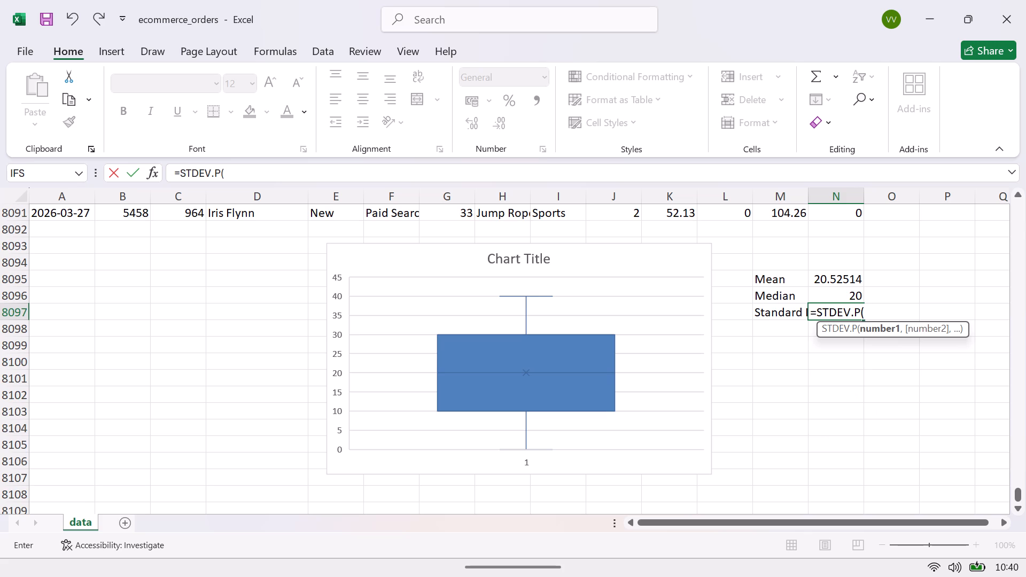
pyautogui.press('g')
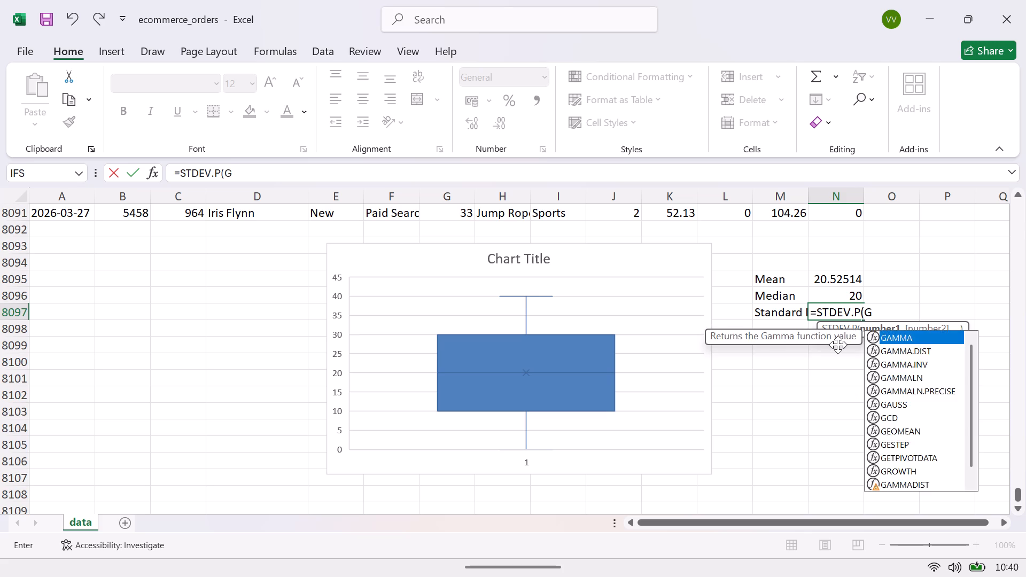
pyautogui.write('2:')
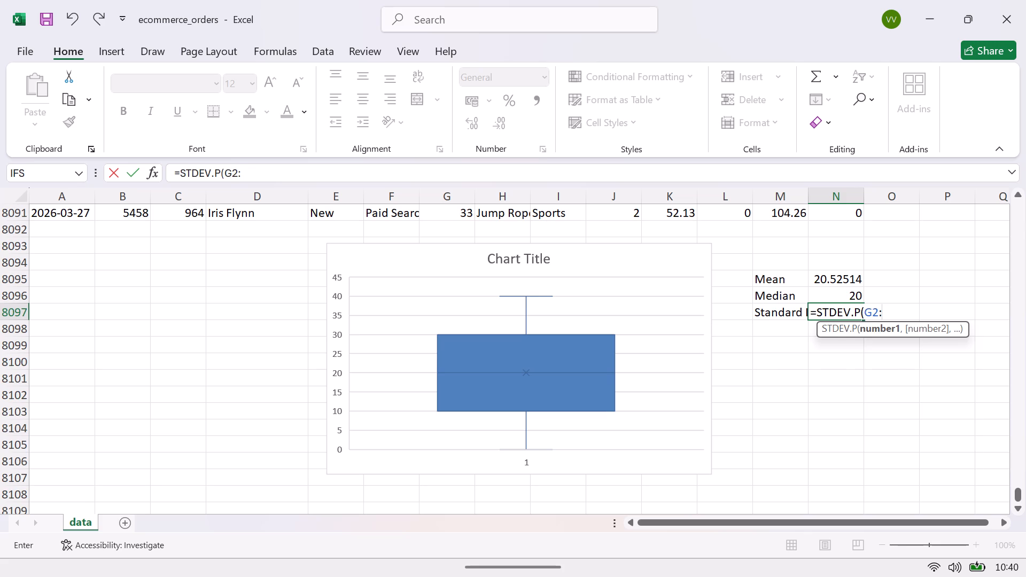
pyautogui.press('g')
pyautogui.write('8091')
pyautogui.hotkey('shift', ')')
pyautogui.press('Return')
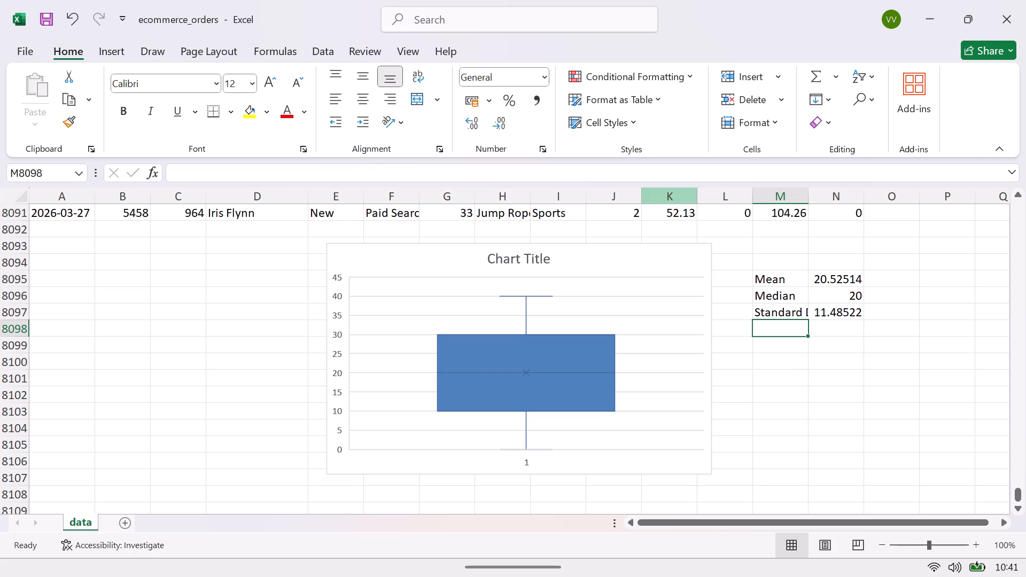
# Insert a blank column H between the product_id and product columns.
pyautogui.click(1020, 222)
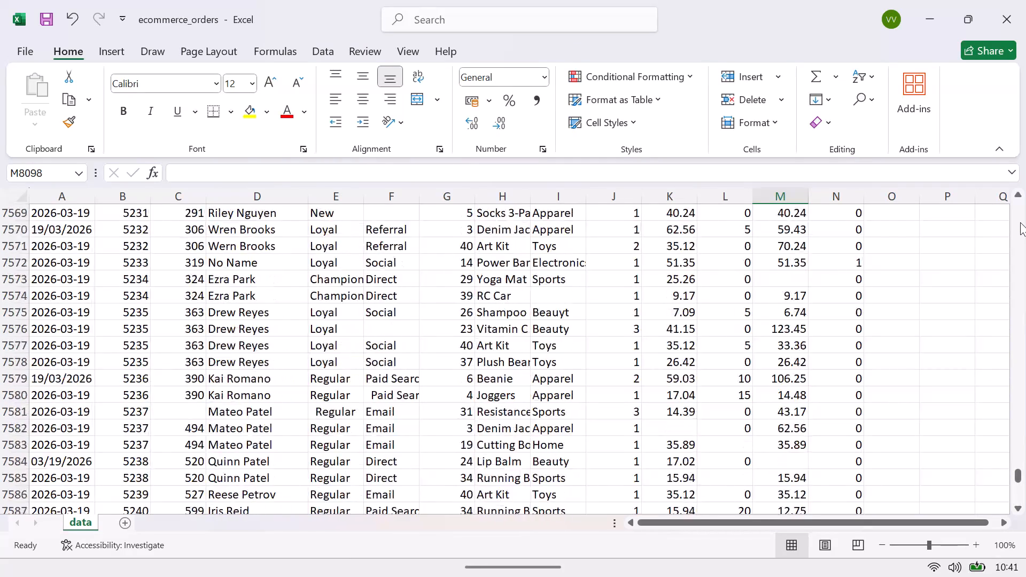
pyautogui.moveTo(1020, 222); pyautogui.dragTo(1015, 196)
pyautogui.moveTo(1017, 389); pyautogui.dragTo(1021, 192)
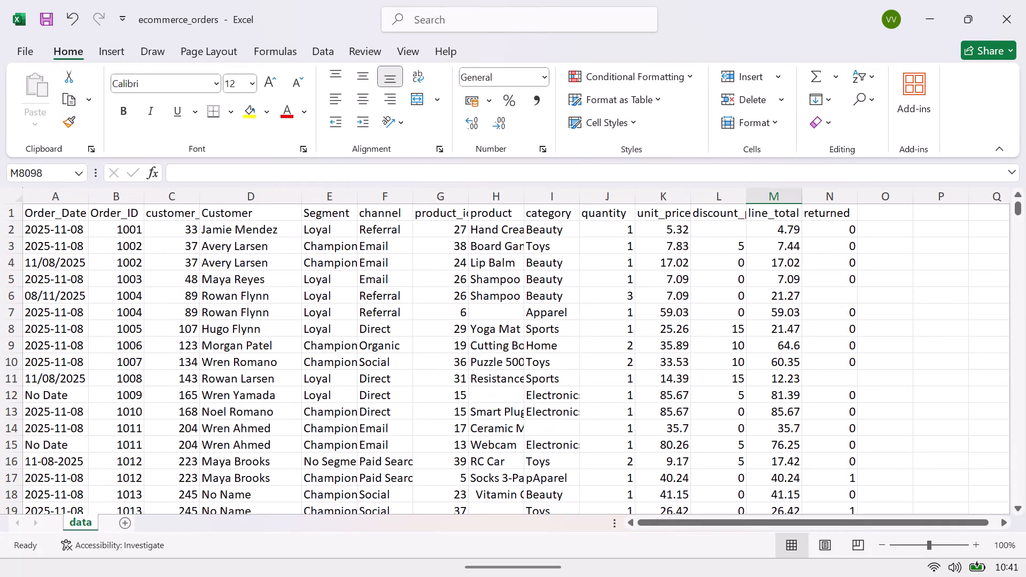
pyautogui.click(511, 200)
pyautogui.rightClick(511, 200)
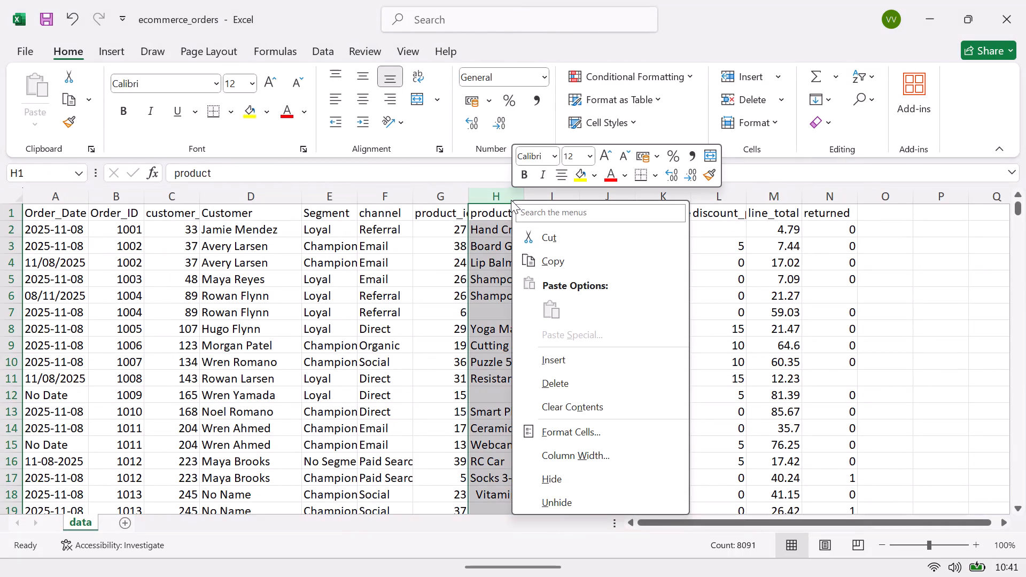
pyautogui.click(564, 362)
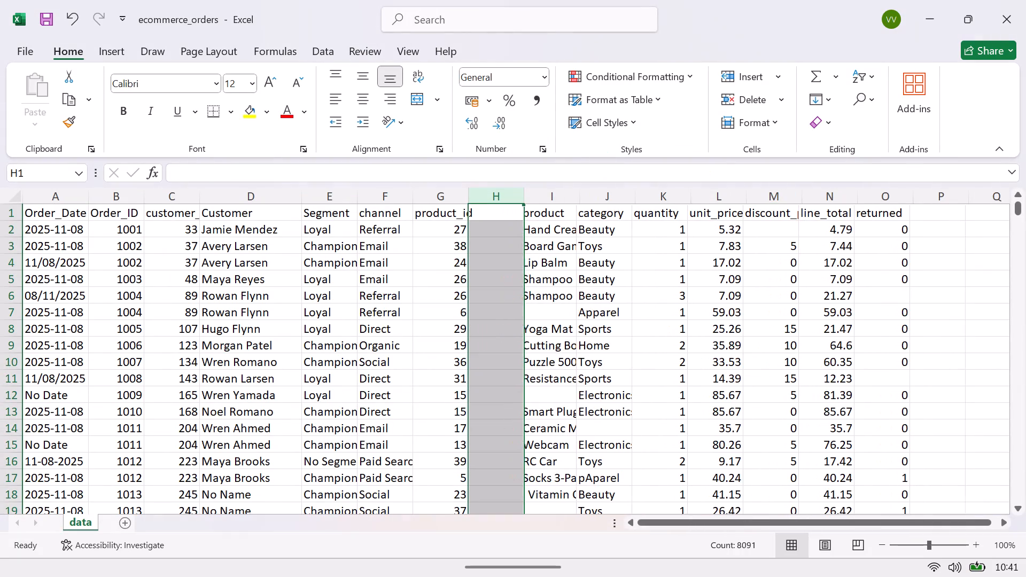
# Enter the header Product_ID in cell H1 of the blank column.
pyautogui.click(483, 220)
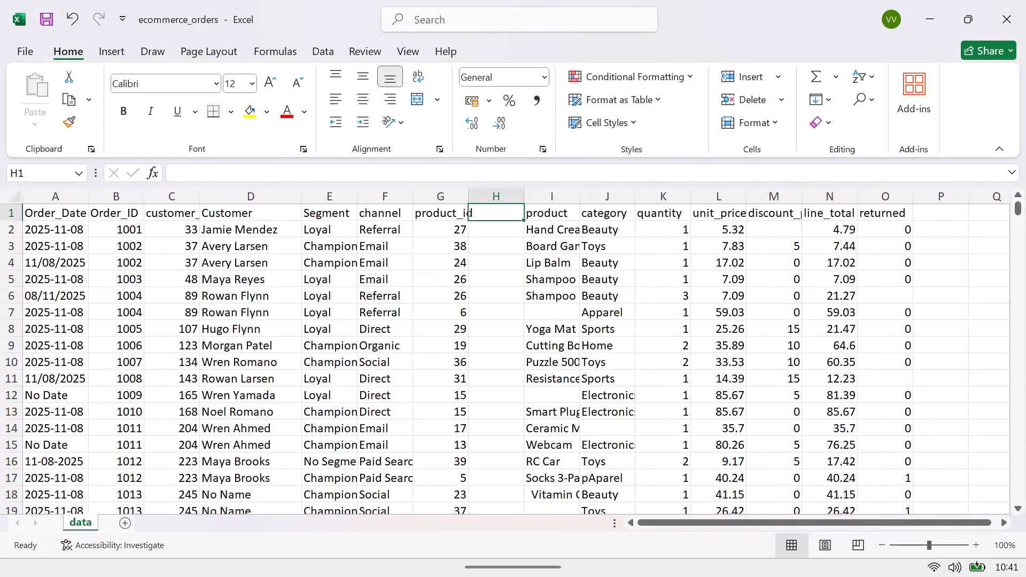
pyautogui.write('ro')
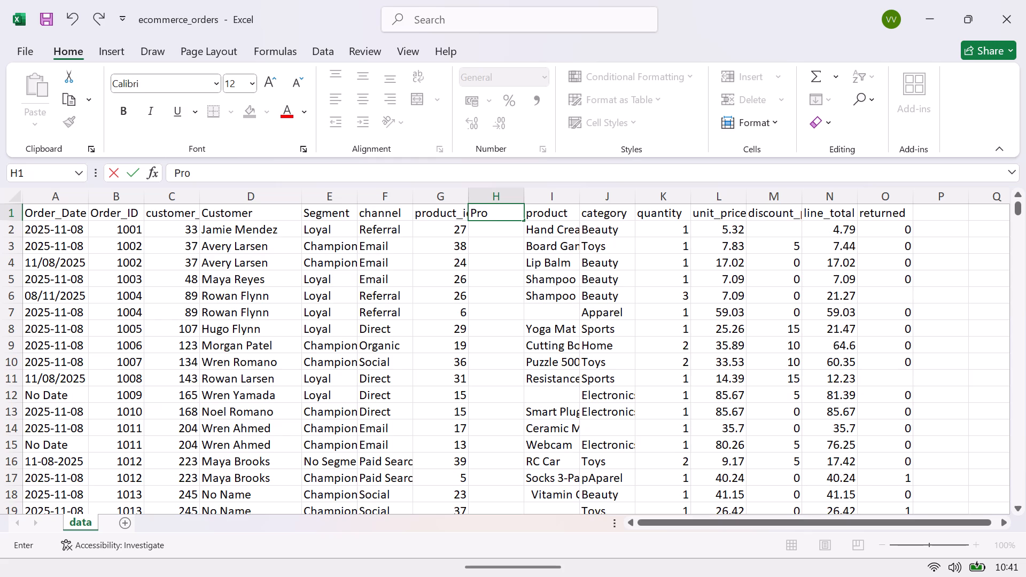
pyautogui.write('duct')
pyautogui.hotkey('shift', '_')
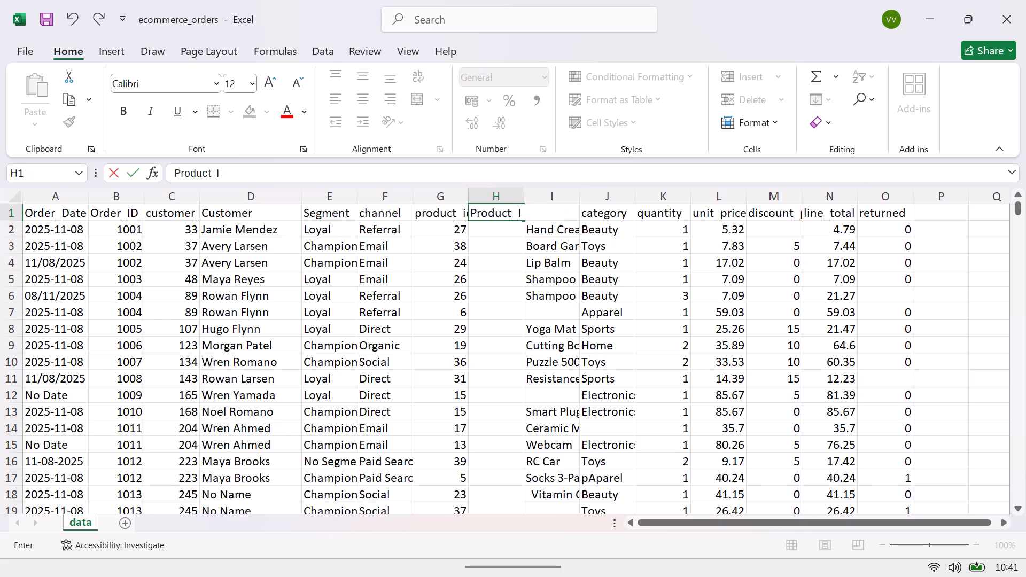
pyautogui.press('Return')
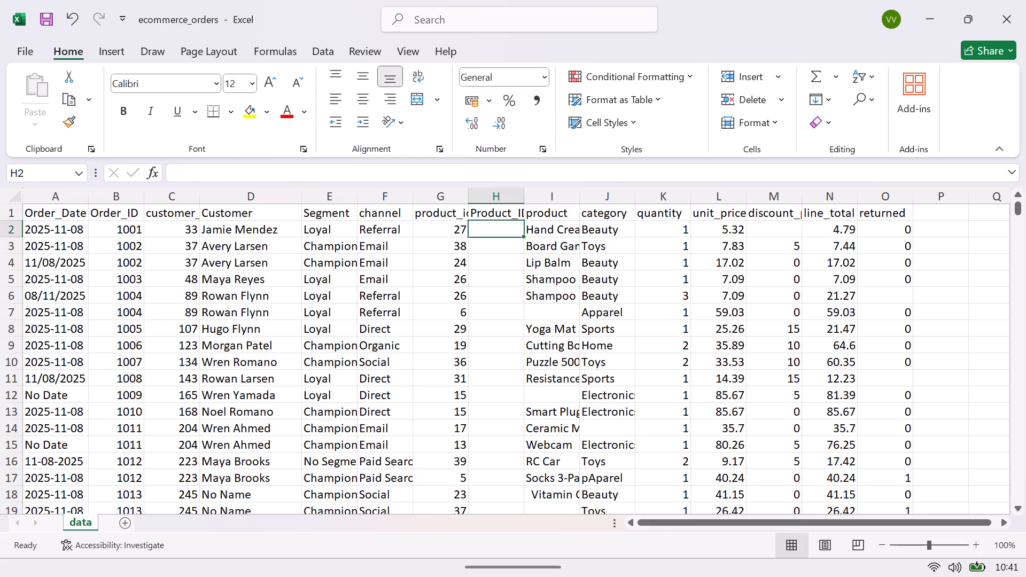
# Enter =IF(G2<>"",G2,AVERAGE(G2:G8091)) in H2 to replace a blank product_id with the average.
pyautogui.press('=')
pyautogui.write('if')
pyautogui.press('Tab')
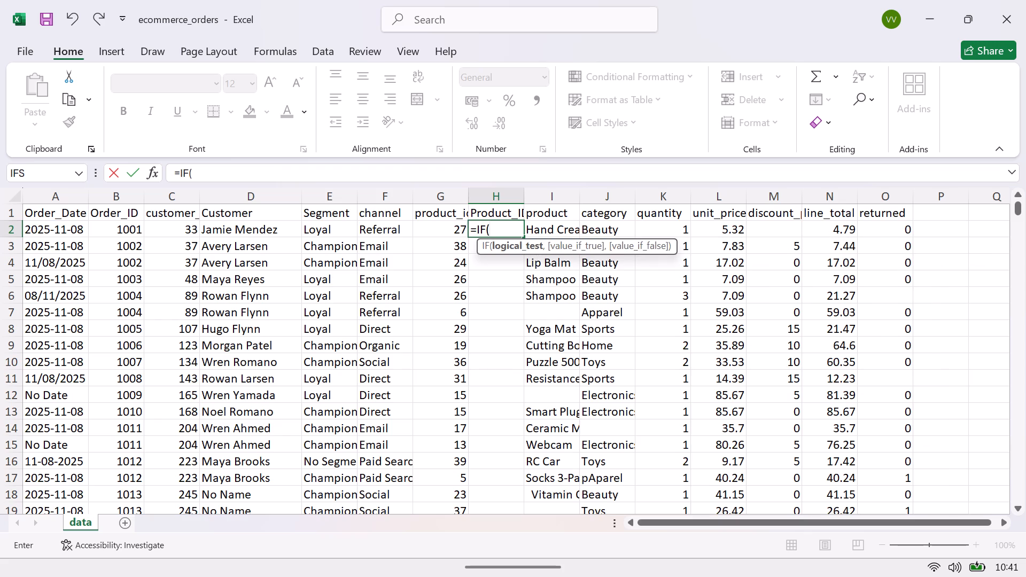
pyautogui.click(446, 228)
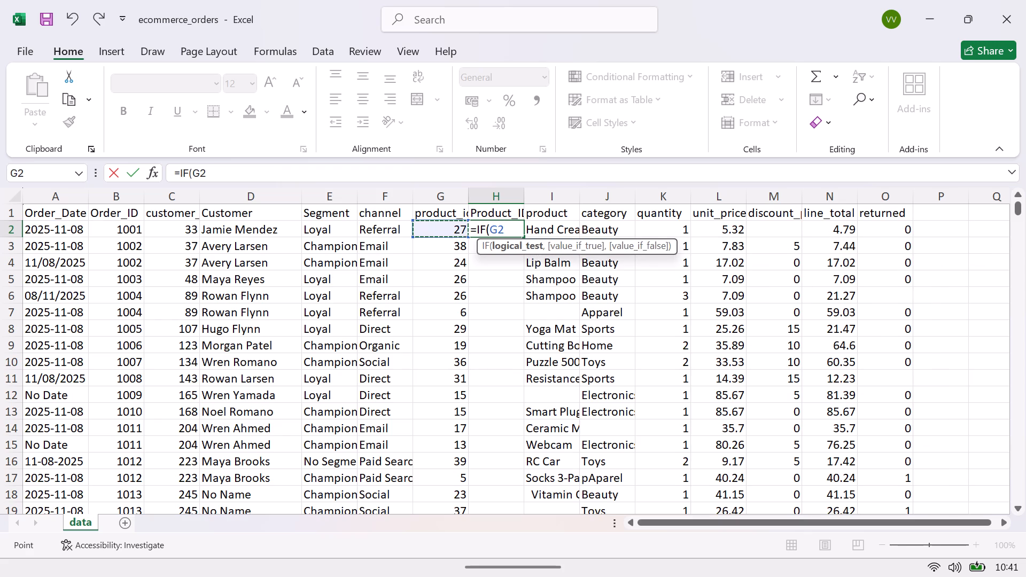
pyautogui.write('<>')
pyautogui.write('""')
pyautogui.press(',')
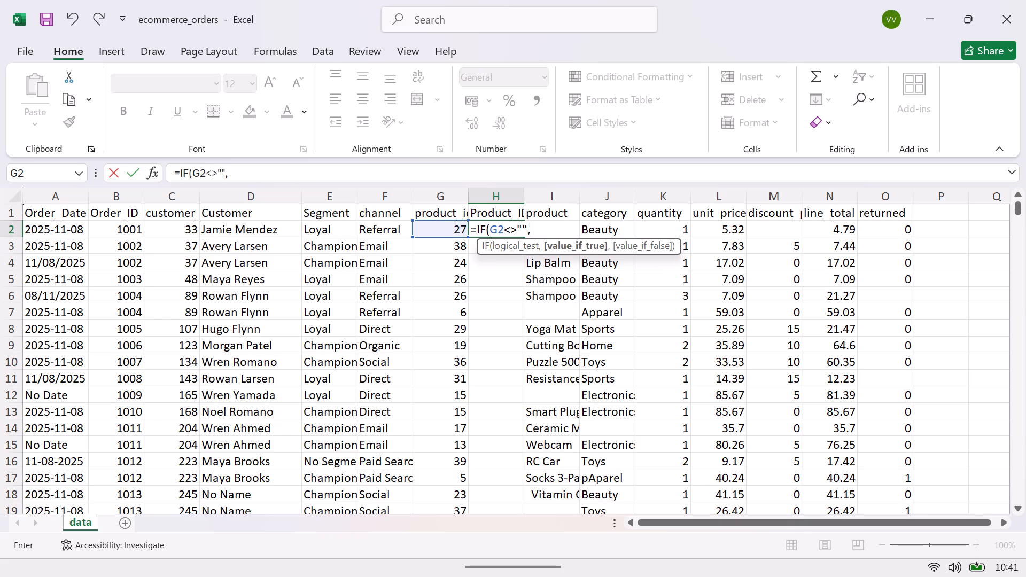
pyautogui.click(441, 230)
pyautogui.press(',')
pyautogui.write('ave')
pyautogui.press('Down')
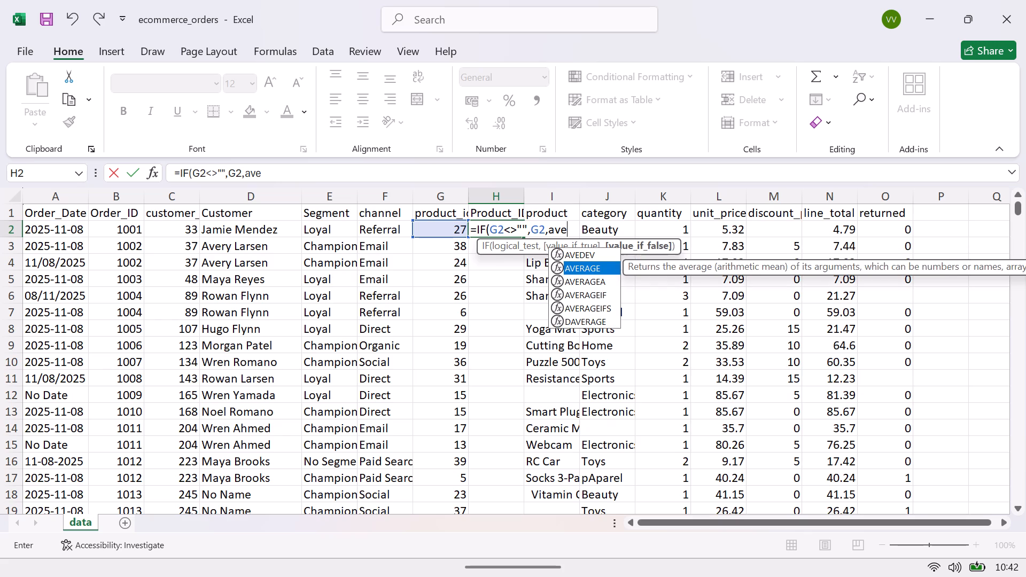
pyautogui.press('Tab')
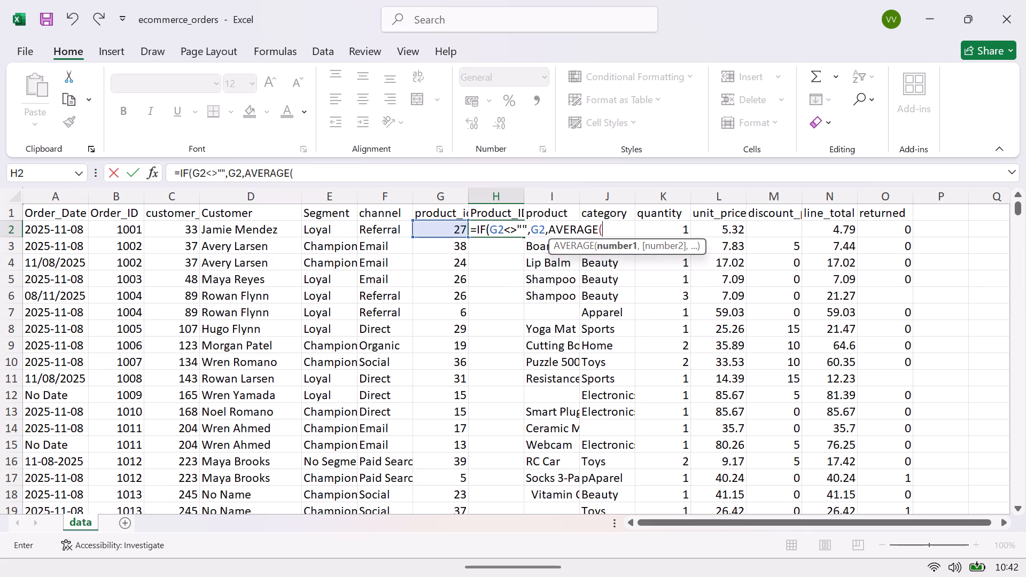
pyautogui.write('2:')
pyautogui.press('g')
pyautogui.write('8091')
pyautogui.hotkey('shift', ')')
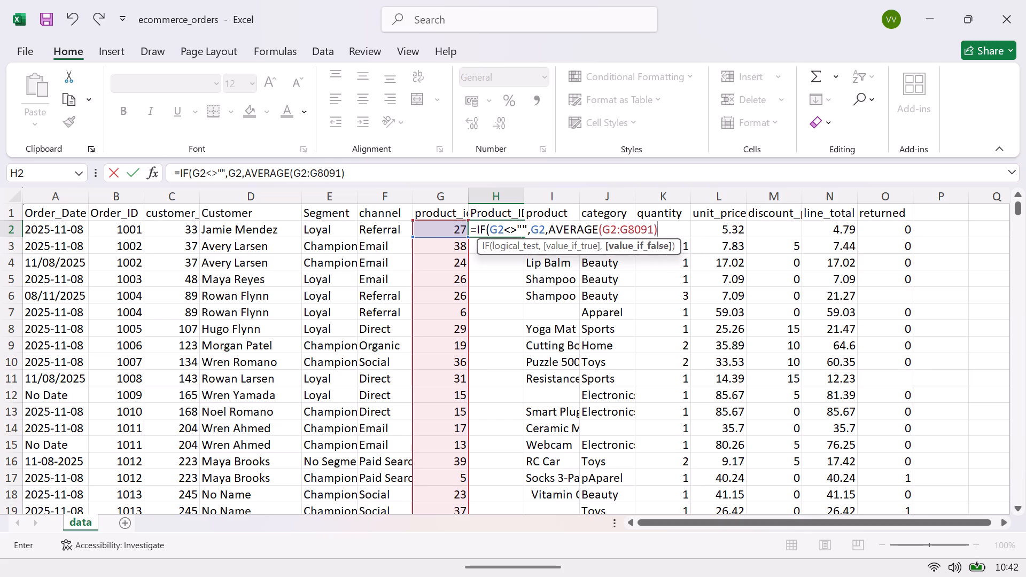
pyautogui.hotkey('shift', ')')
pyautogui.press('Return')
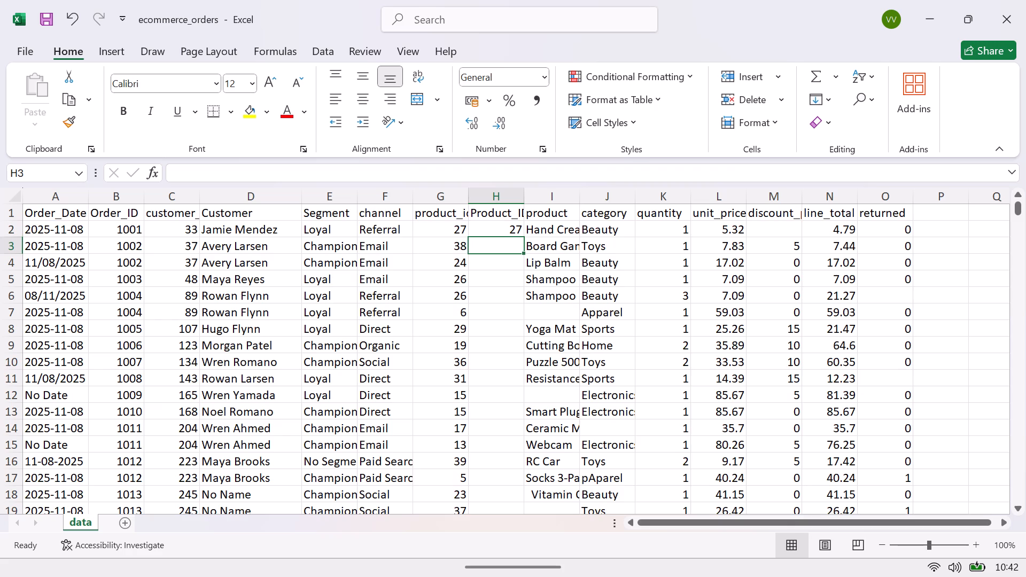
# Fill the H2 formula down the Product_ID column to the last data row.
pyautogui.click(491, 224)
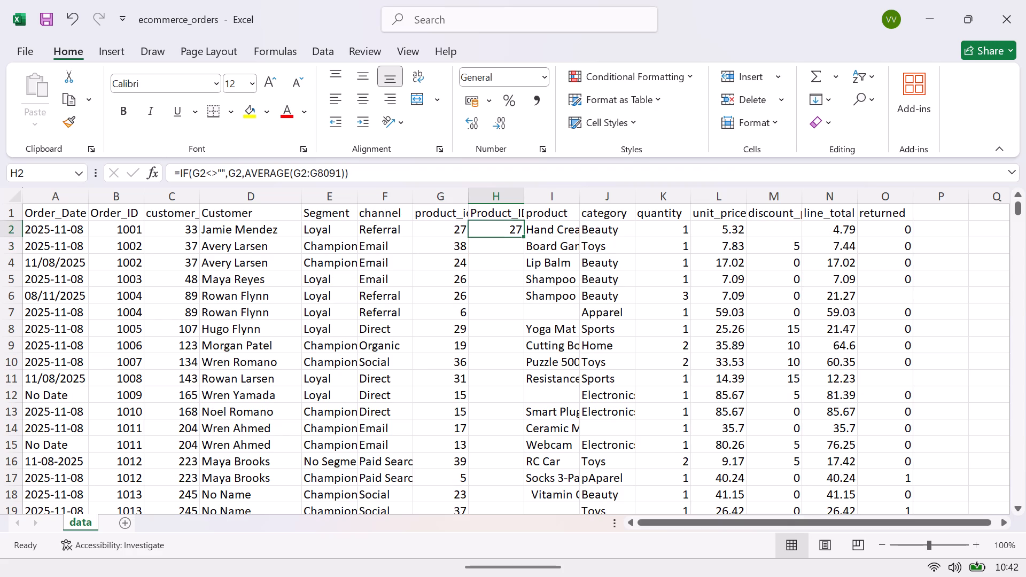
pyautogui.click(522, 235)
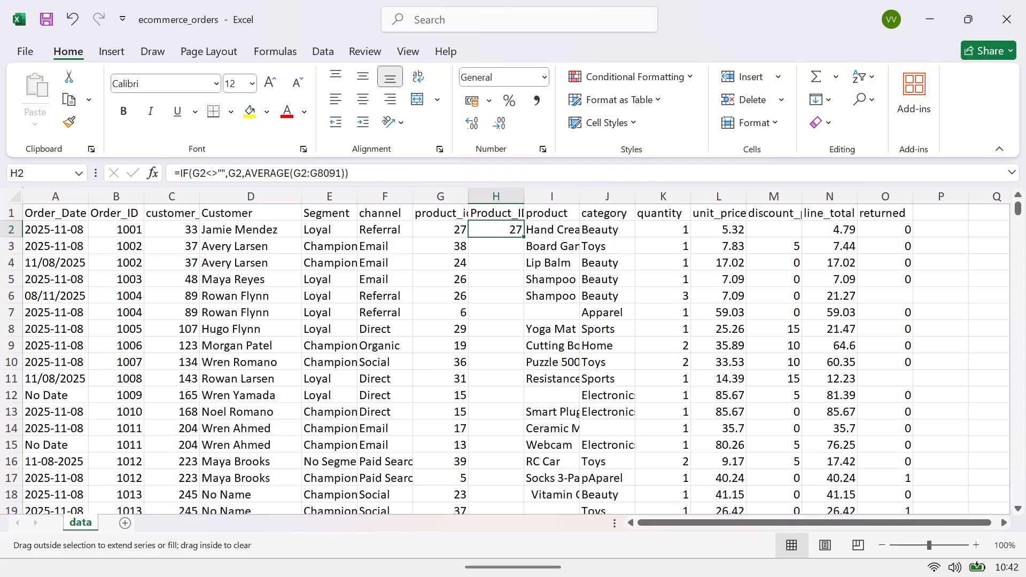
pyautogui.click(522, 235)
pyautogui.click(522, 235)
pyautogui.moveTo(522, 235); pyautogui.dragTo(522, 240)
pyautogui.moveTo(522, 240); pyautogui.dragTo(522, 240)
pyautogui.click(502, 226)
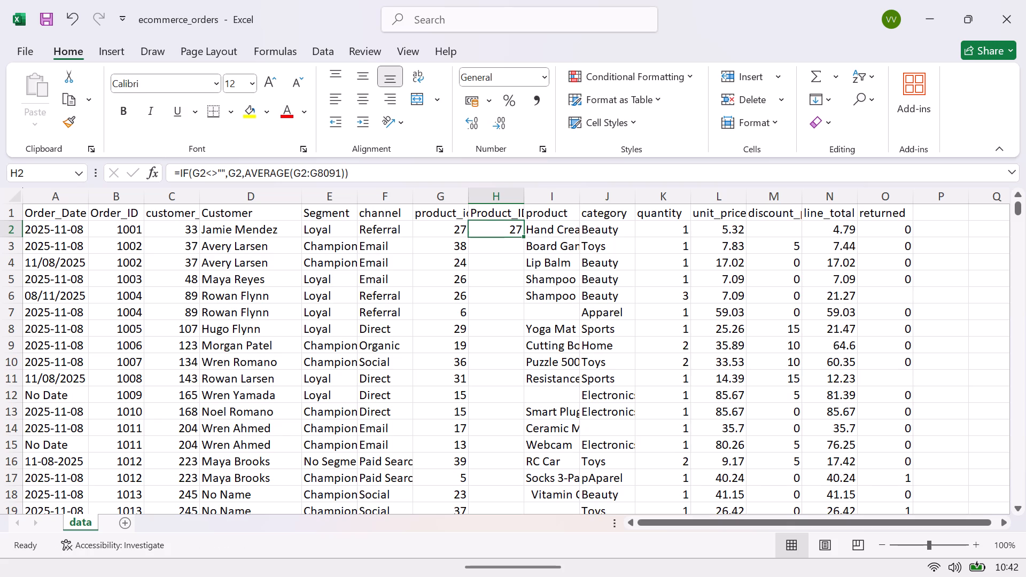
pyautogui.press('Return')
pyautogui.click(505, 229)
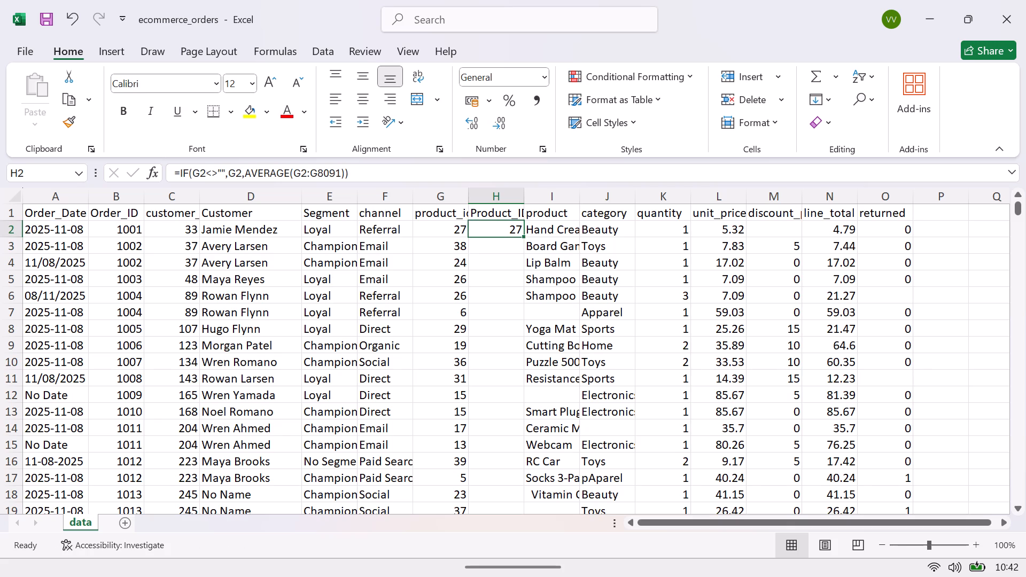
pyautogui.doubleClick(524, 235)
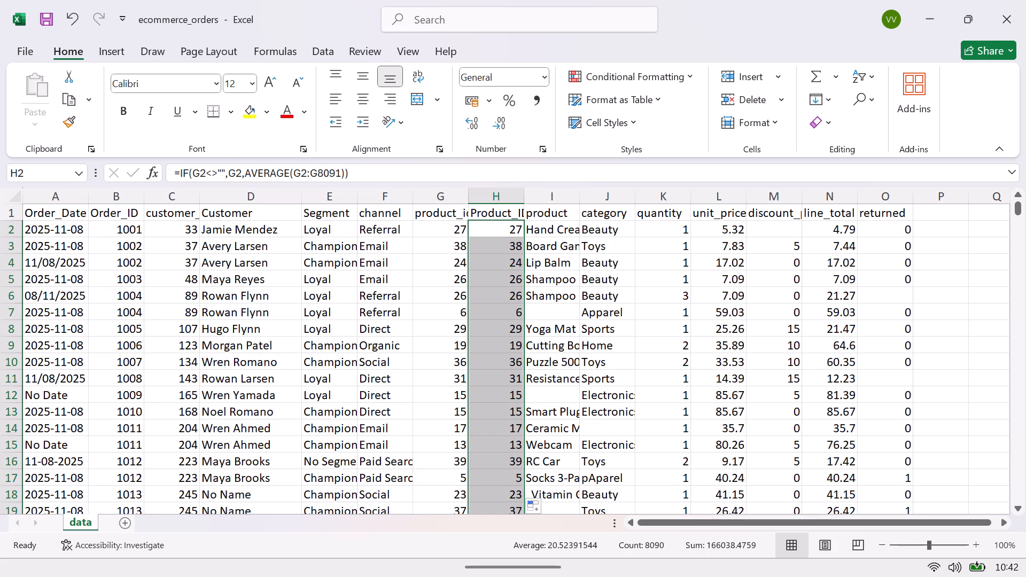
# Wrap the average in H2's formula in ROUND with 0 digits, giving =IF(G2<>"",G2,ROUND(AVERAGE(G2:G8091),0)).
pyautogui.click(501, 228)
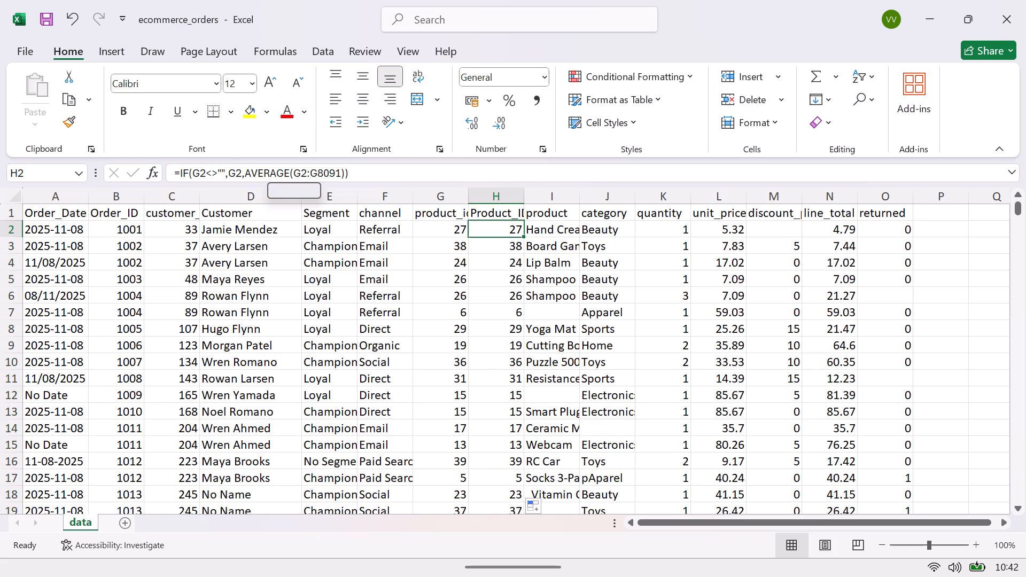
pyautogui.click(245, 174)
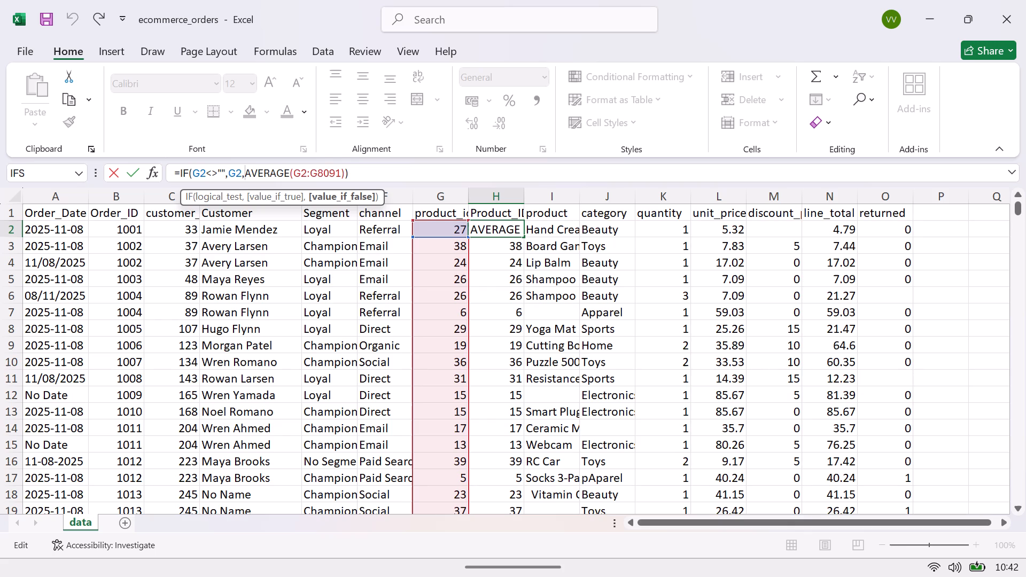
pyautogui.press('r')
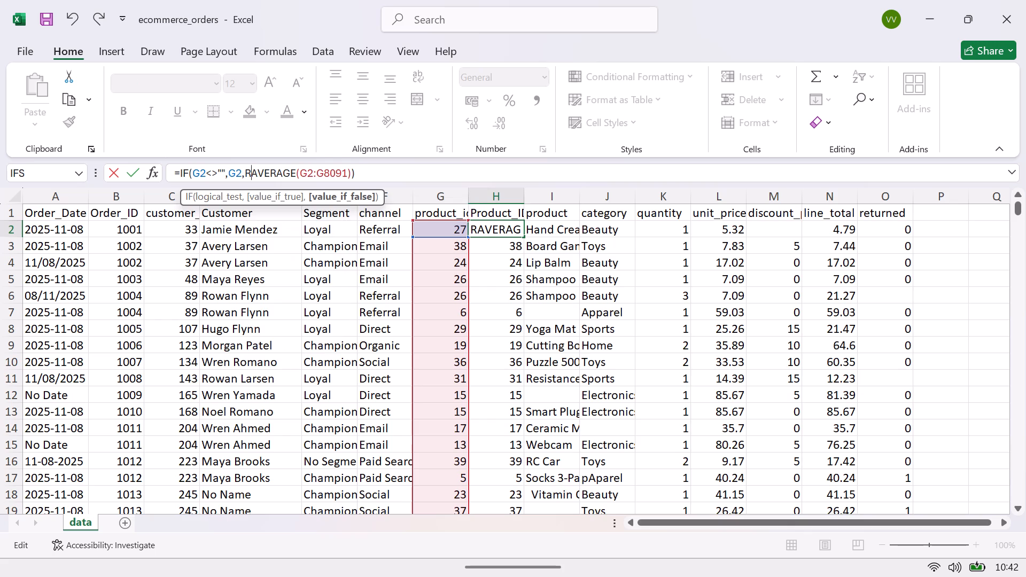
pyautogui.write('oun')
pyautogui.press('Tab')
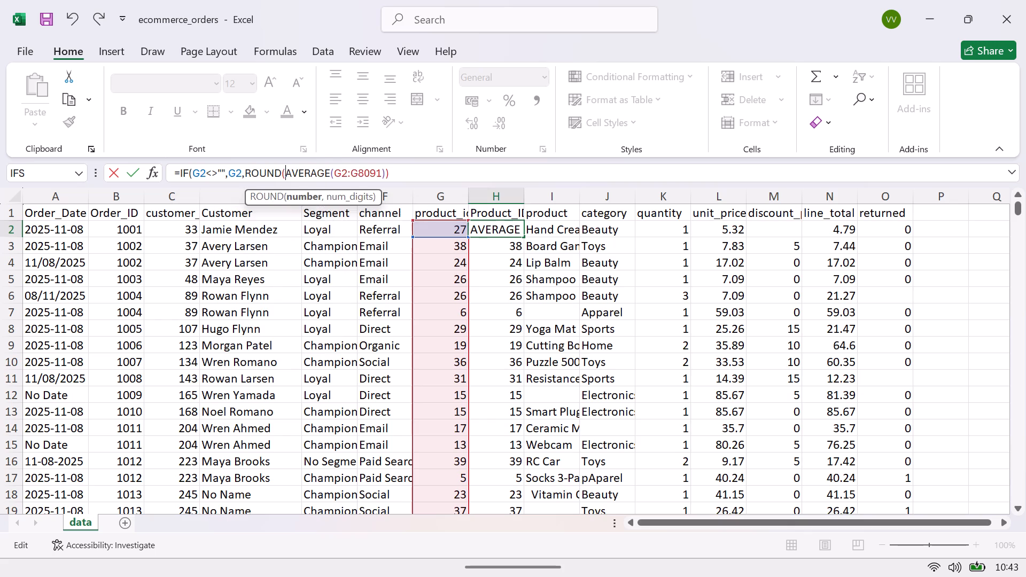
pyautogui.click(384, 172)
pyautogui.write(',0')
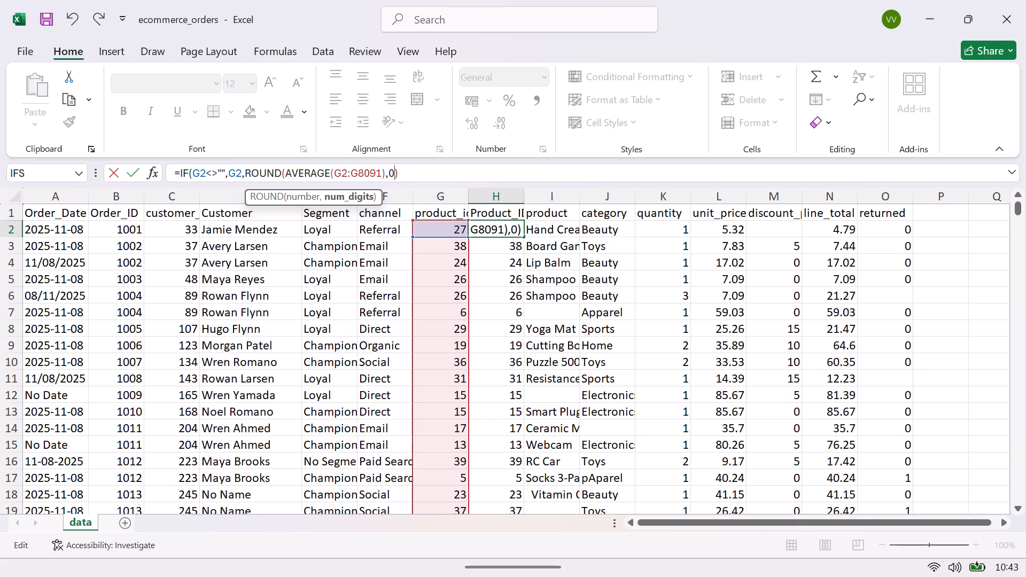
pyautogui.hotkey('shift', ')')
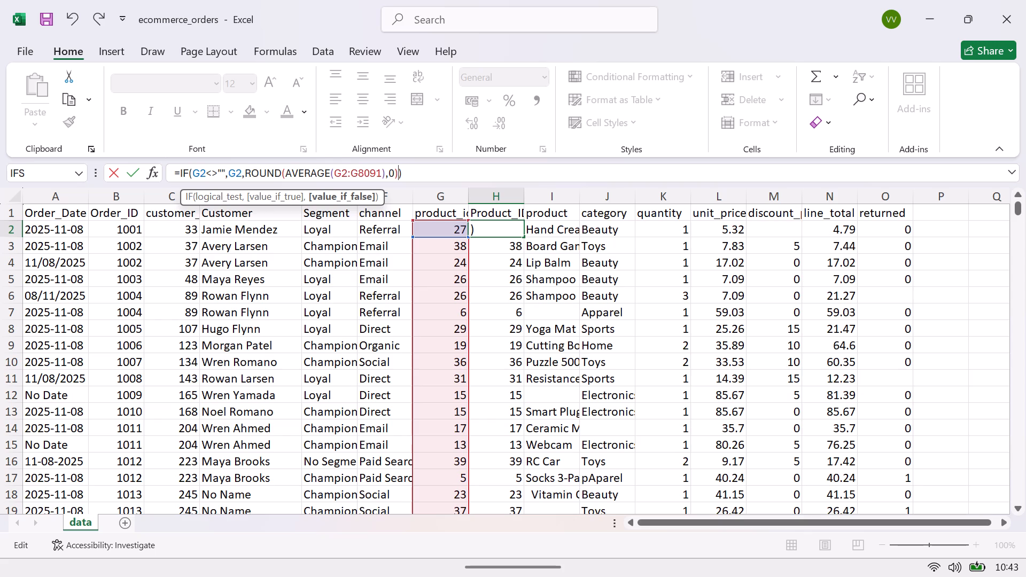
pyautogui.press('Return')
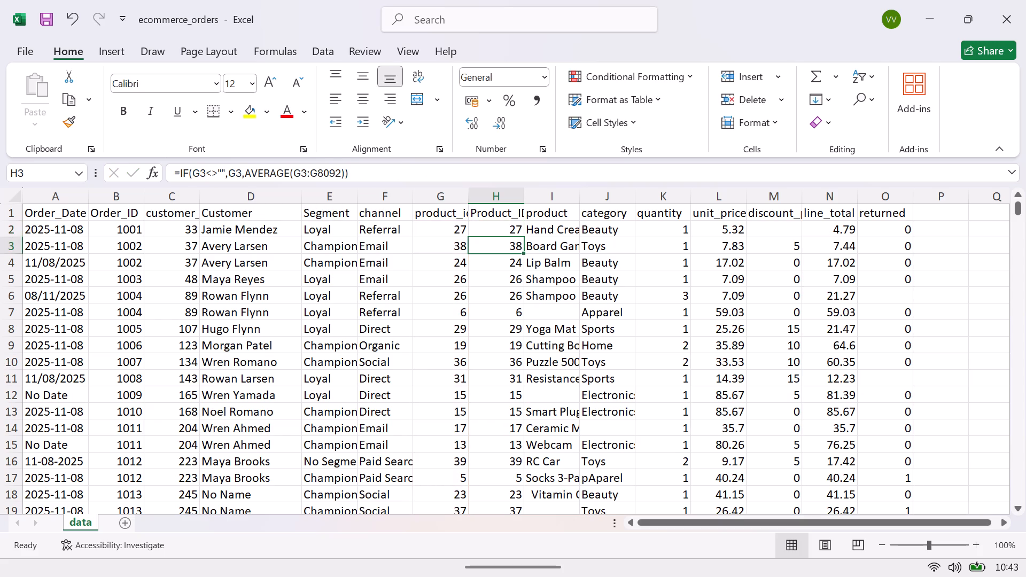
# Fill the rounded H2 formula down the Product_ID column to the last data row.
pyautogui.click(503, 227)
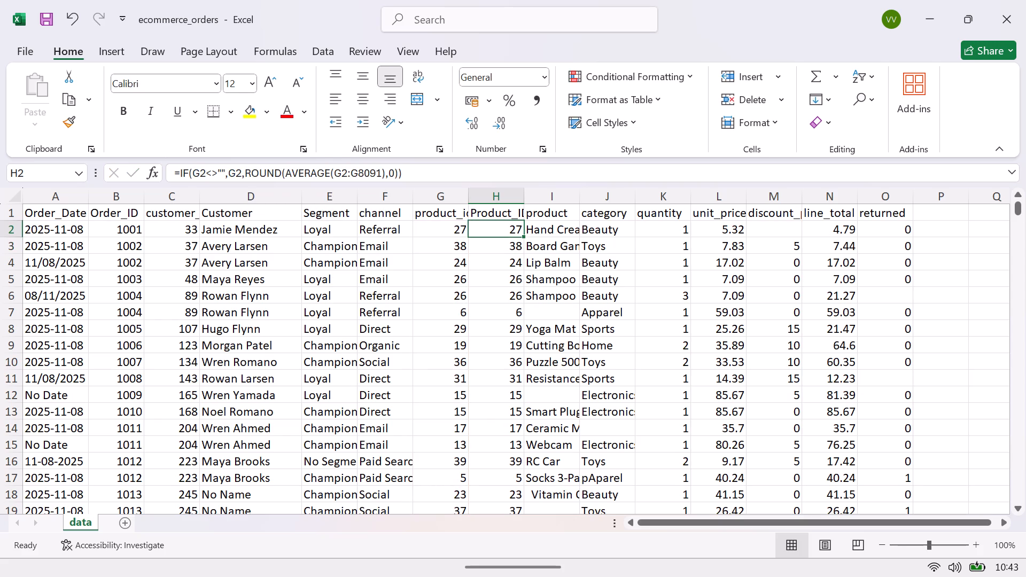
pyautogui.doubleClick(523, 235)
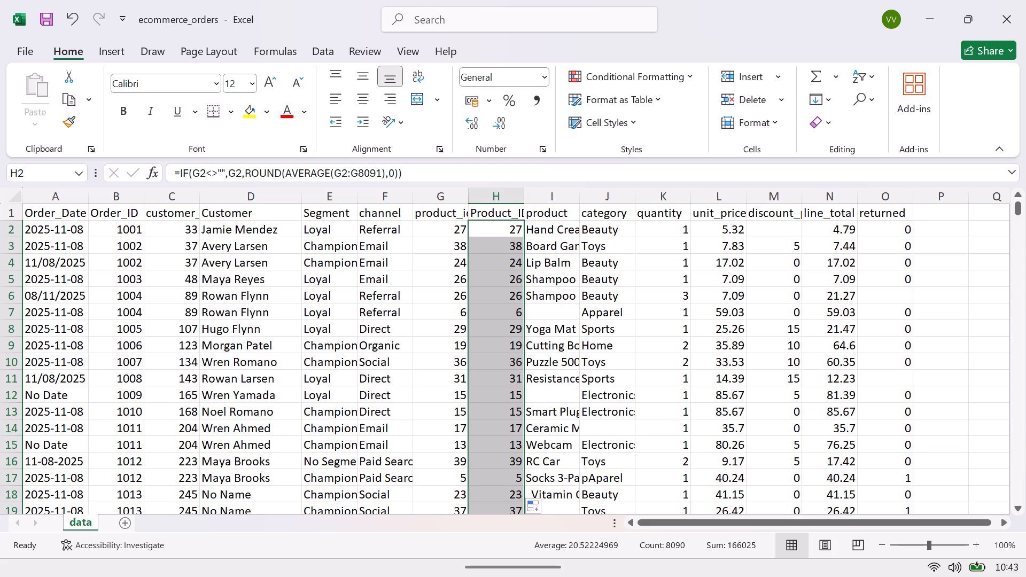
# Copy the Product_ID helper column H and paste it as values over the original product_id column G.
pyautogui.click(504, 199)
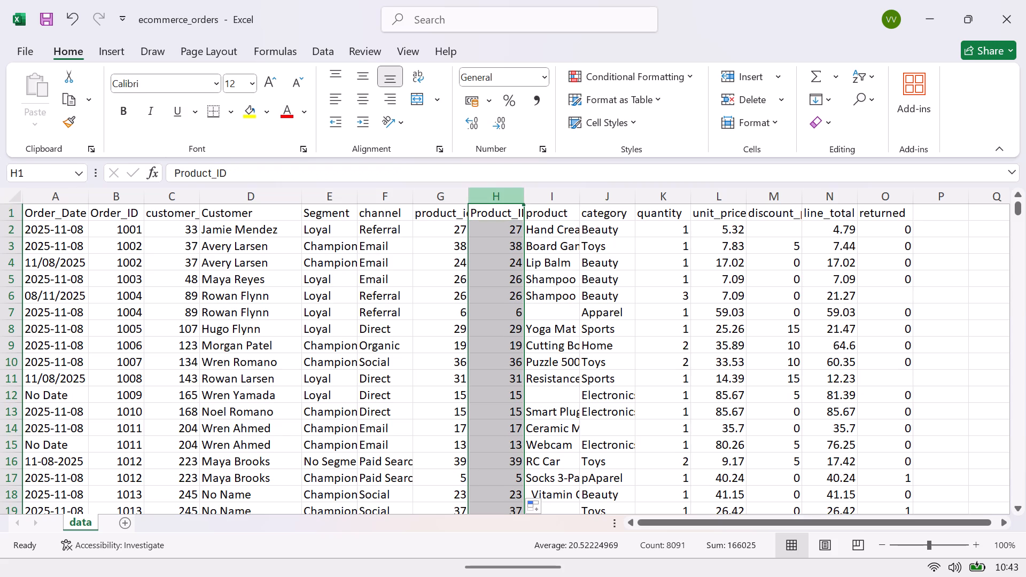
pyautogui.hotkey('ctrl', 'c')
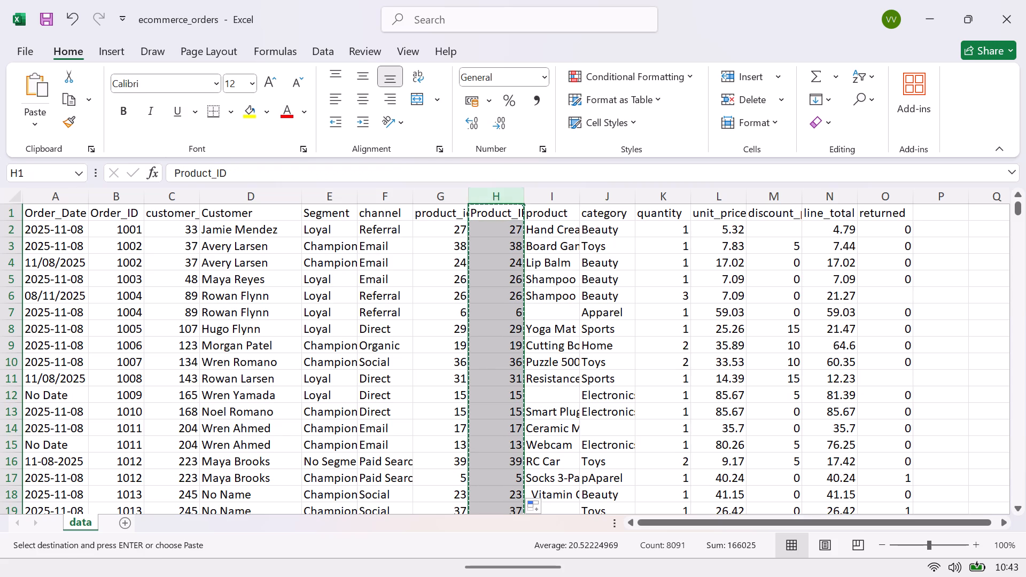
pyautogui.click(458, 197)
pyautogui.rightClick(458, 197)
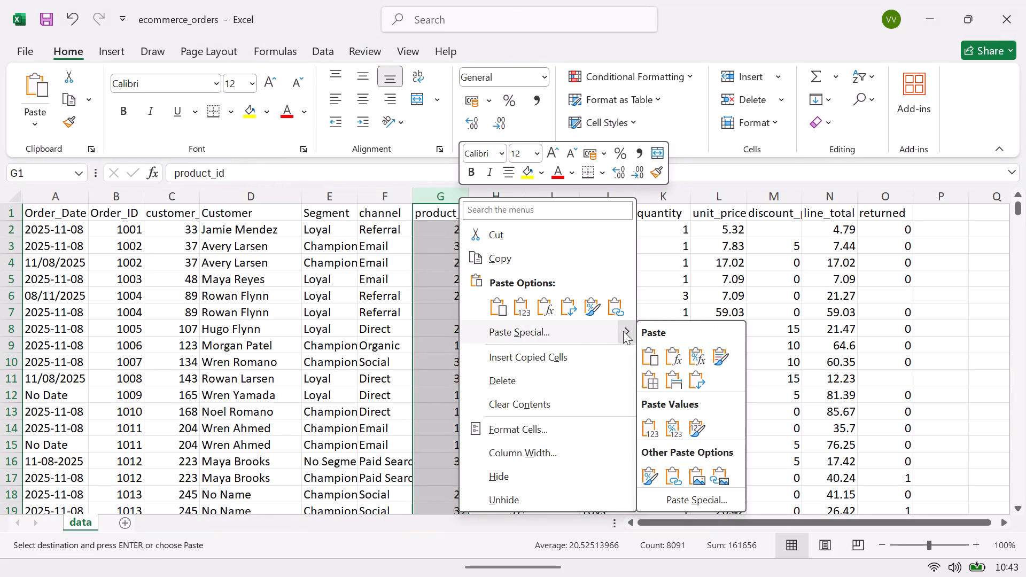
pyautogui.click(650, 427)
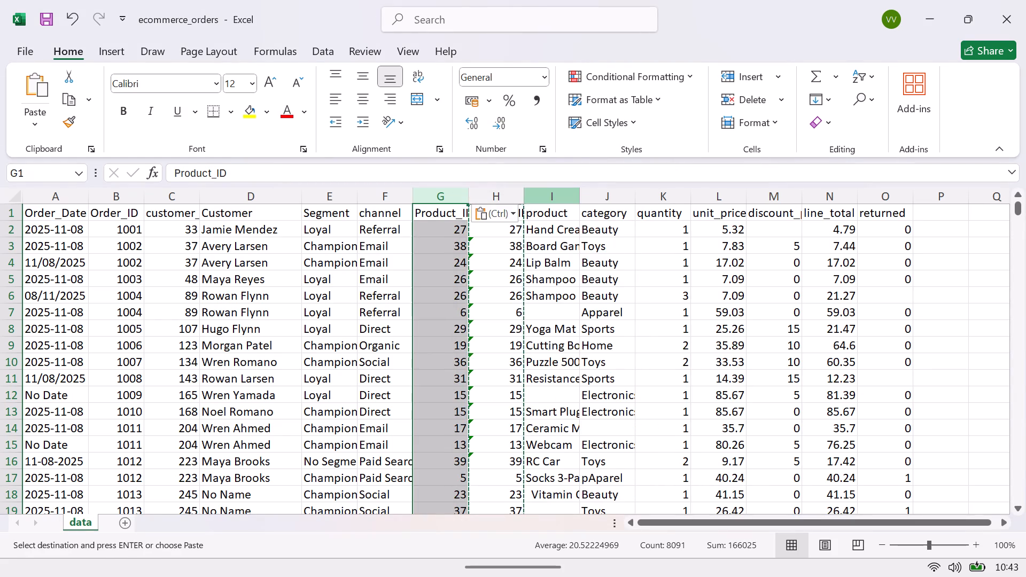
# Delete the leftover Product_ID helper column H.
pyautogui.click(497, 194)
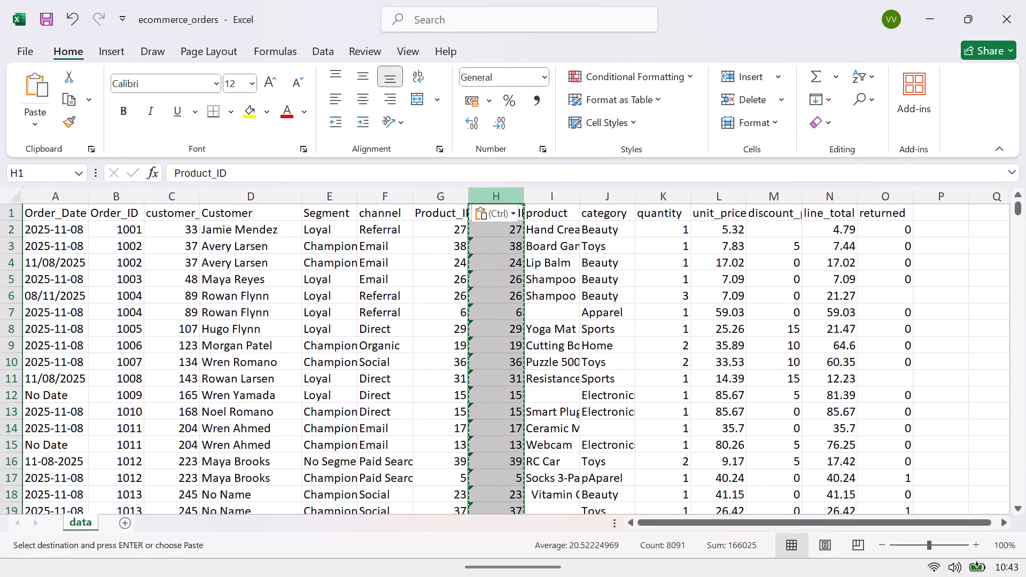
pyautogui.rightClick(497, 194)
pyautogui.click(558, 379)
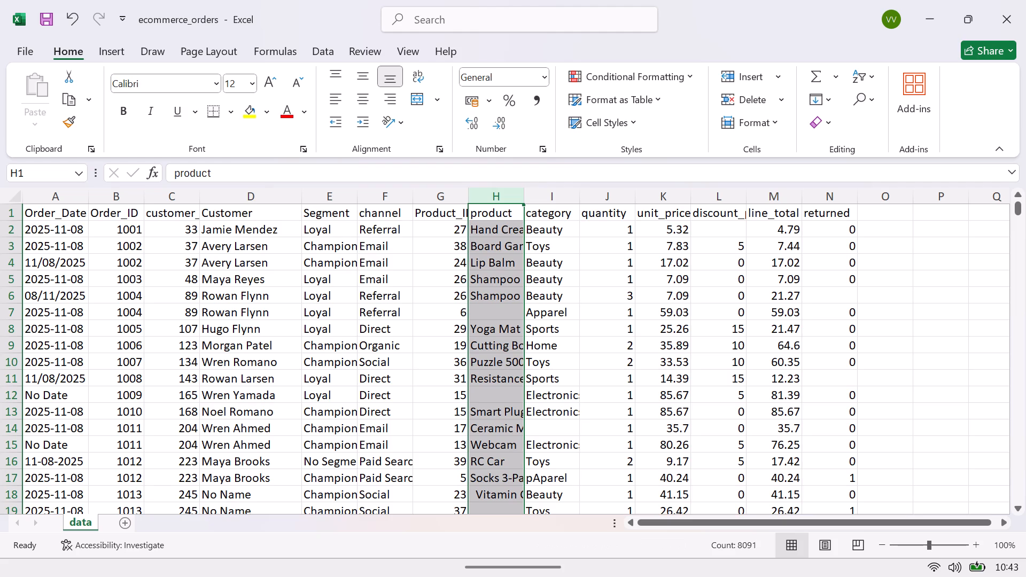
# Insert a blank helper column between the product and category columns.
pyautogui.click(561, 202)
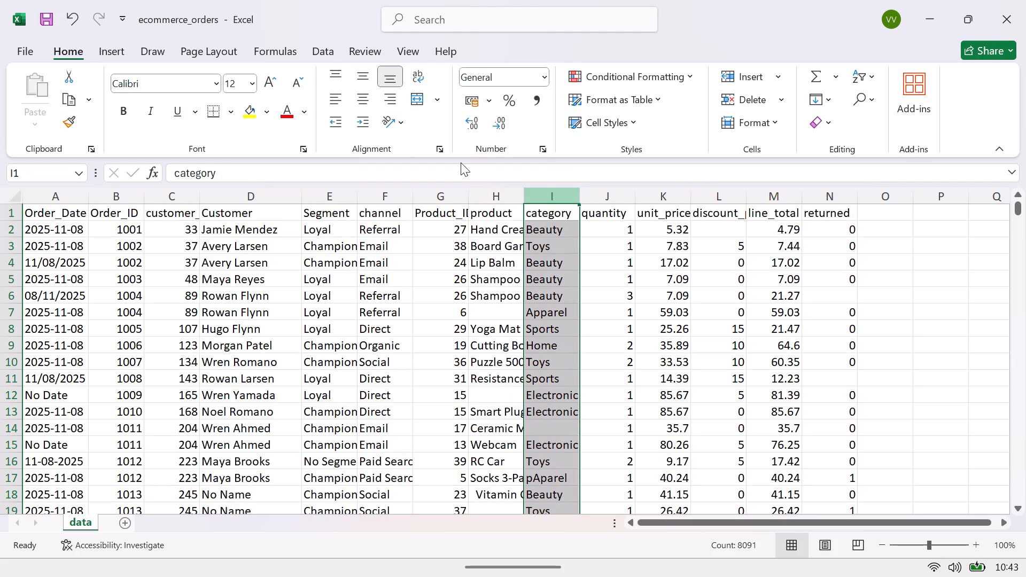
pyautogui.rightClick(537, 189)
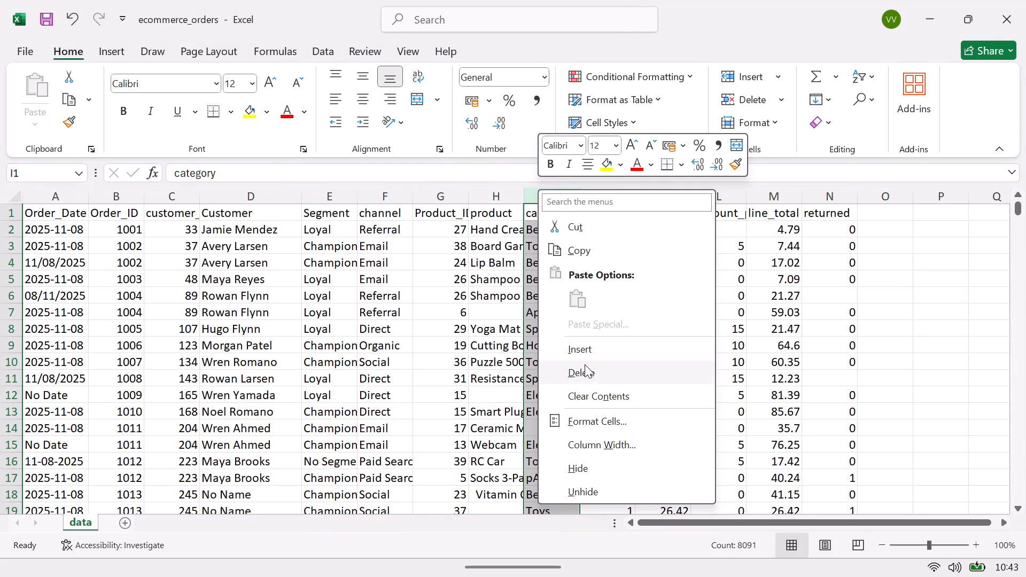
pyautogui.click(592, 353)
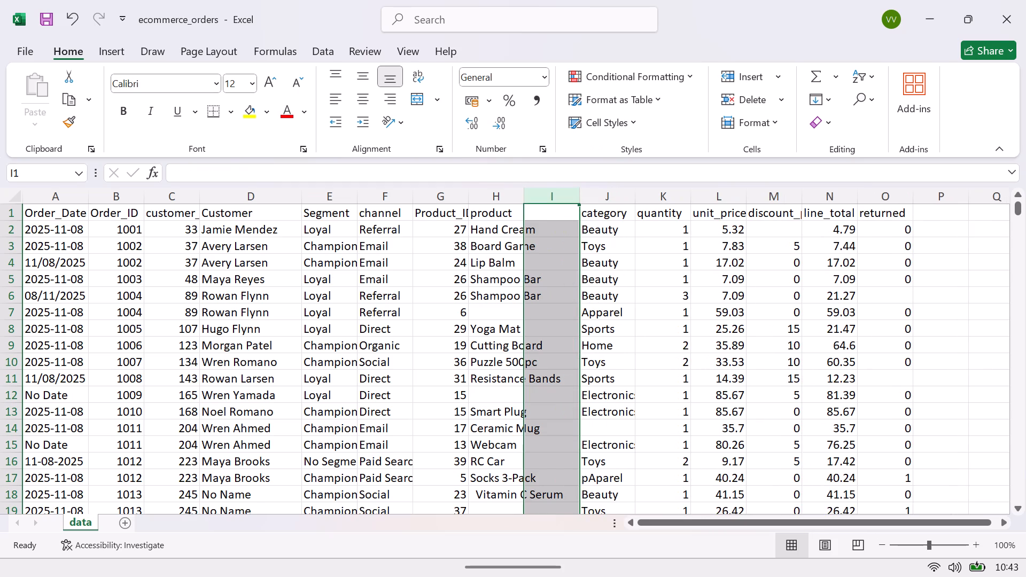
# Enter =IF(H2<>"",H2,"Unknown") in I2 to replace a blank product with Unknown.
pyautogui.click(551, 229)
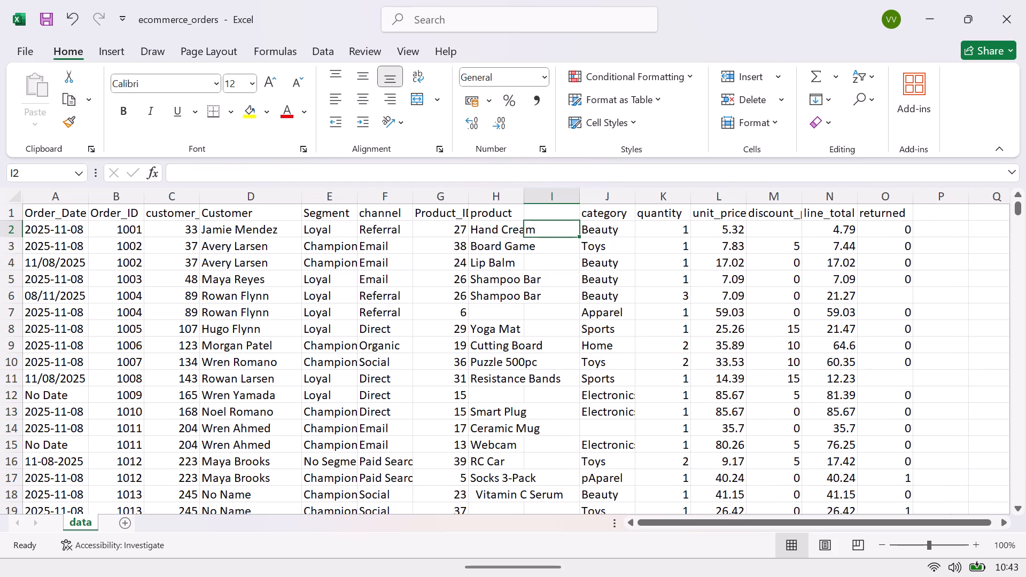
pyautogui.write('=id')
pyautogui.press('BackSpace')
pyautogui.press('f')
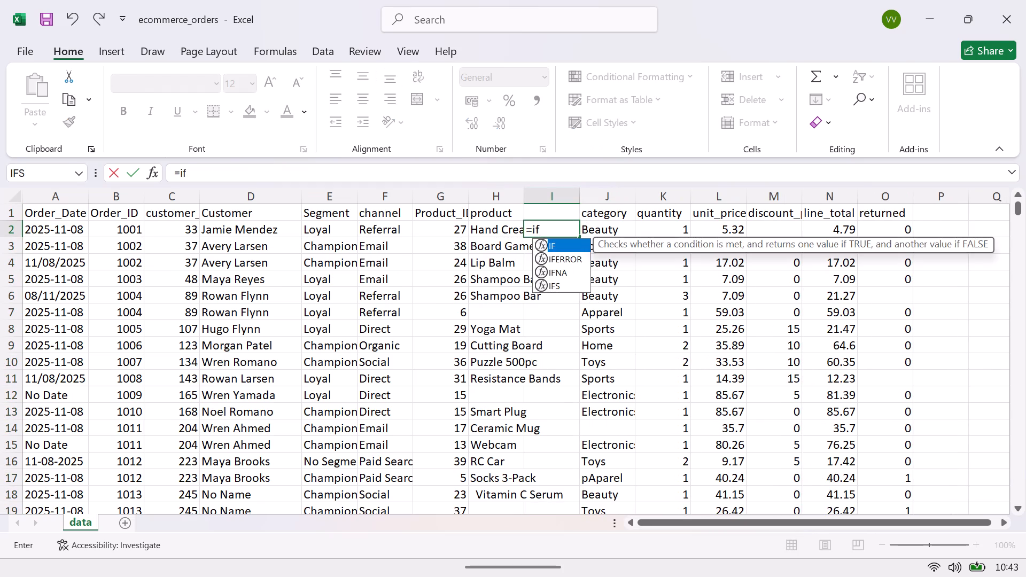
pyautogui.press('Tab')
pyautogui.click(507, 232)
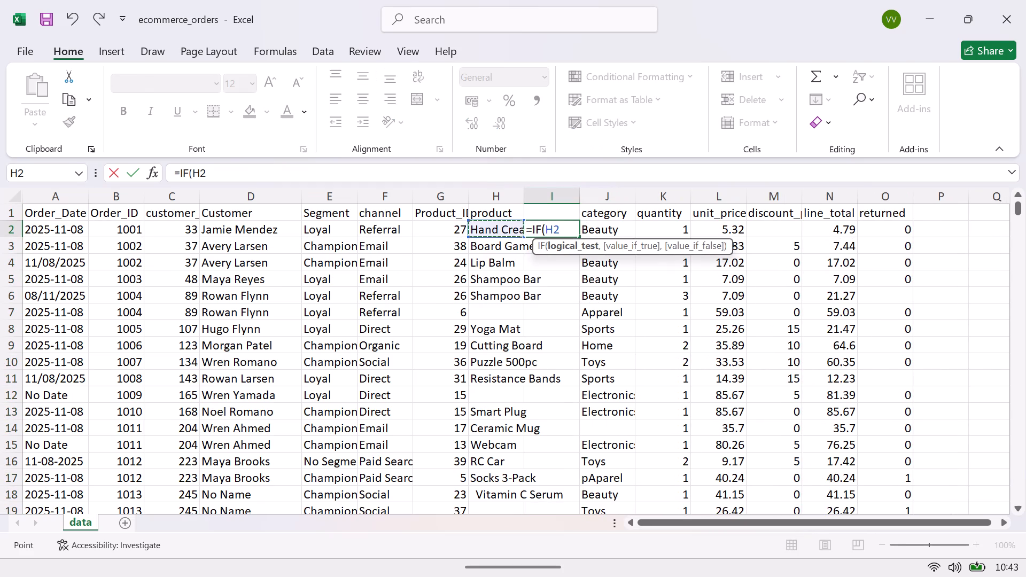
pyautogui.write('<>')
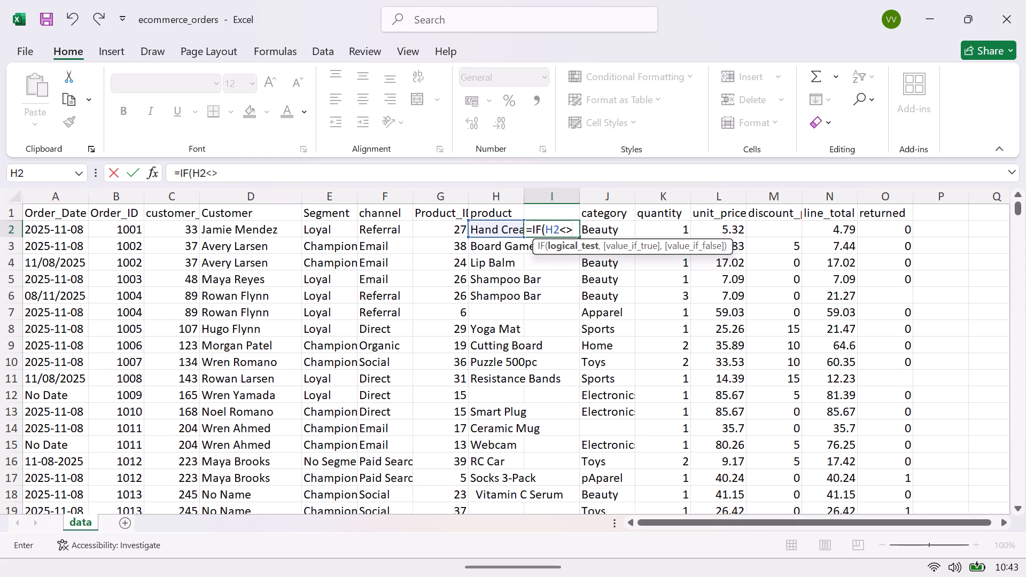
pyautogui.write('"",')
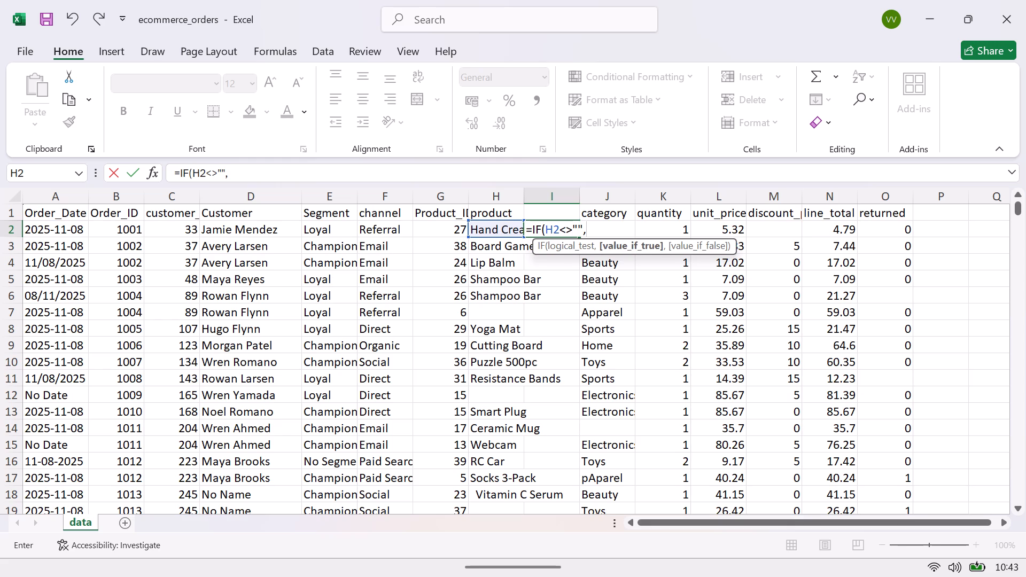
pyautogui.click(501, 230)
pyautogui.press(',')
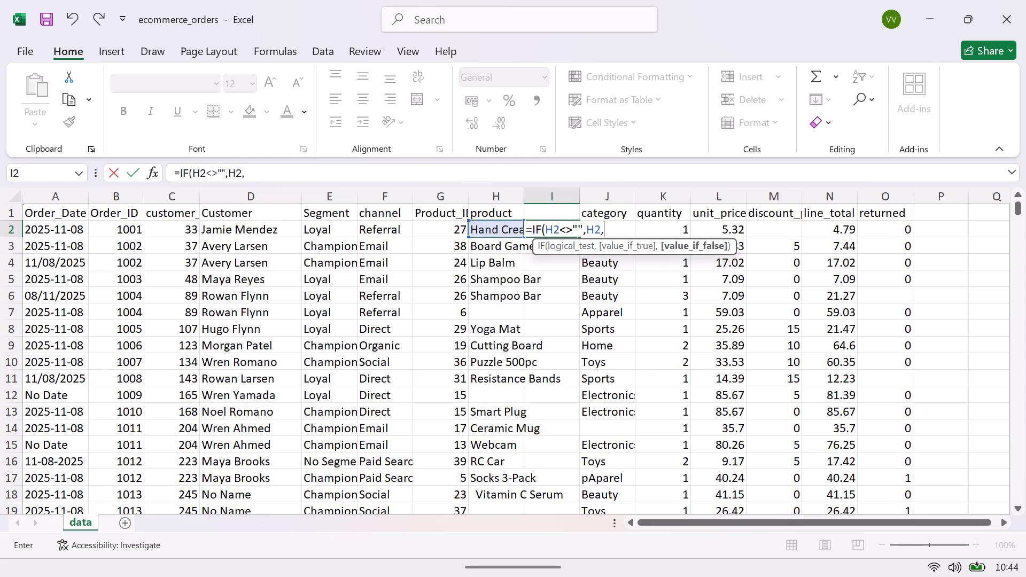
pyautogui.hotkey('shift', '"')
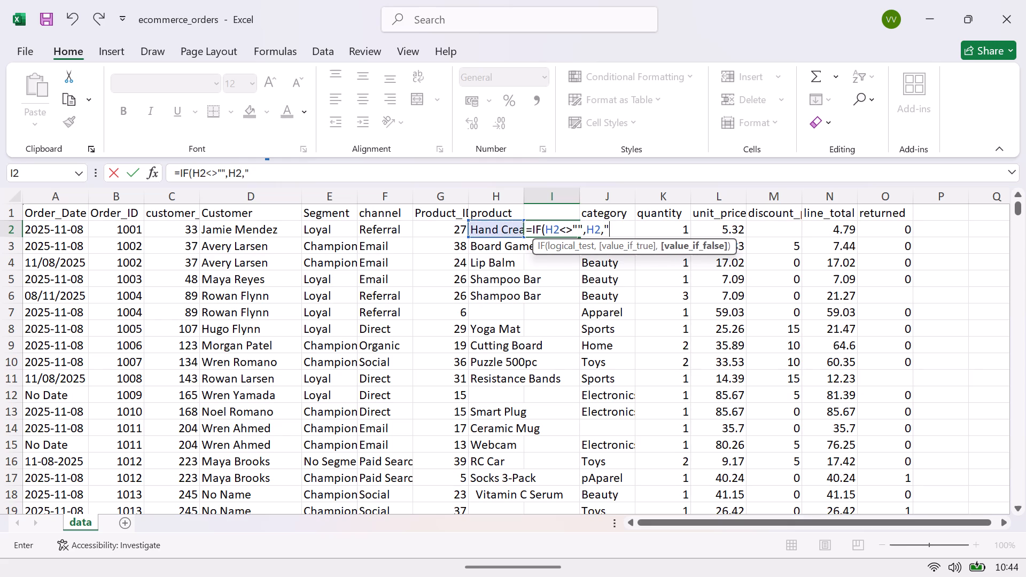
pyautogui.write('known')
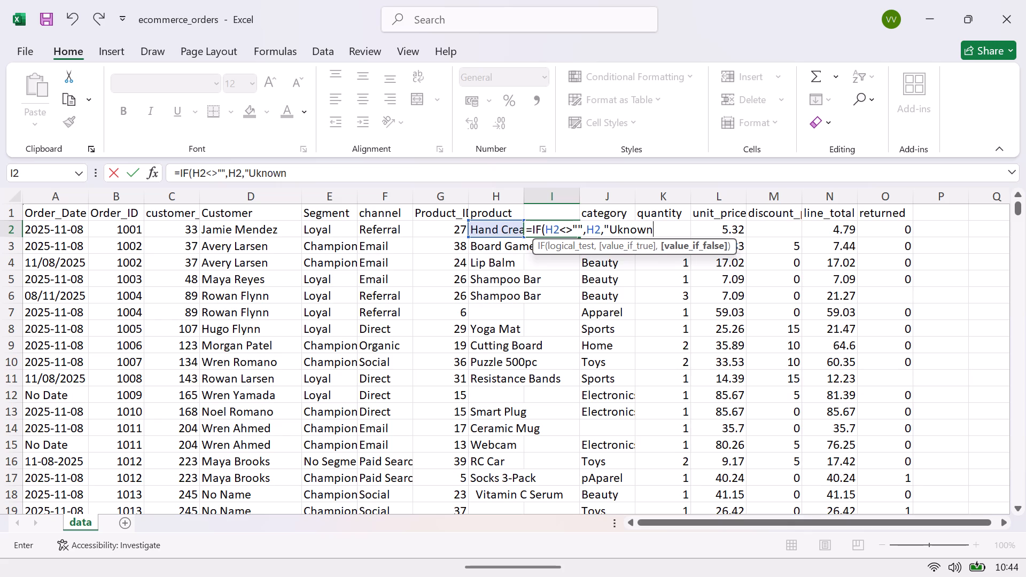
pyautogui.press('BackSpace')
pyautogui.press('BackSpace')
pyautogui.press('BackSpace')
pyautogui.press('BackSpace')
pyautogui.press('BackSpace')
pyautogui.press('n')
pyautogui.press('k')
pyautogui.write('nown')
pyautogui.hotkey('shift', '"')
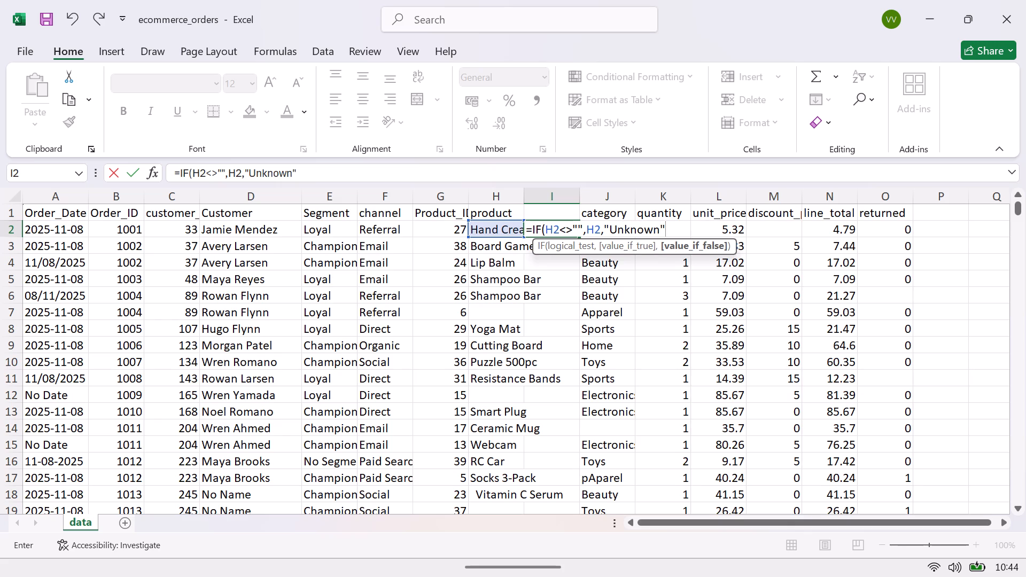
pyautogui.hotkey('shift', ')')
pyautogui.press('Return')
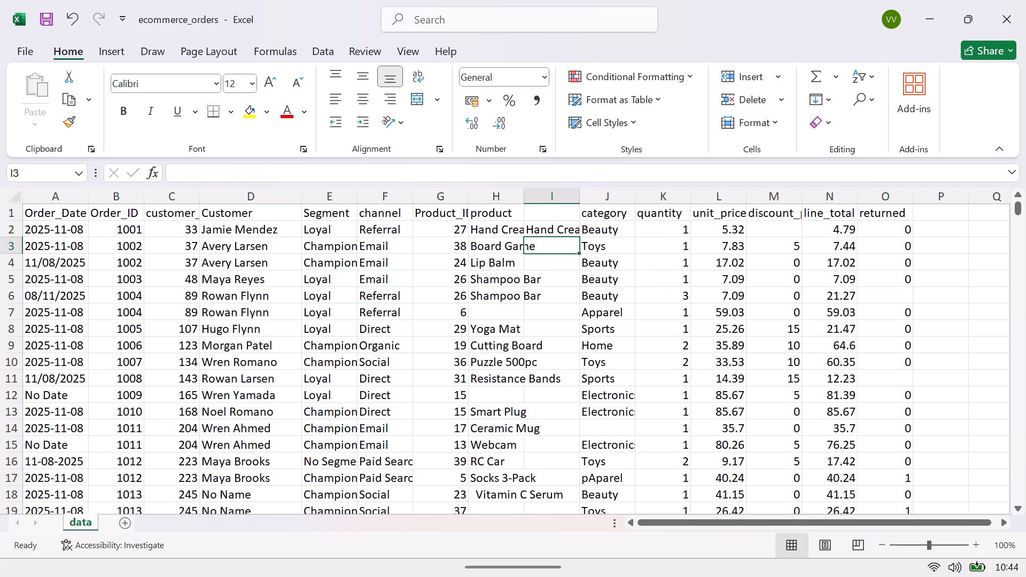
# Fill the I2 formula down the helper column to the last data row.
pyautogui.click(555, 229)
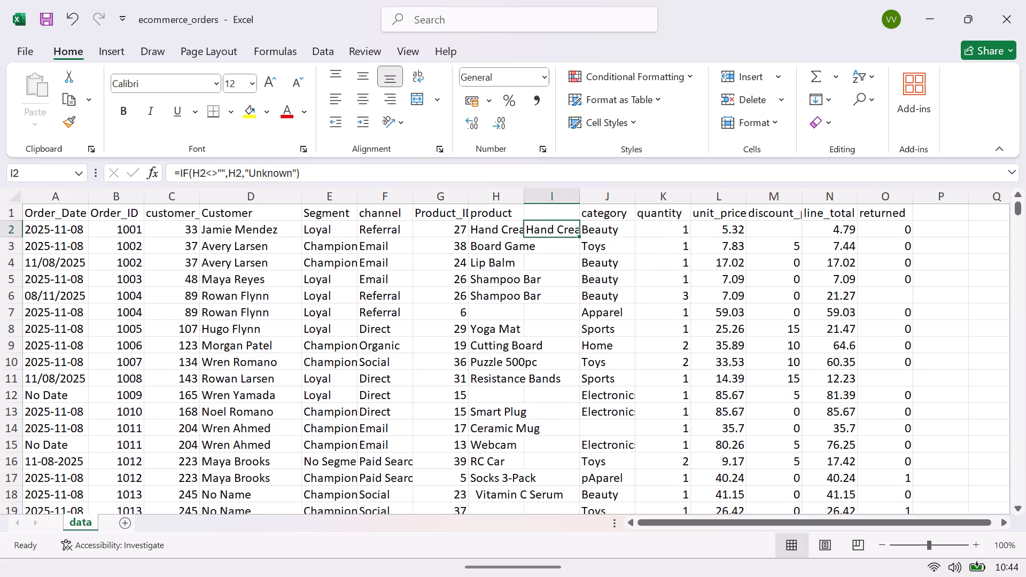
pyautogui.doubleClick(578, 235)
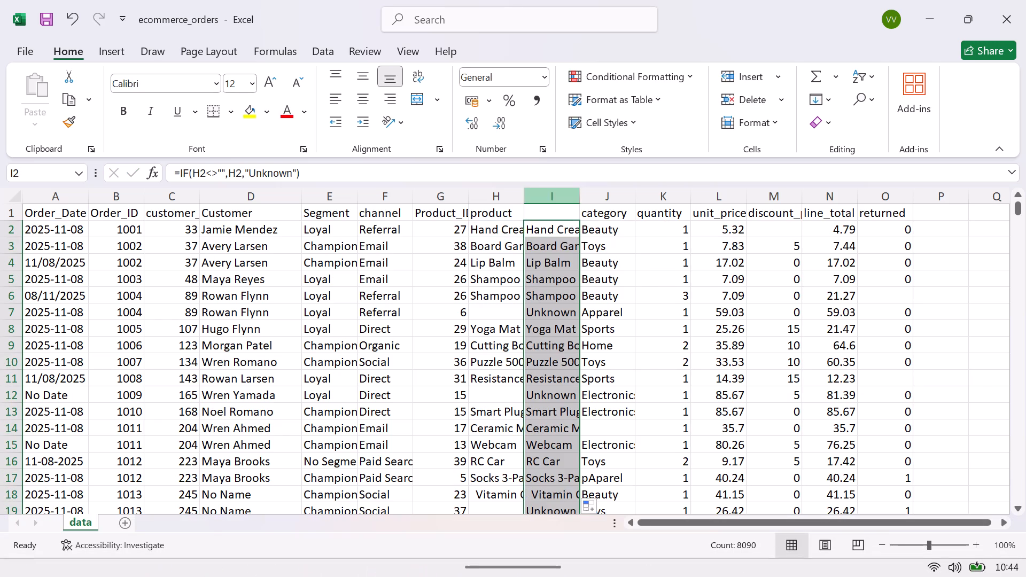
# Enter Product as the helper column's header in I1.
pyautogui.click(546, 213)
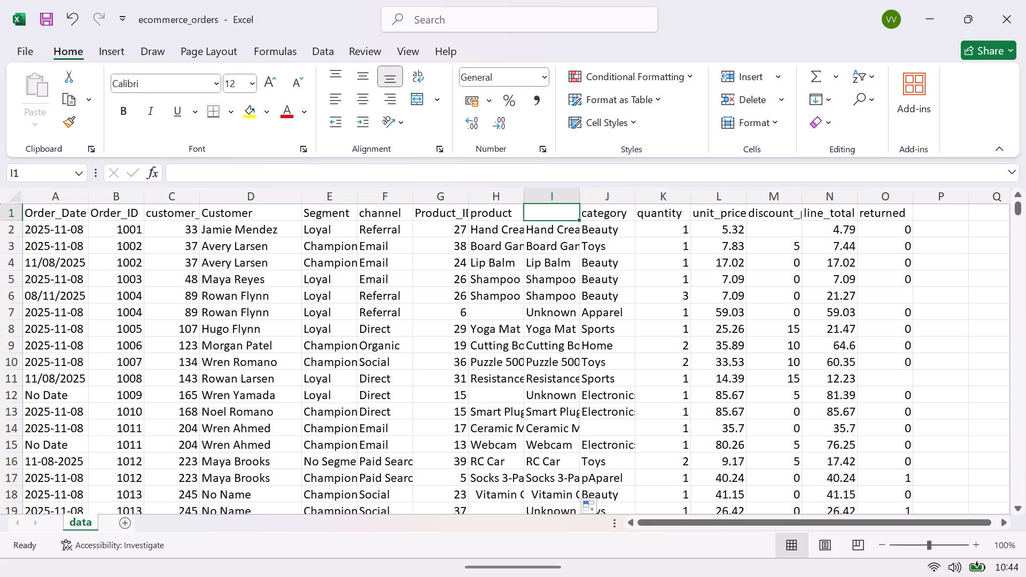
pyautogui.write('roduct')
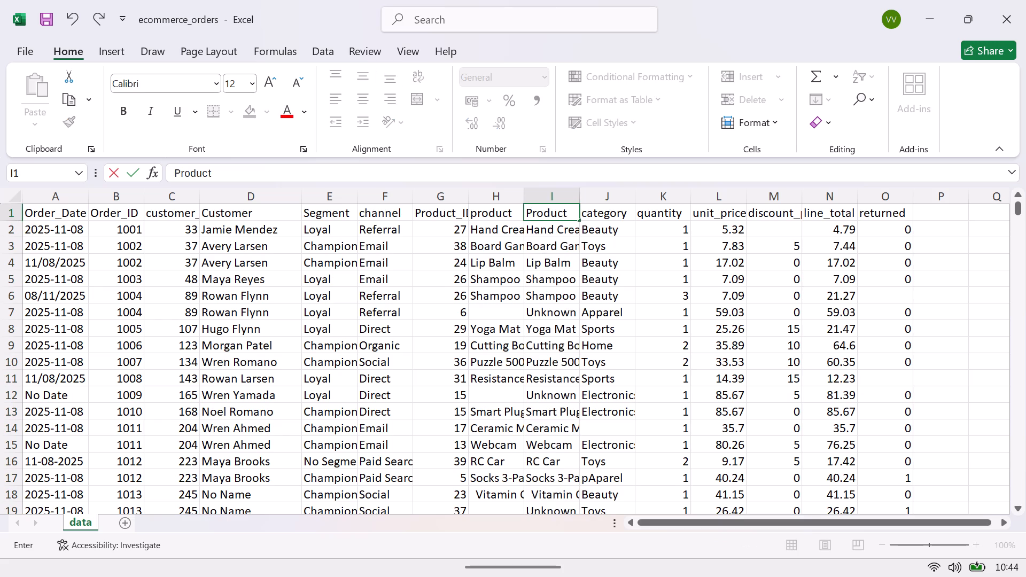
pyautogui.press('Return')
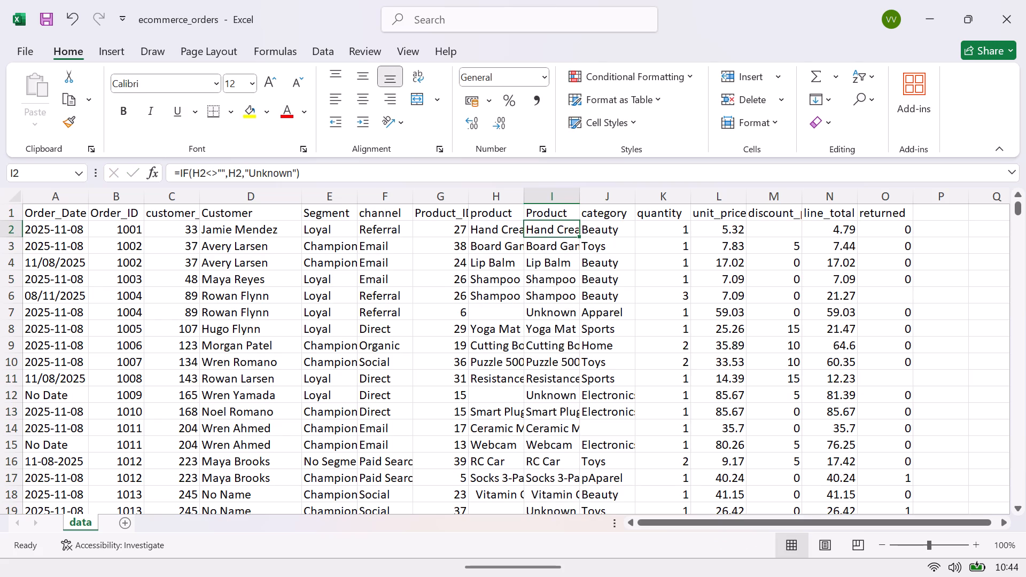
# Copy the Product helper column I and paste it as values over the original product column H.
pyautogui.click(559, 199)
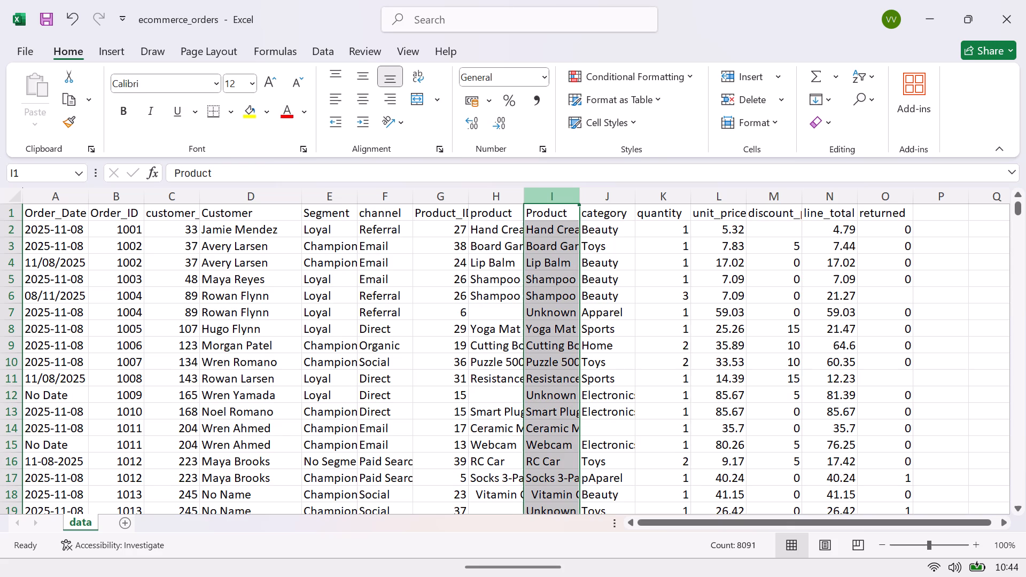
pyautogui.rightClick(559, 199)
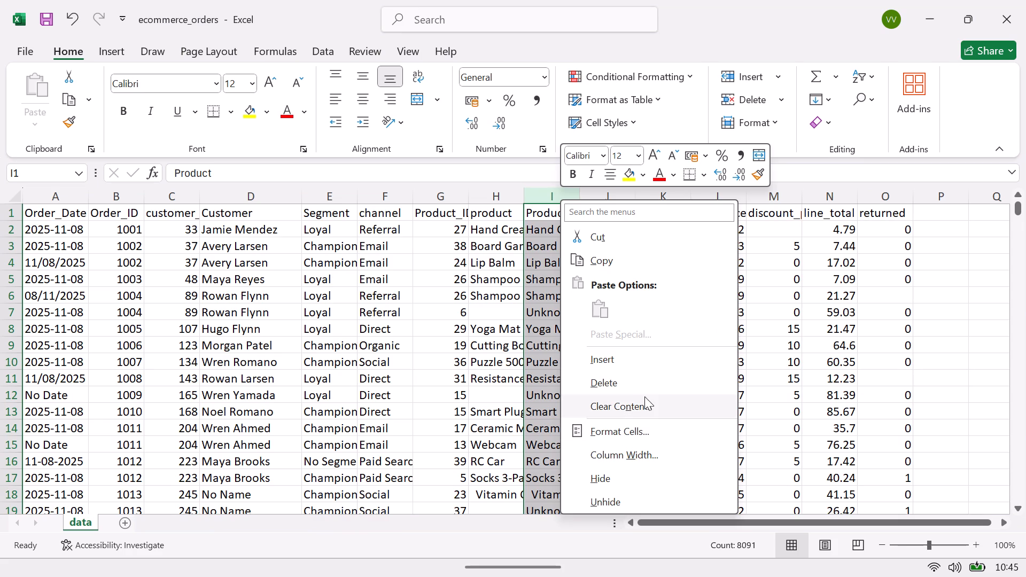
pyautogui.click(539, 192)
pyautogui.hotkey('ctrl', 'c')
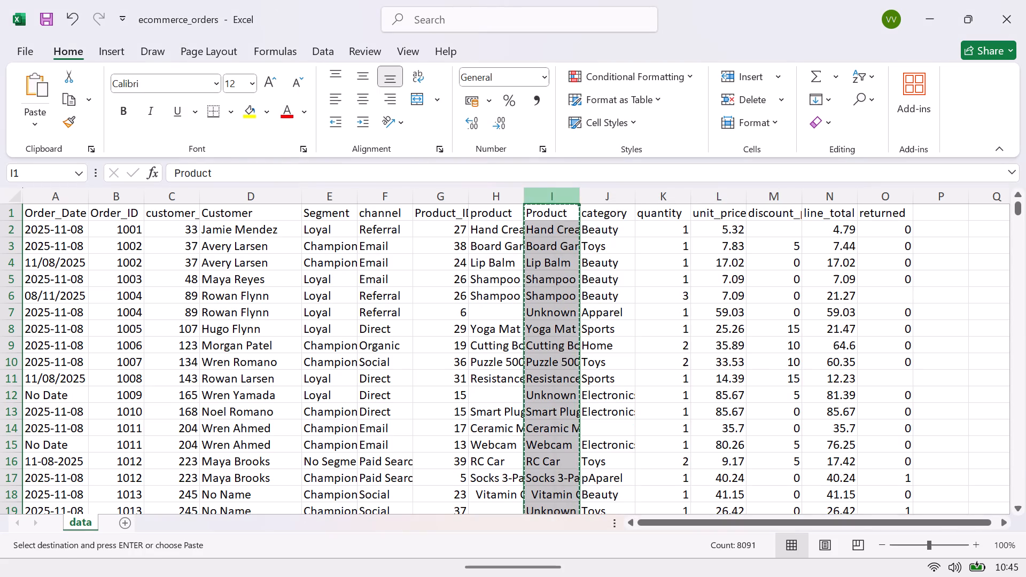
pyautogui.click(501, 202)
pyautogui.rightClick(501, 202)
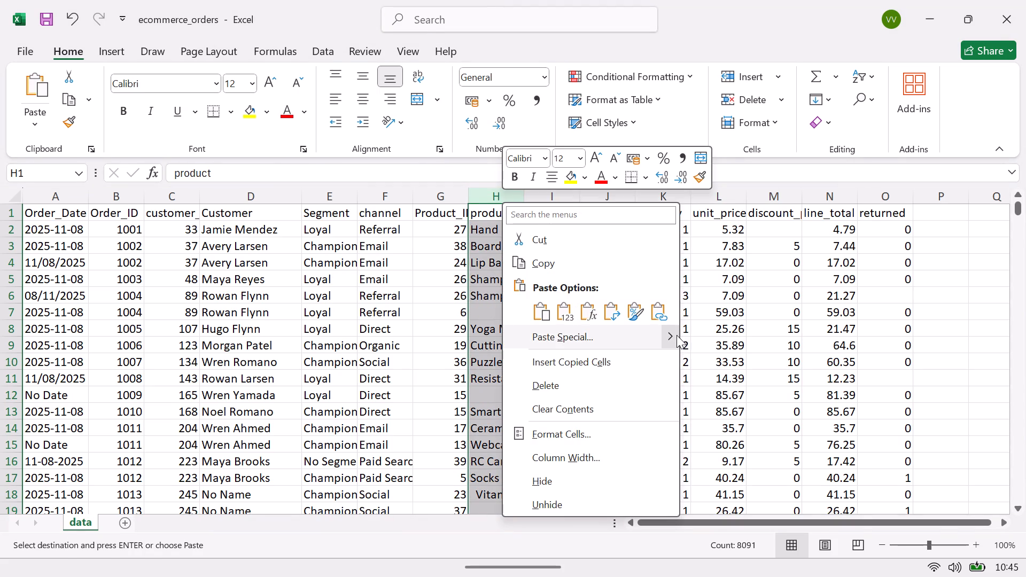
pyautogui.click(689, 442)
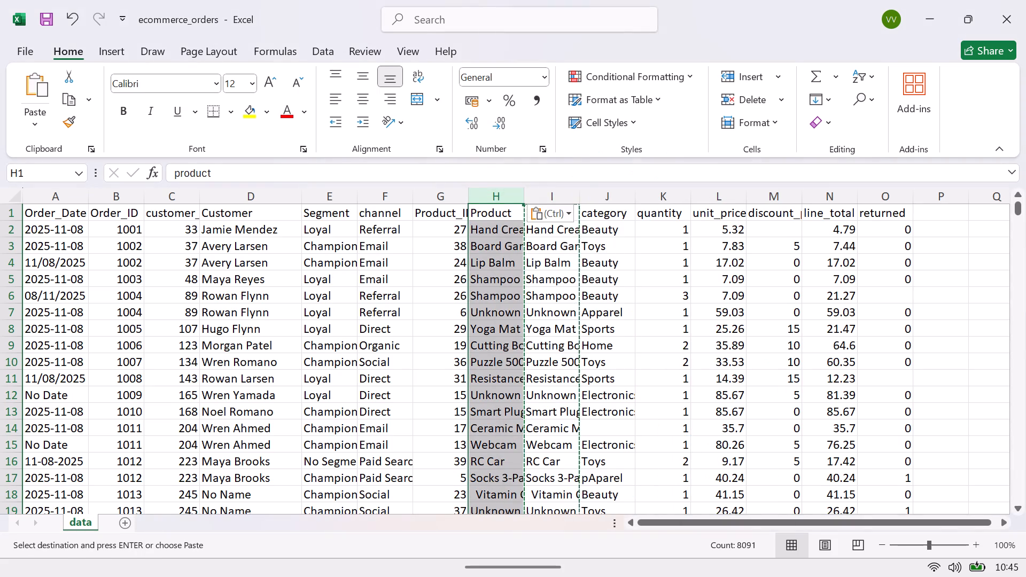
# Delete the leftover Product helper column I.
pyautogui.click(566, 192)
pyautogui.rightClick(566, 192)
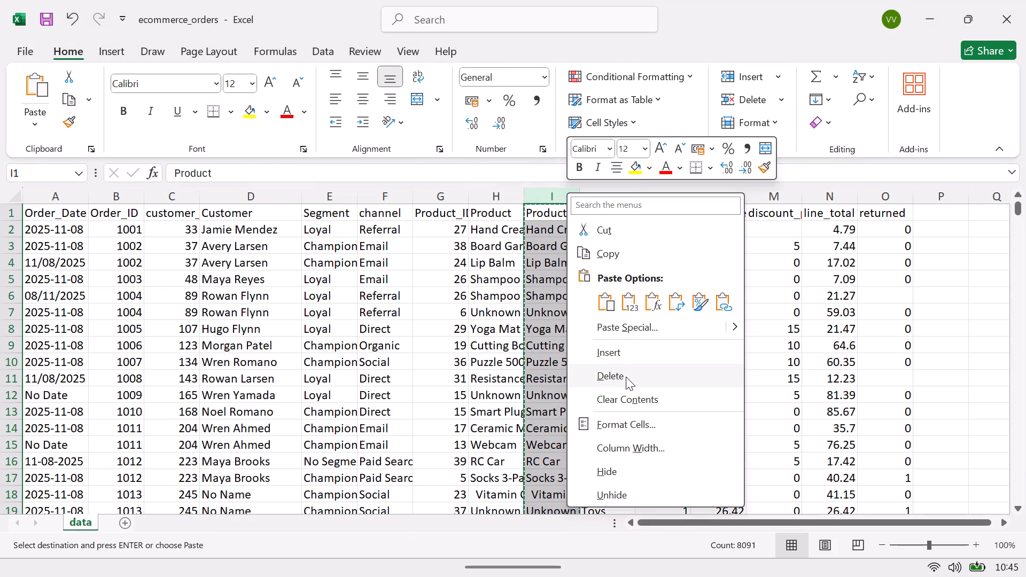
pyautogui.click(626, 377)
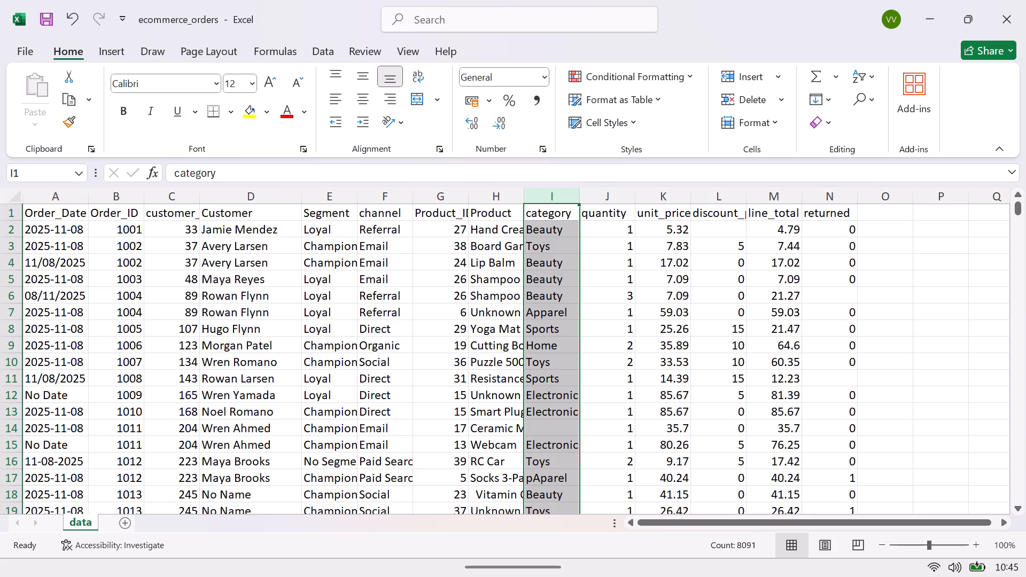
# Insert a blank helper column between the category and quantity columns and select its first data cell, J2.
pyautogui.click(587, 202)
pyautogui.rightClick(587, 202)
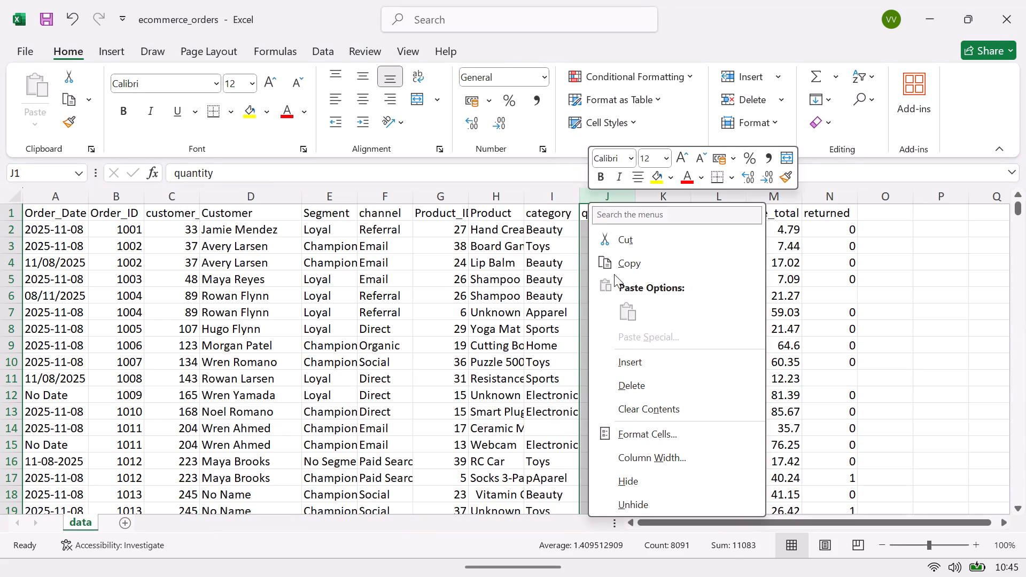
pyautogui.click(640, 368)
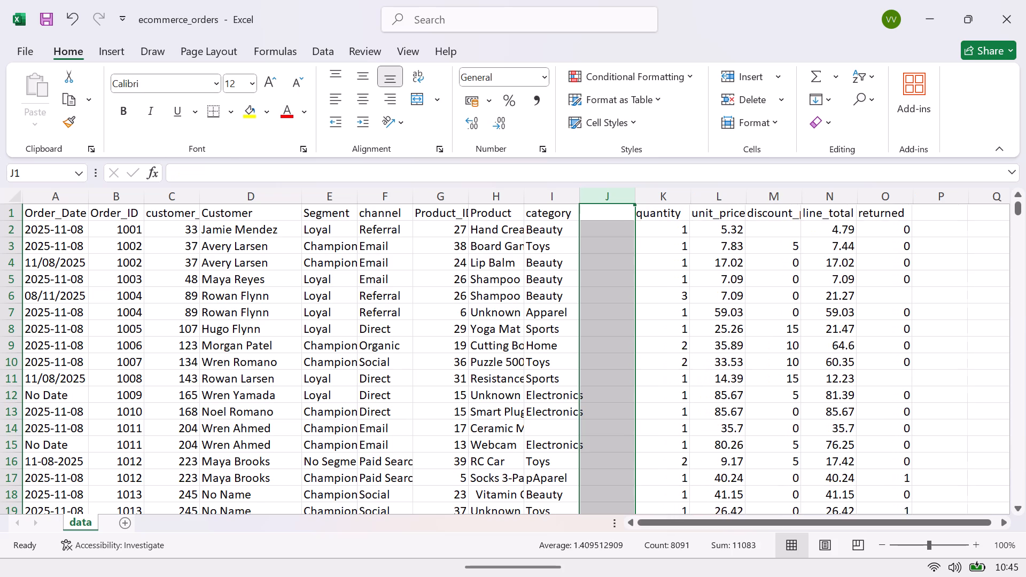
pyautogui.click(621, 231)
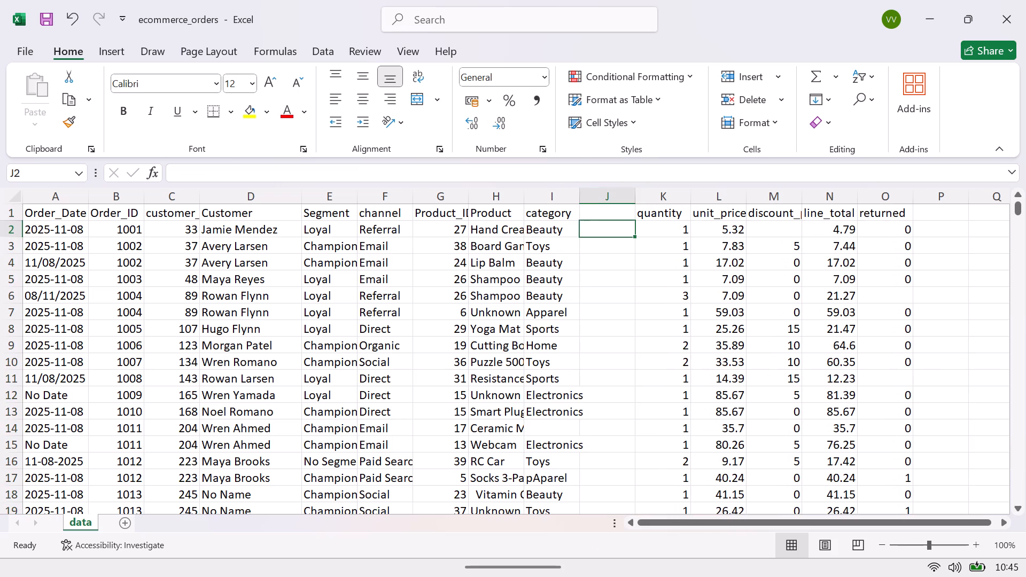
# In J2, enter a formula that returns the category from I2 when it is not blank, otherwise "No category".
pyautogui.press('=')
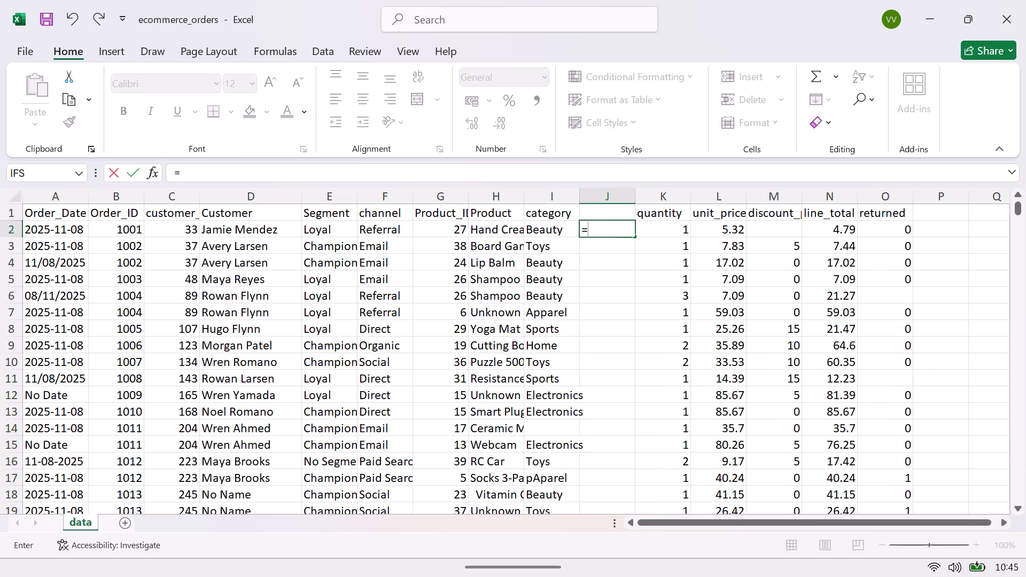
pyautogui.write('if')
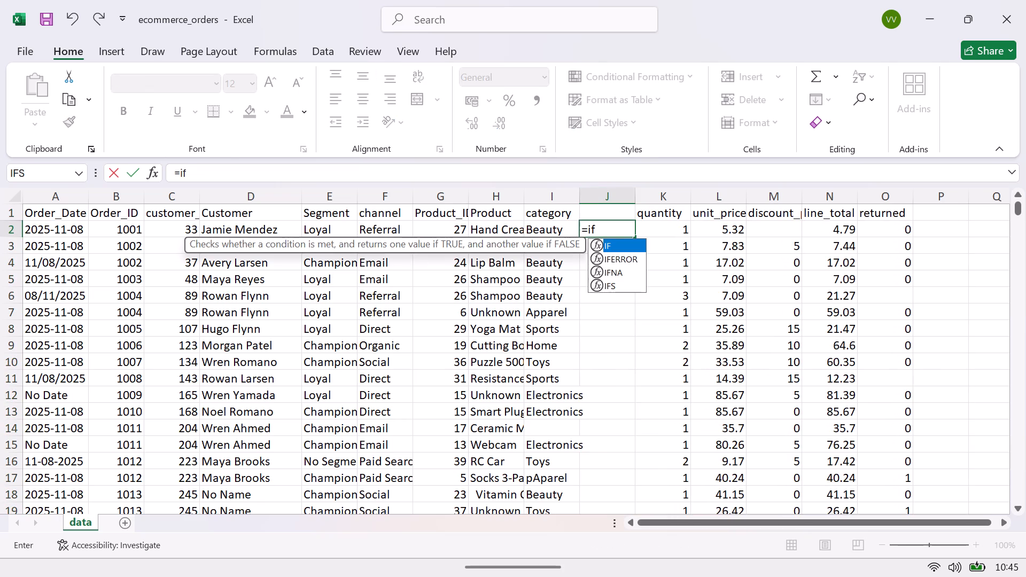
pyautogui.press('Tab')
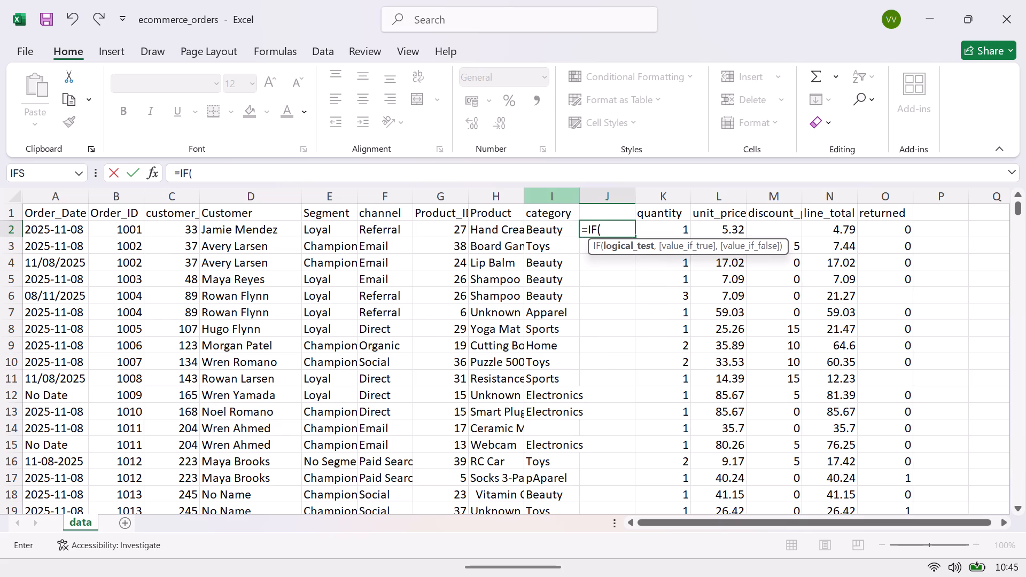
pyautogui.click(538, 235)
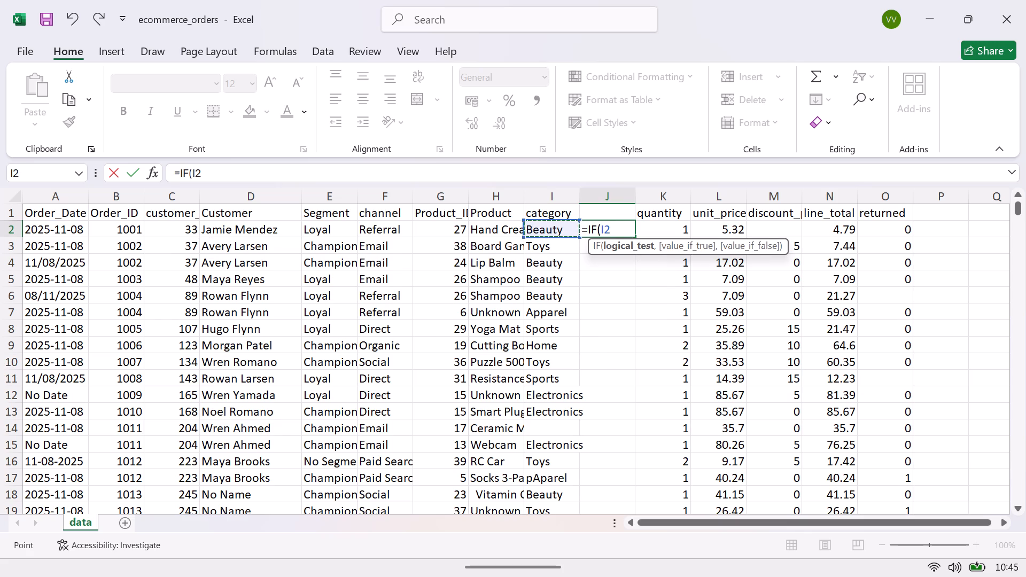
pyautogui.write('<>')
pyautogui.write('""')
pyautogui.press(',')
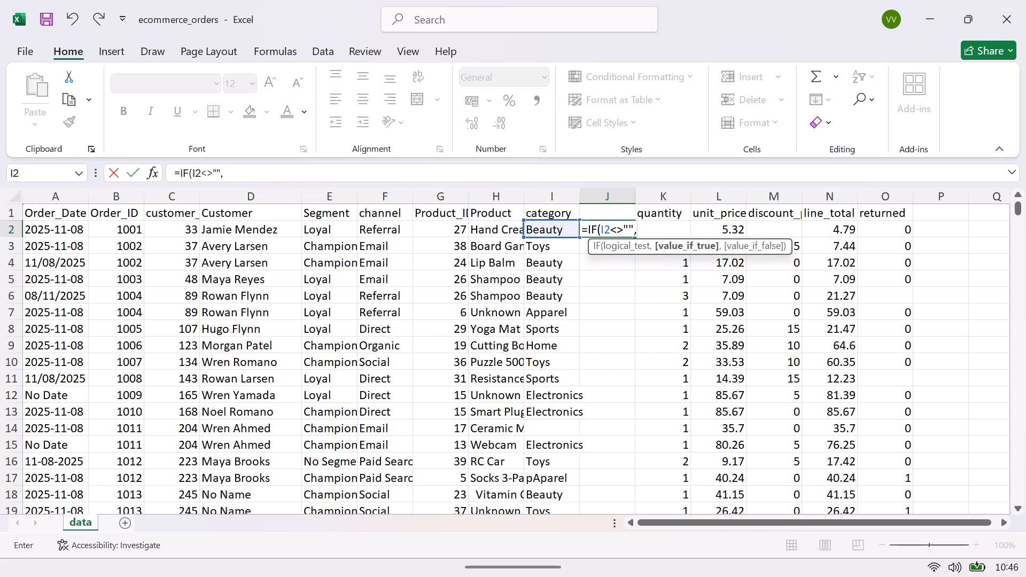
pyautogui.click(543, 230)
pyautogui.press(',')
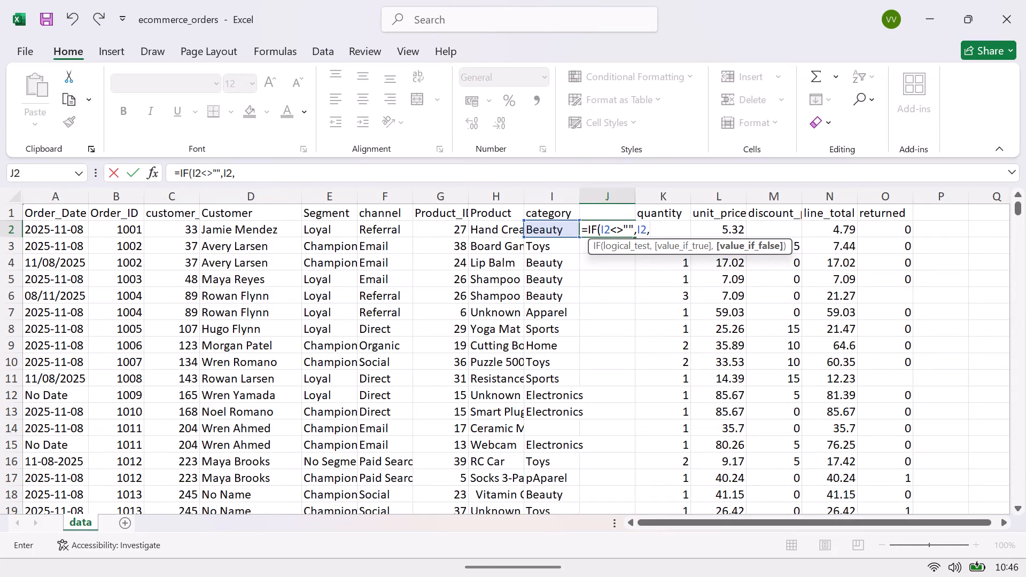
pyautogui.hotkey('shift', '"')
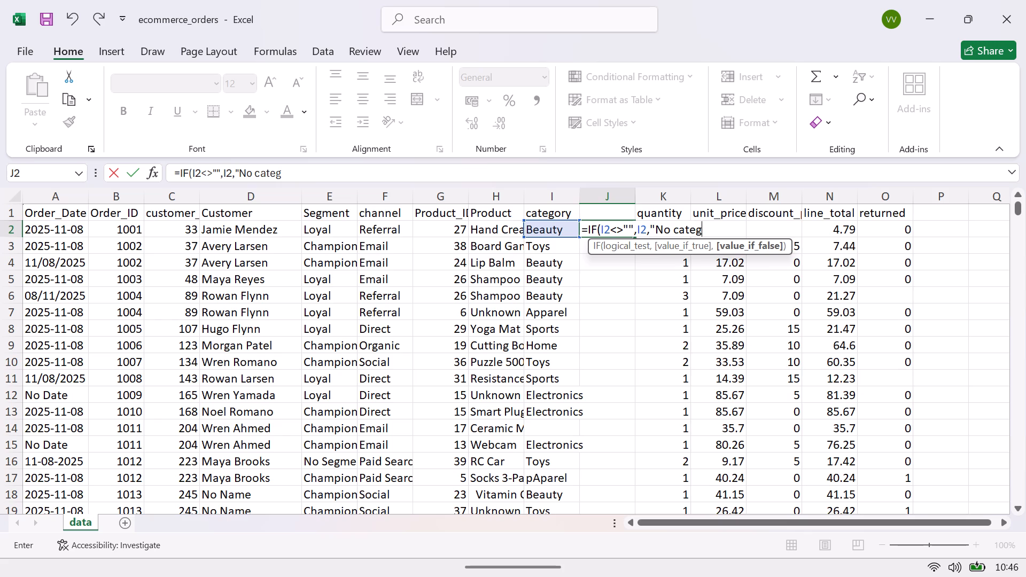
pyautogui.write('ory')
pyautogui.hotkey('shift', '"')
pyautogui.hotkey('shift', ')')
pyautogui.press('Return')
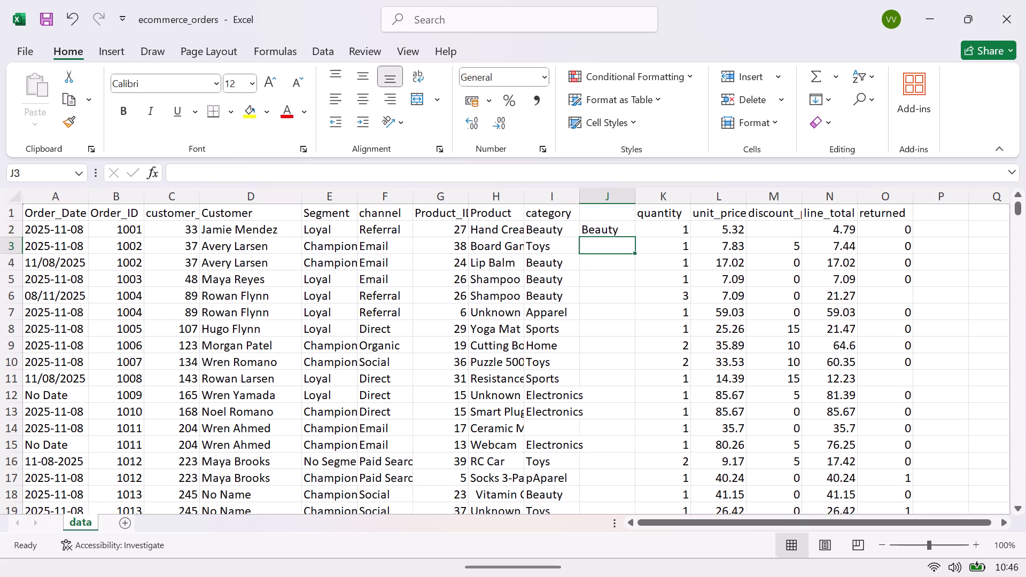
# Fill the J2 category formula down through all the data rows of helper column J.
pyautogui.click(617, 222)
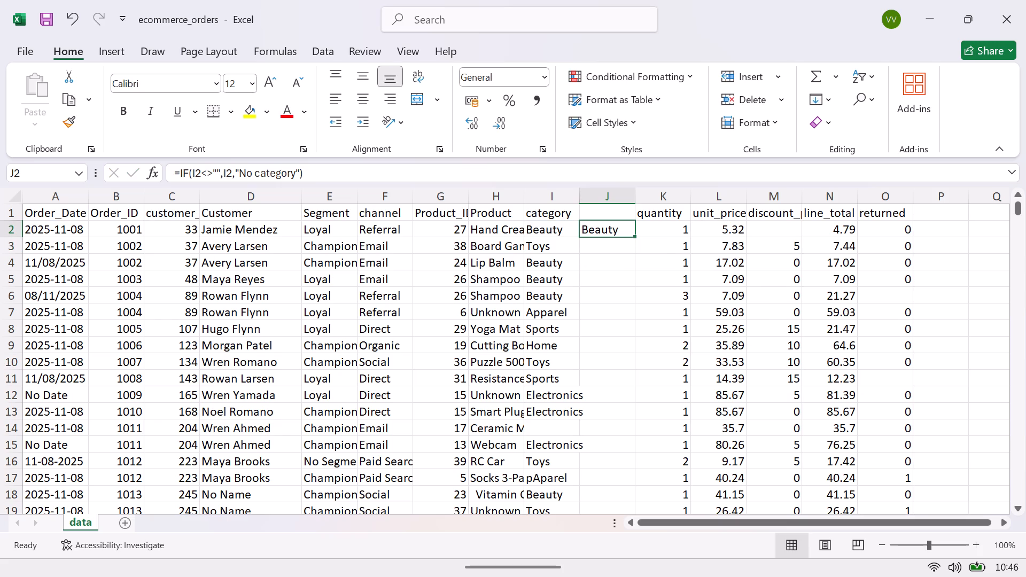
pyautogui.doubleClick(633, 235)
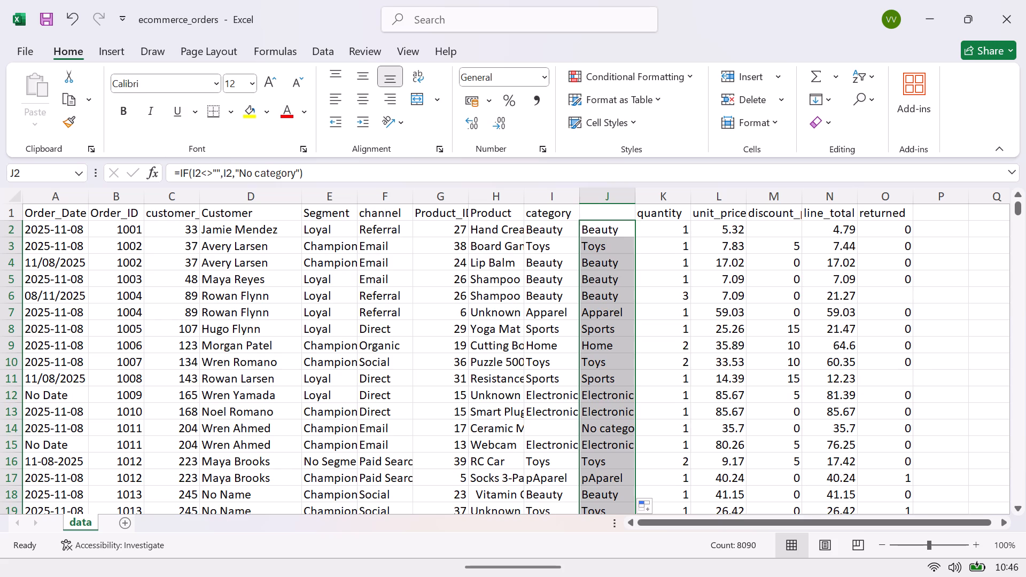
# Enter Category as the helper column's header in J1.
pyautogui.click(612, 212)
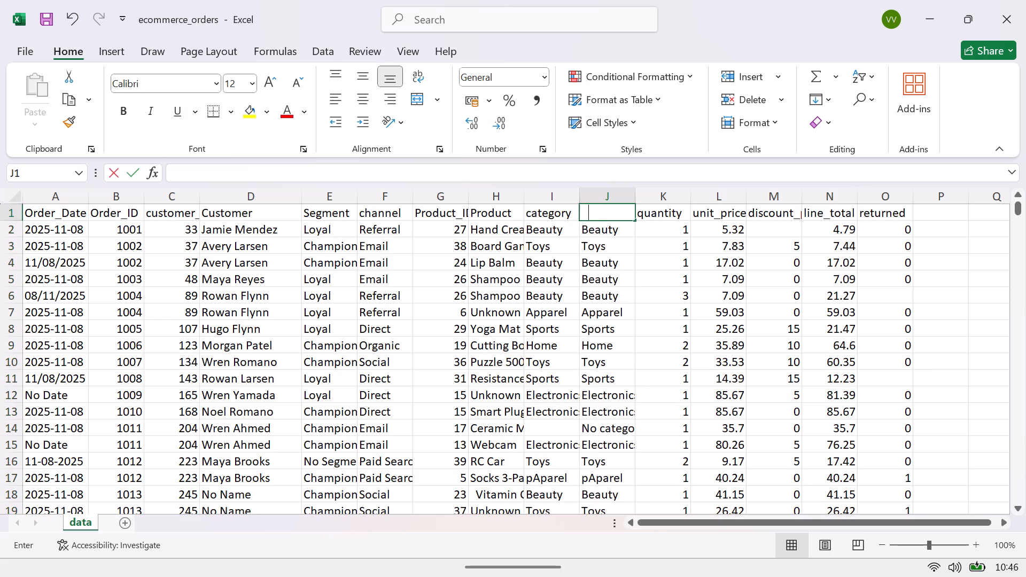
pyautogui.write('ory')
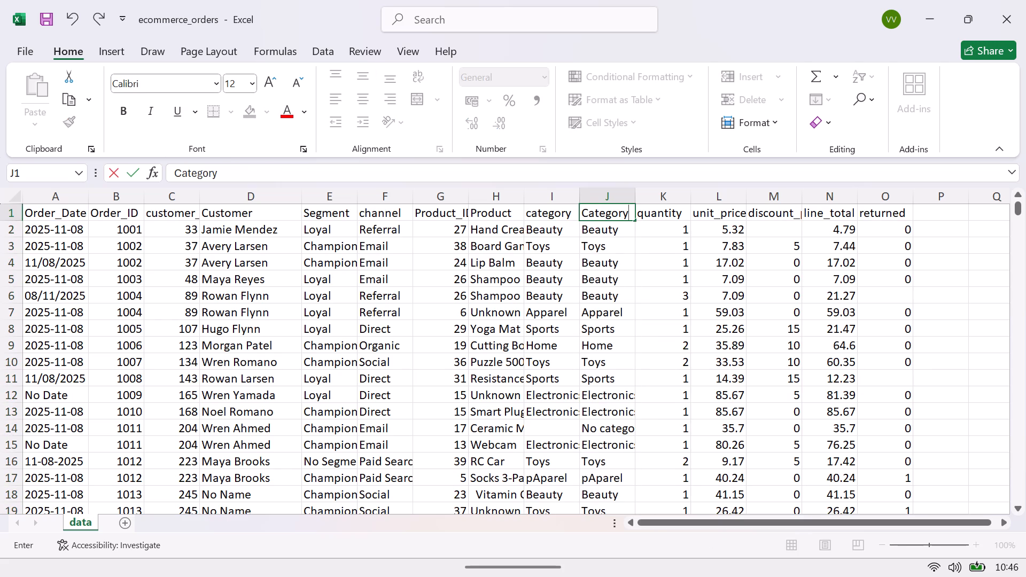
pyautogui.press('Return')
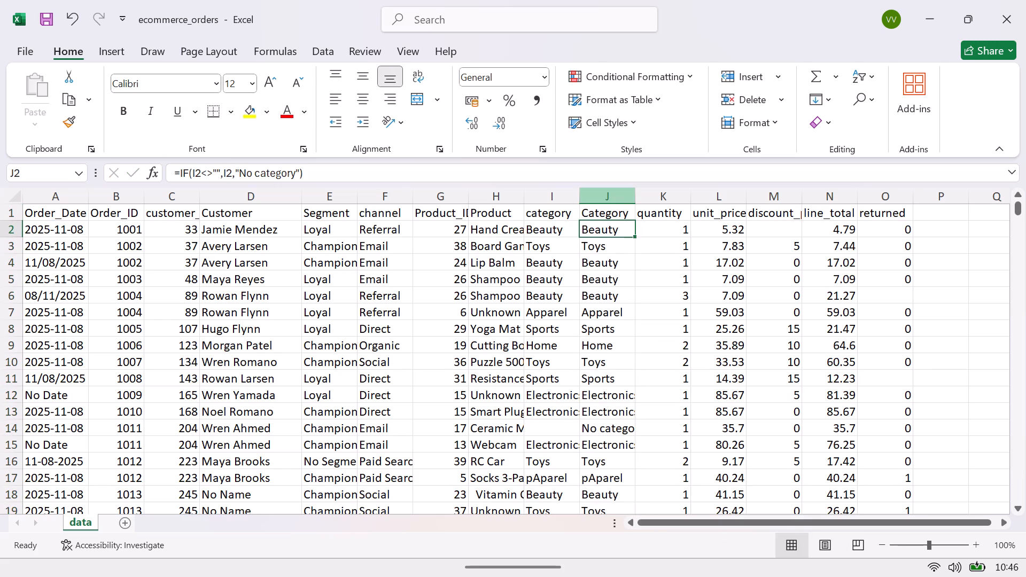
# Copy the Category helper column J and paste it as values over the original category column I.
pyautogui.click(618, 200)
pyautogui.rightClick(618, 200)
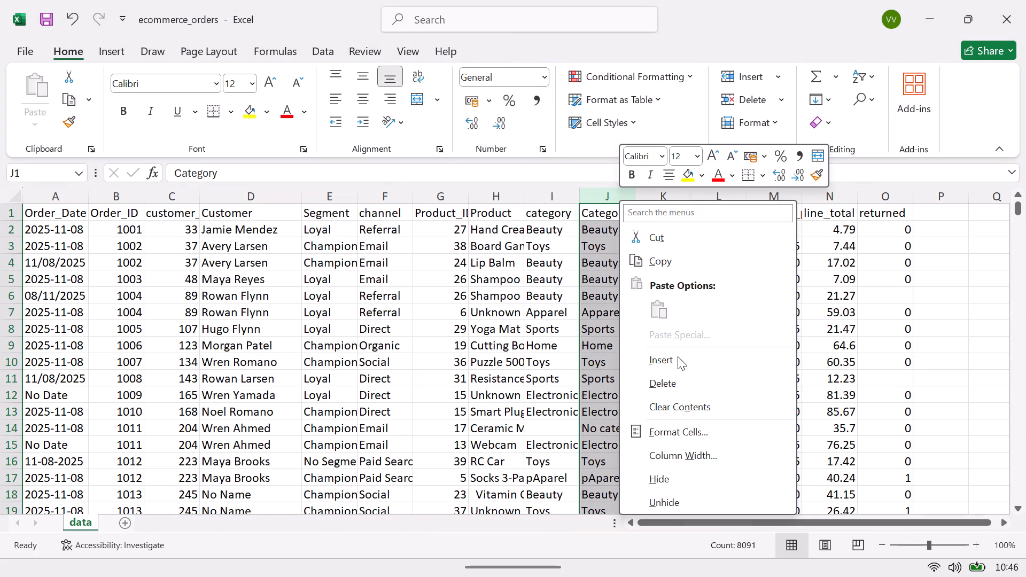
pyautogui.click(610, 199)
pyautogui.hotkey('ctrl', 'c')
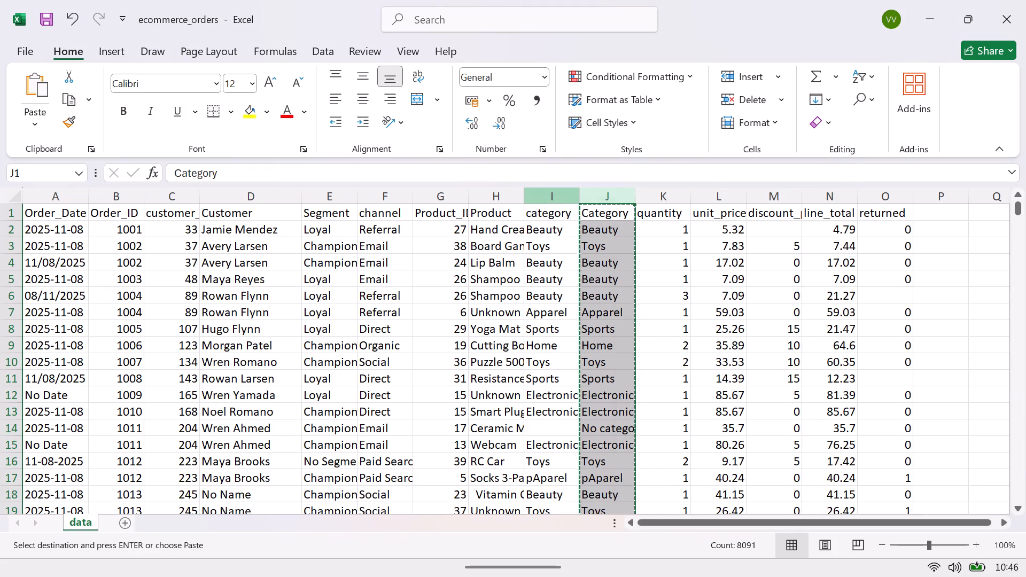
pyautogui.click(562, 198)
pyautogui.rightClick(562, 198)
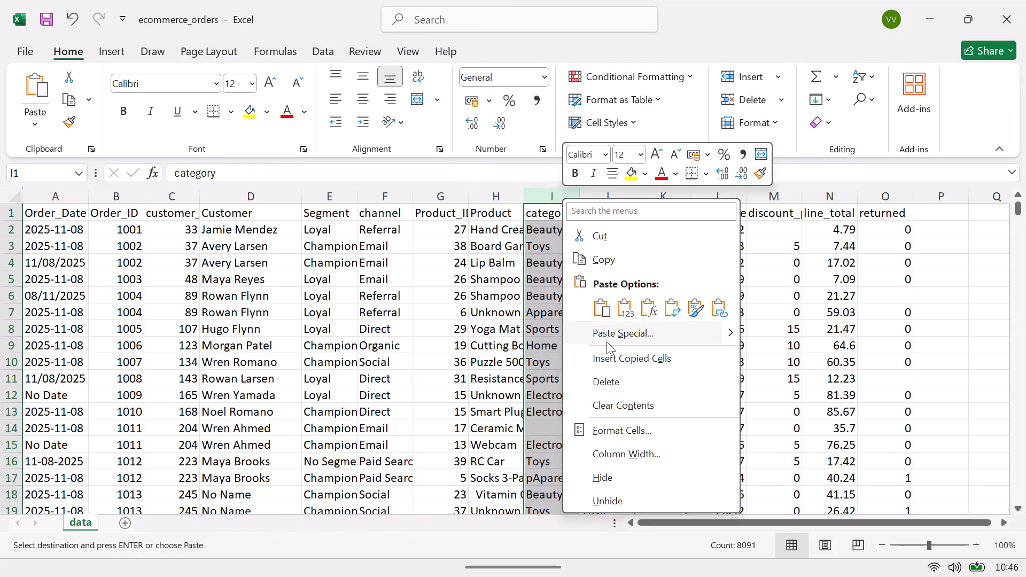
pyautogui.click(726, 335)
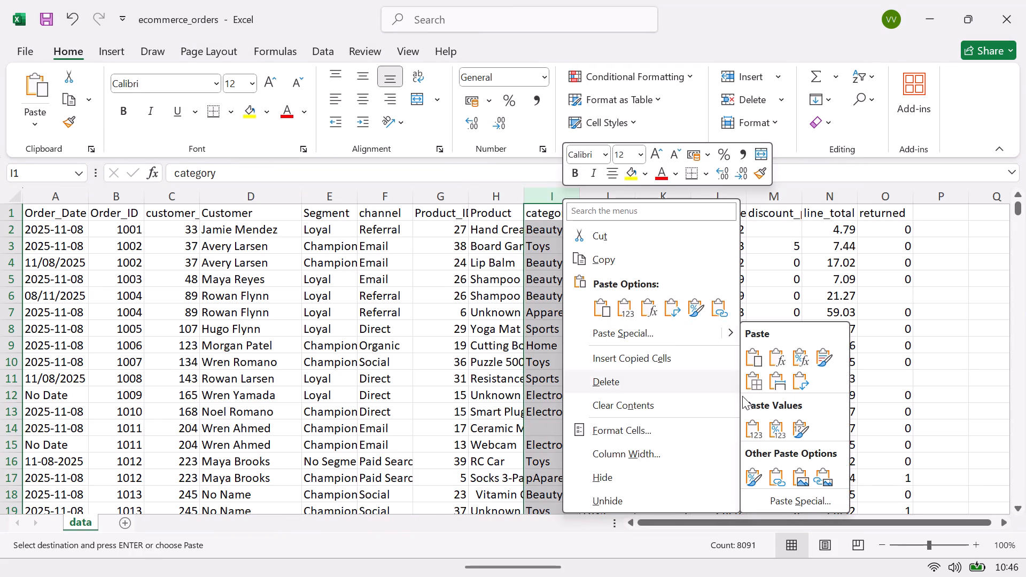
pyautogui.click(750, 427)
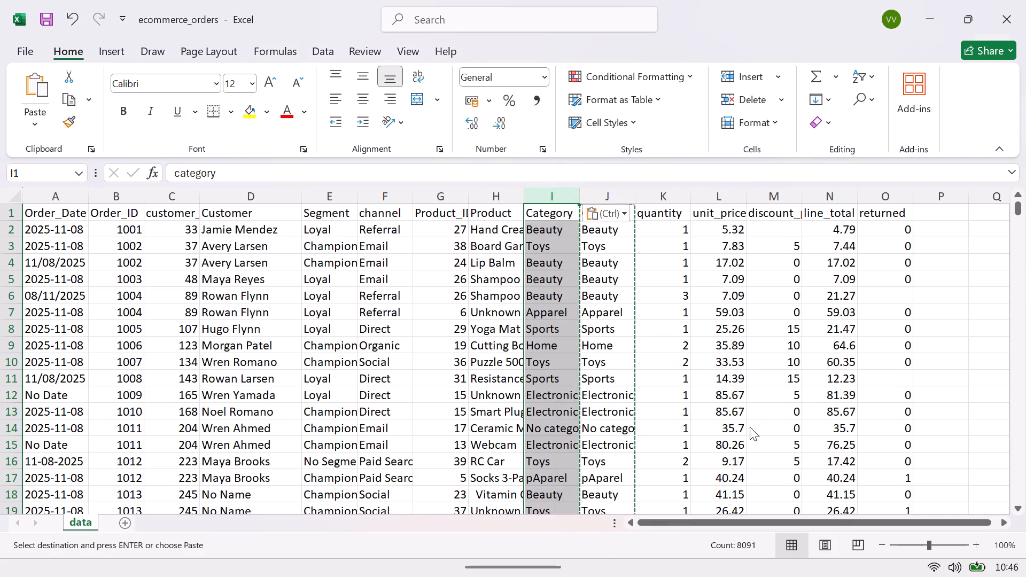
# Delete the leftover Category helper column J.
pyautogui.click(601, 196)
pyautogui.rightClick(601, 196)
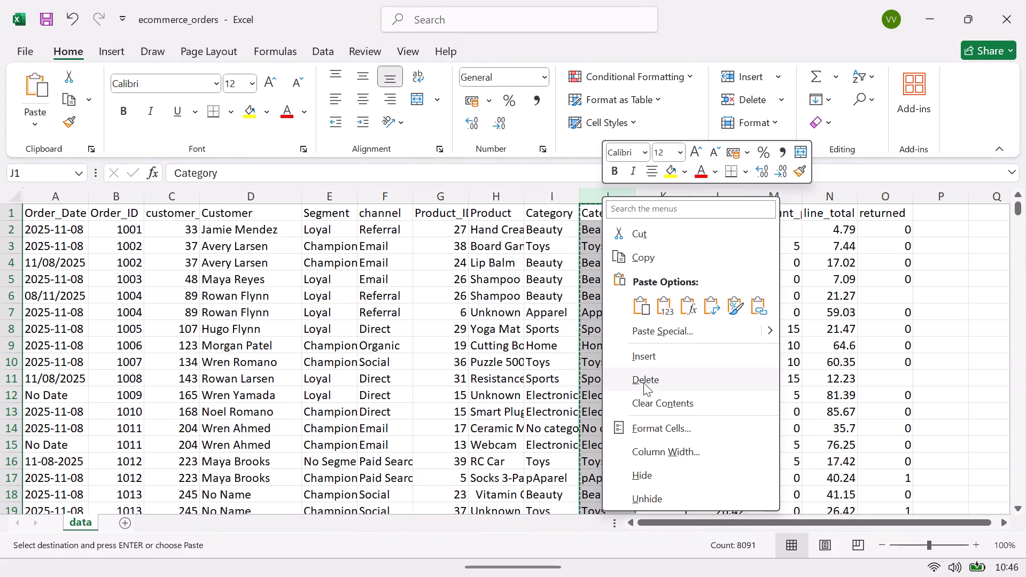
pyautogui.click(643, 384)
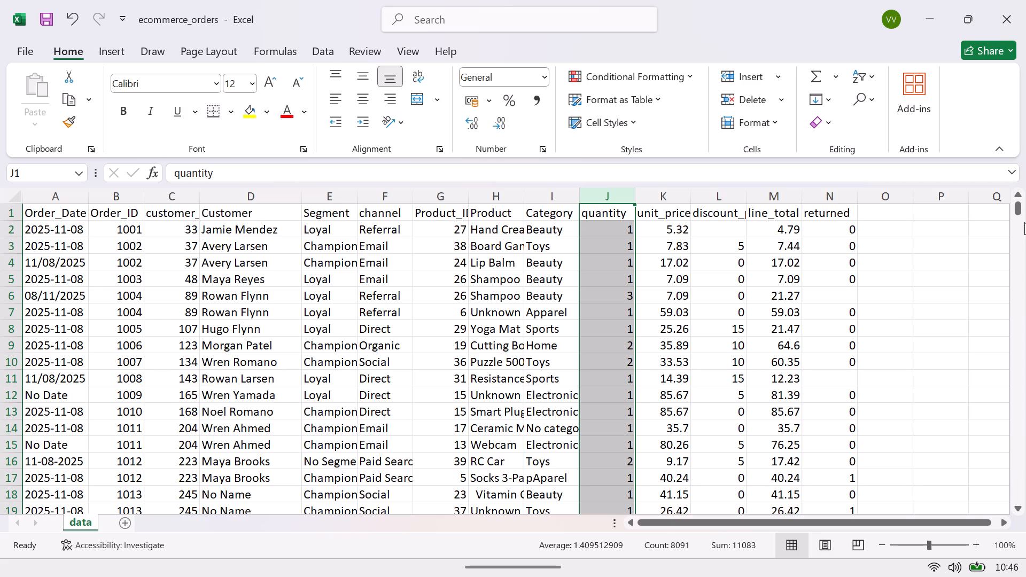
# Look through the quantity column J from the first data row to the last for blank cells.
pyautogui.moveTo(1021, 210); pyautogui.dragTo(1025, 386)
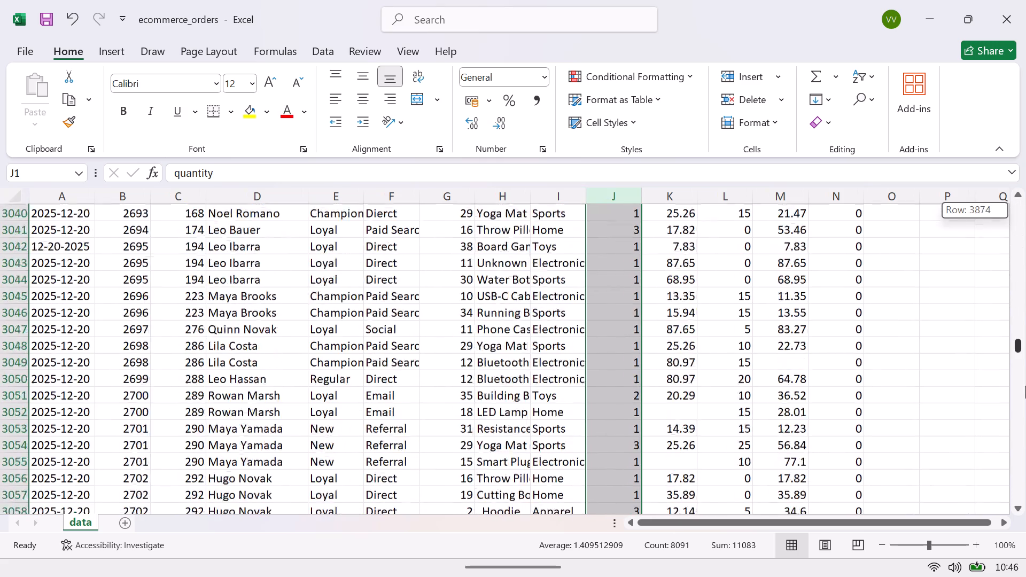
pyautogui.moveTo(1025, 386); pyautogui.dragTo(1025, 528)
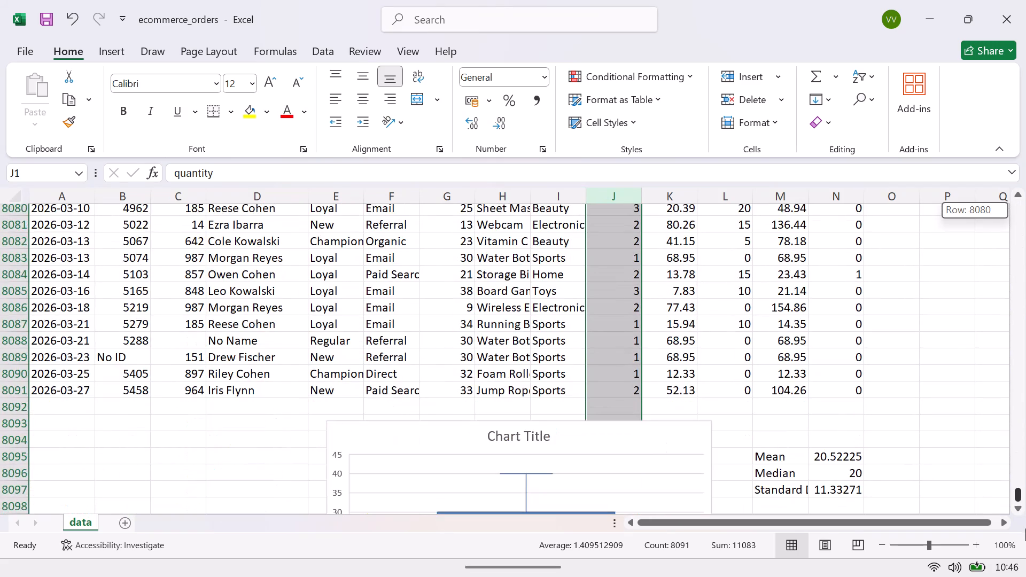
pyautogui.moveTo(1025, 528); pyautogui.dragTo(1019, 470)
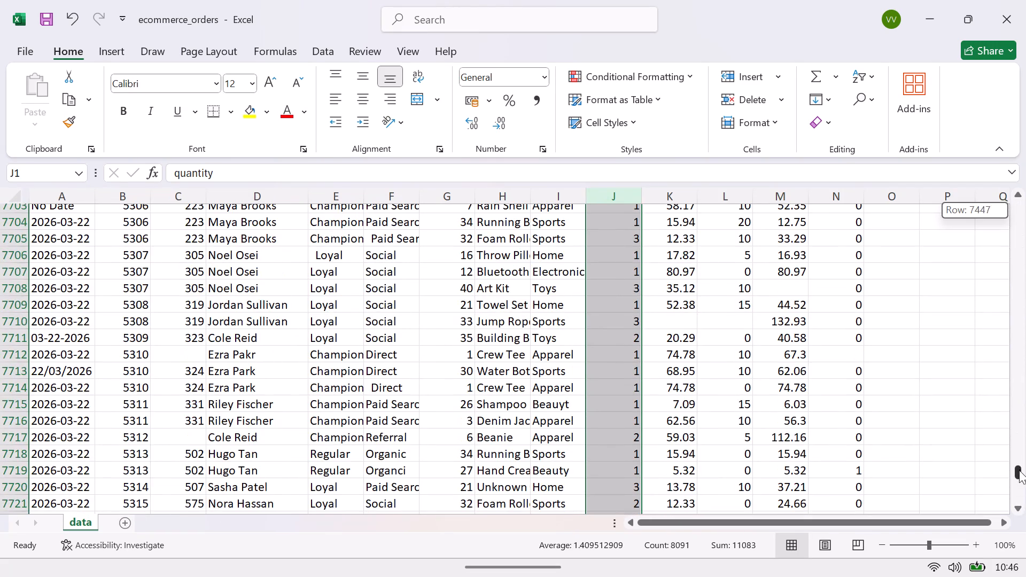
pyautogui.moveTo(1019, 470); pyautogui.dragTo(990, 305)
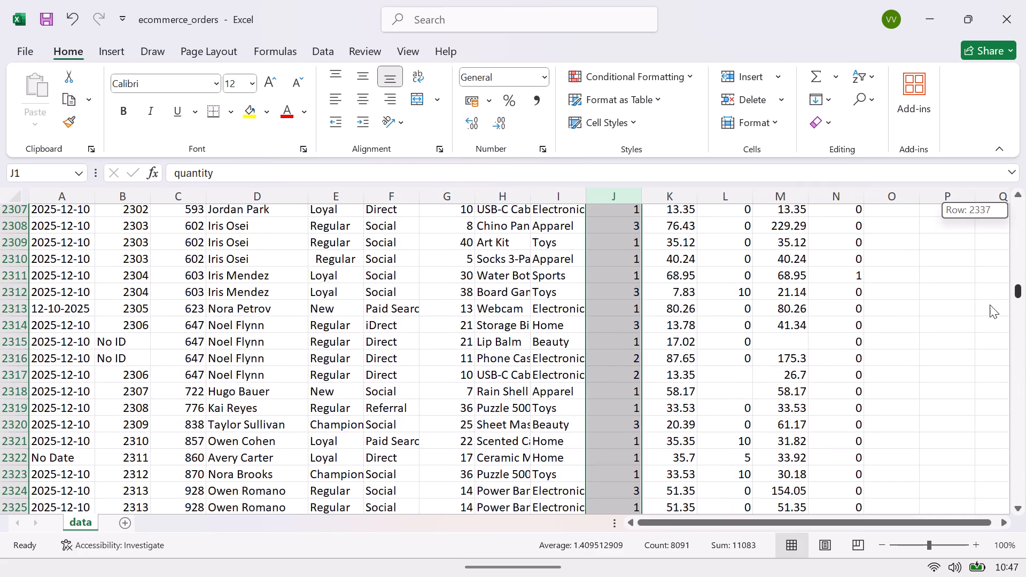
pyautogui.moveTo(990, 305); pyautogui.dragTo(997, 360)
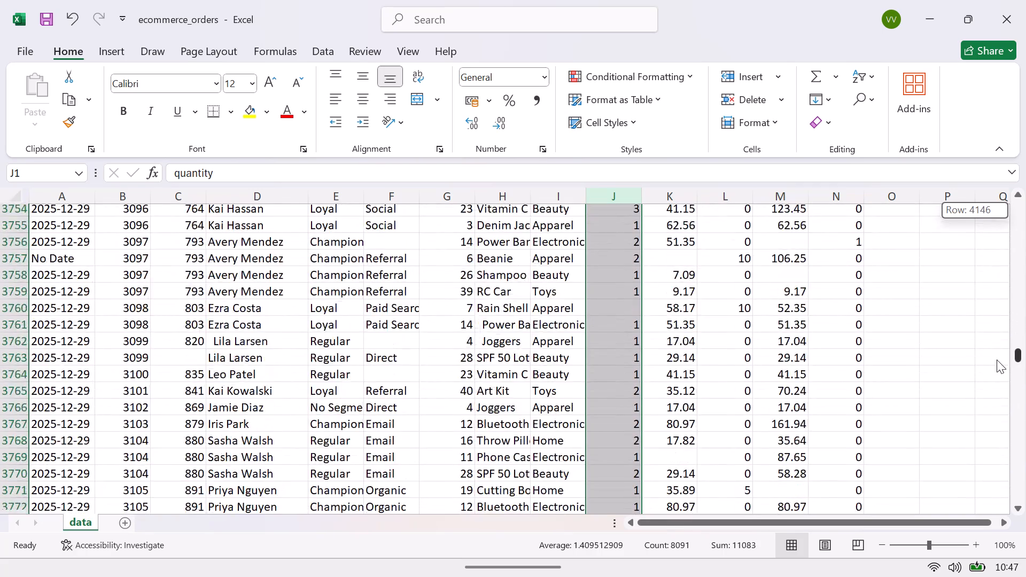
pyautogui.moveTo(997, 360); pyautogui.dragTo(1005, 433)
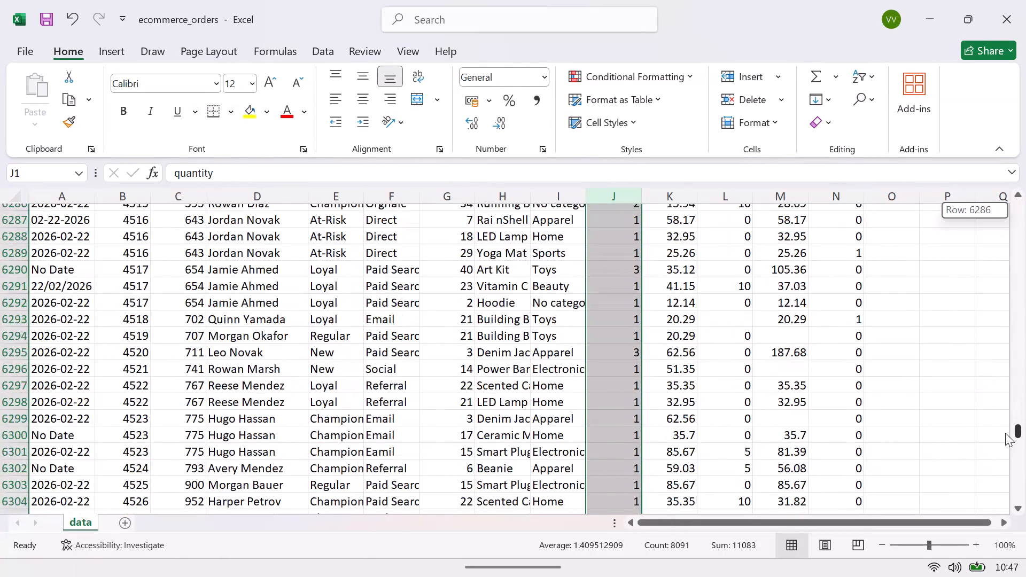
pyautogui.moveTo(1005, 433); pyautogui.dragTo(1012, 576)
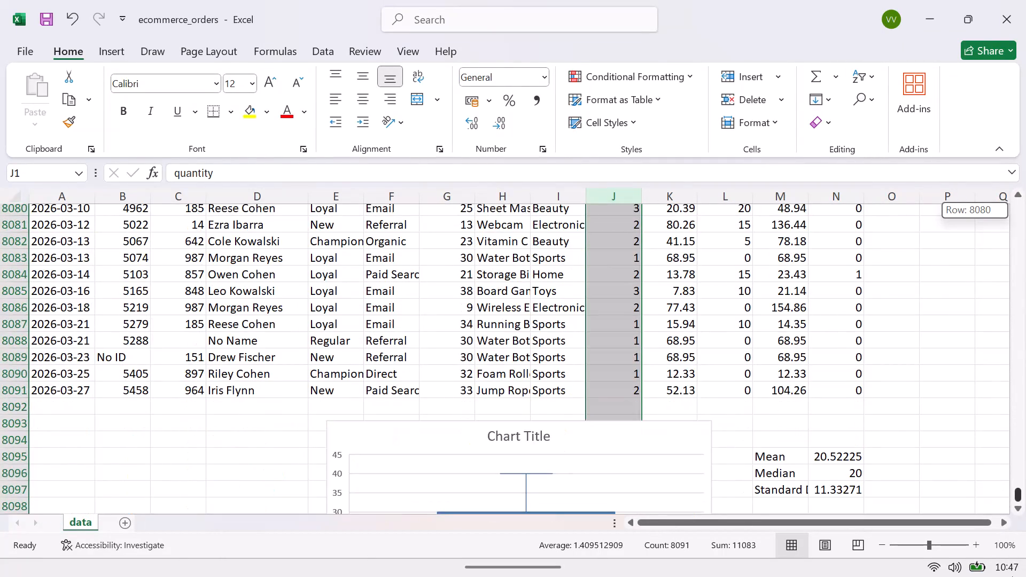
pyautogui.moveTo(1012, 576); pyautogui.dragTo(1008, 526)
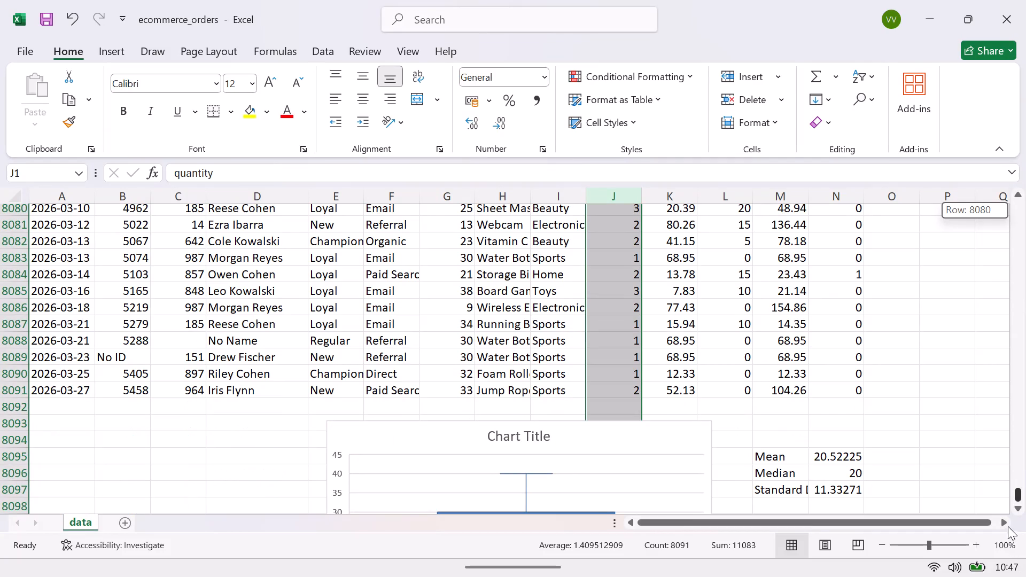
pyautogui.moveTo(1008, 526); pyautogui.dragTo(1015, 477)
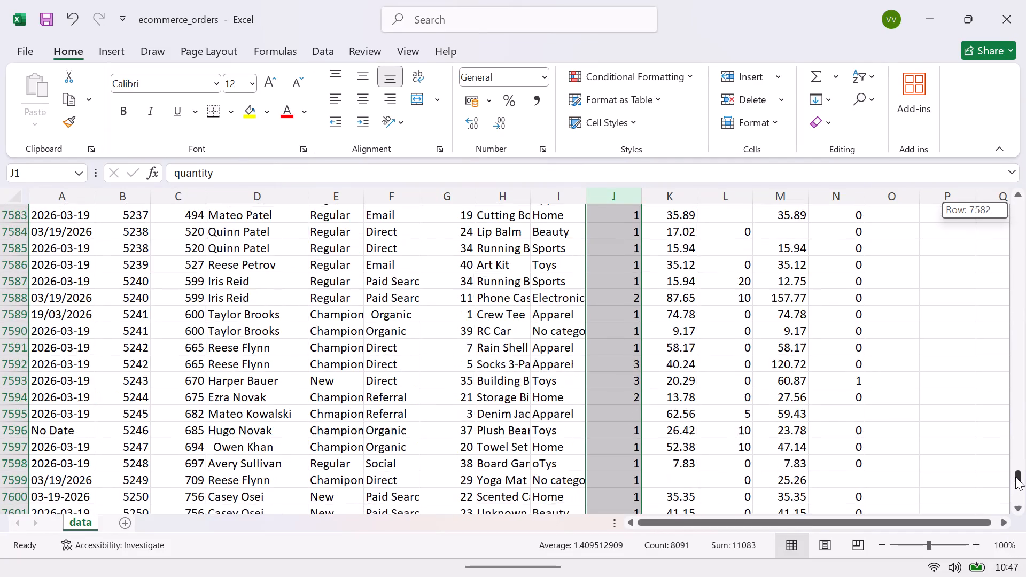
pyautogui.moveTo(1015, 477); pyautogui.dragTo(1014, 480)
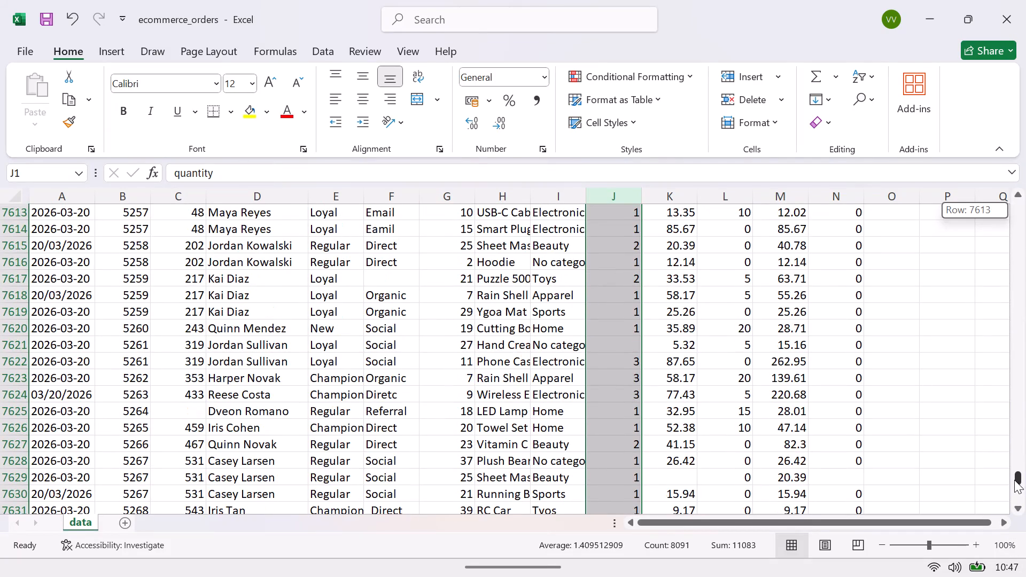
pyautogui.moveTo(1014, 480); pyautogui.dragTo(1007, 377)
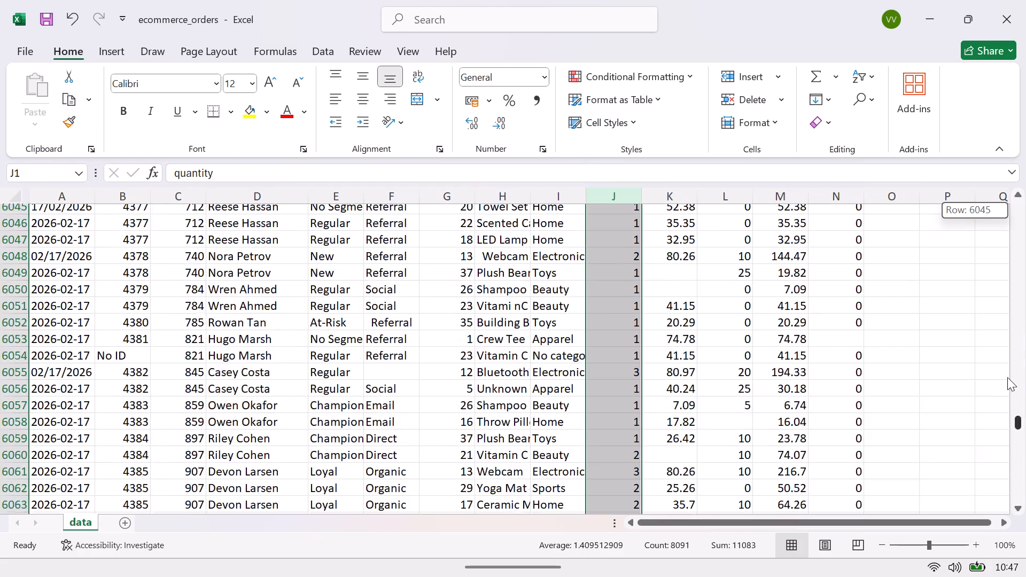
pyautogui.moveTo(1007, 377); pyautogui.dragTo(968, 153)
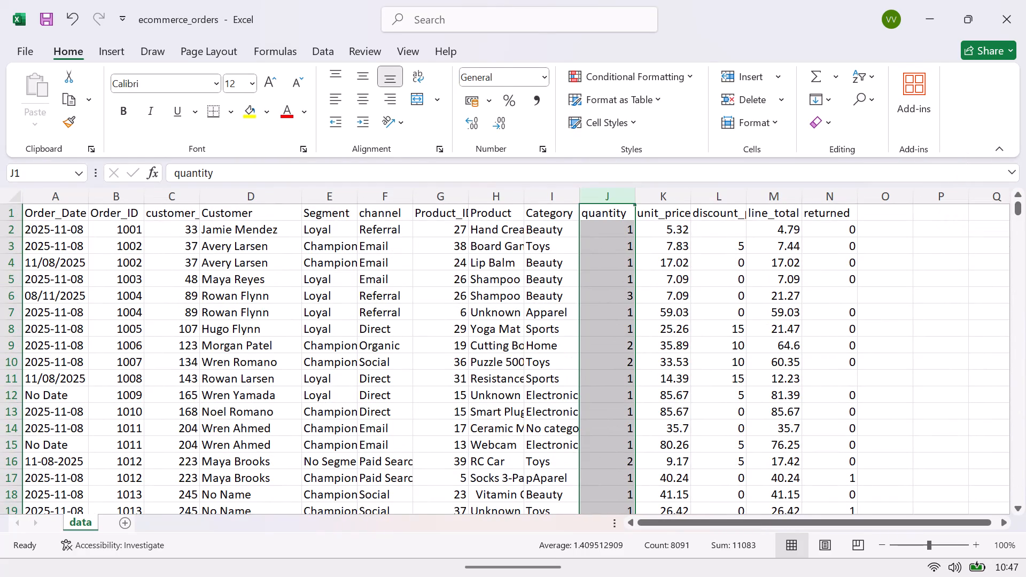
pyautogui.click(1015, 511)
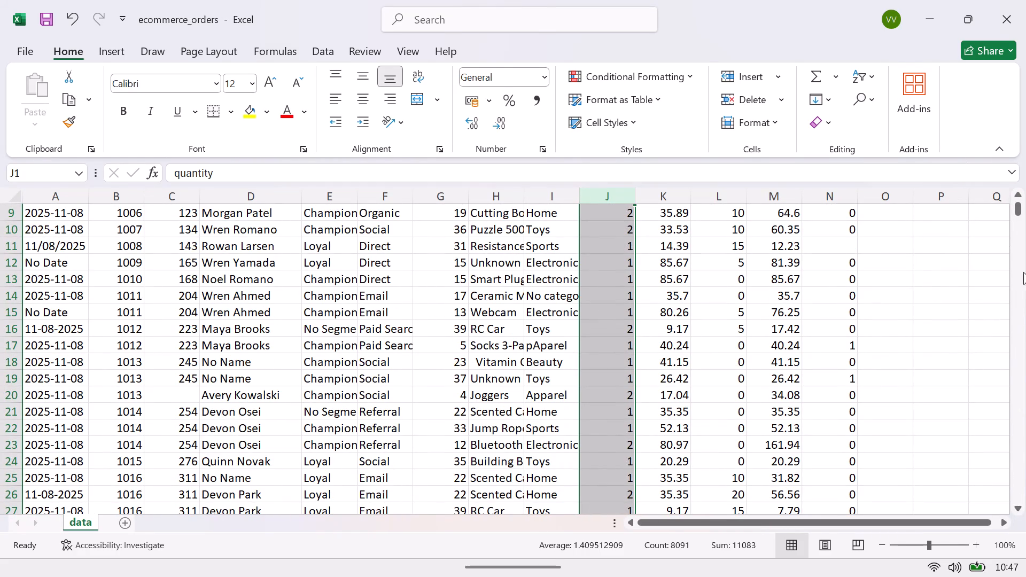
# Open the data source settings of the box plot below the data and move the dialog clear of column J.
pyautogui.moveTo(1017, 206); pyautogui.dragTo(1025, 490)
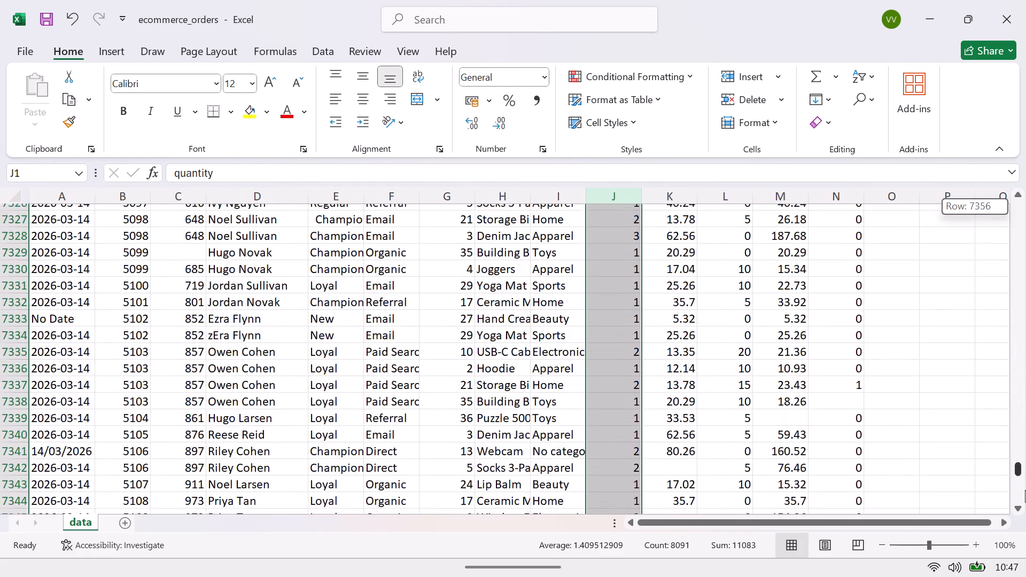
pyautogui.moveTo(1025, 490); pyautogui.dragTo(1025, 549)
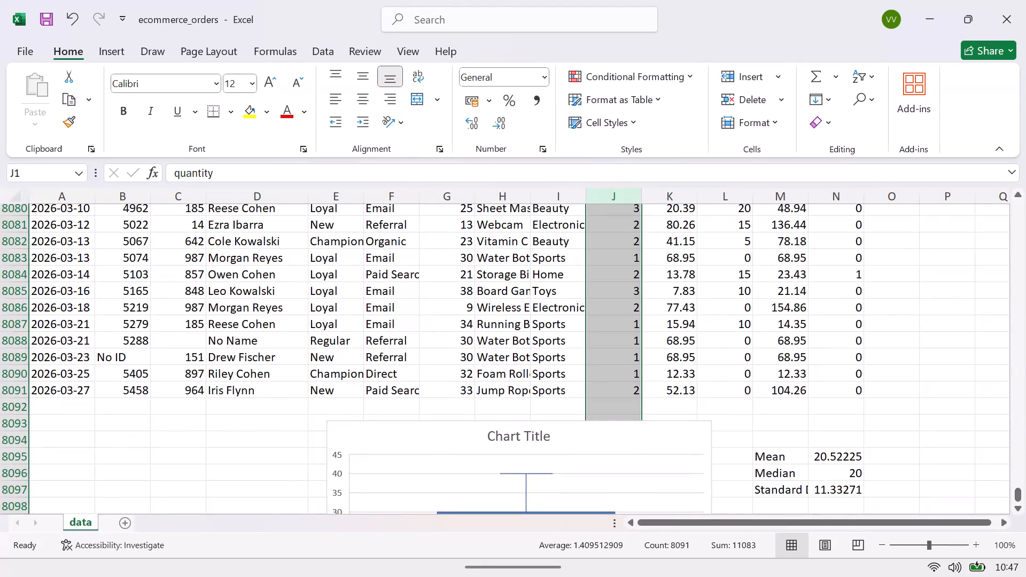
pyautogui.click(659, 432)
pyautogui.rightClick(659, 432)
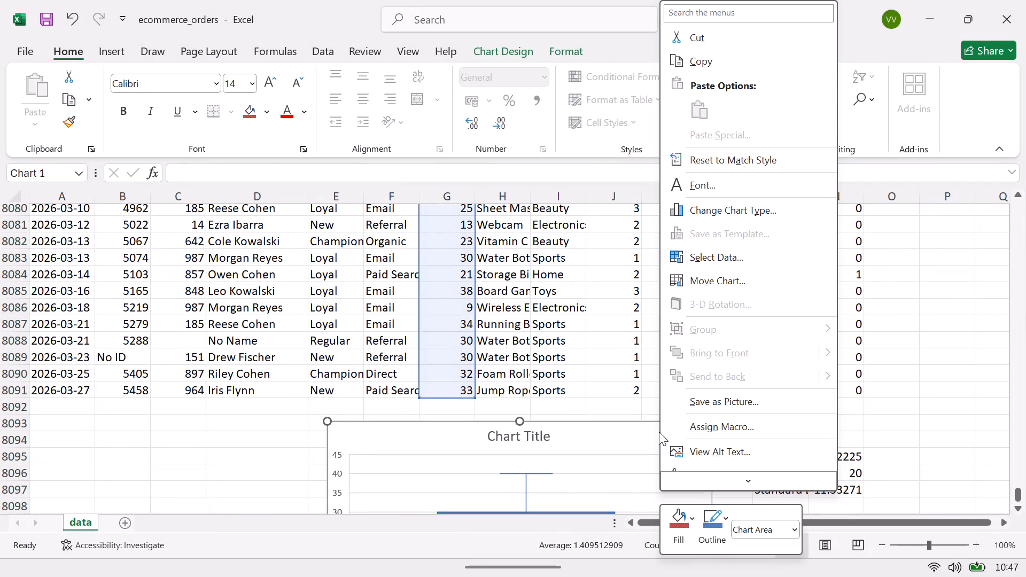
pyautogui.click(717, 262)
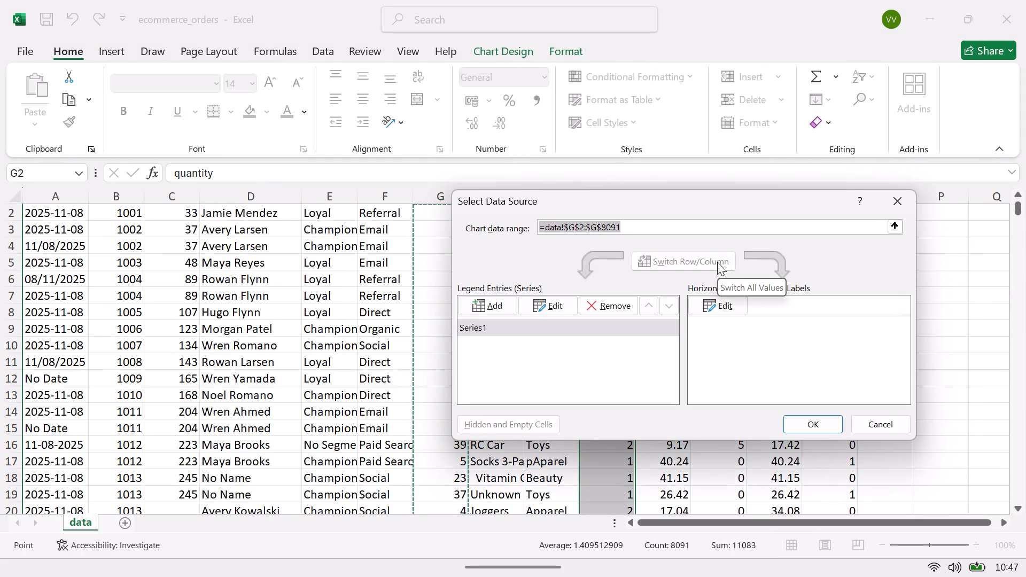
pyautogui.click(634, 331)
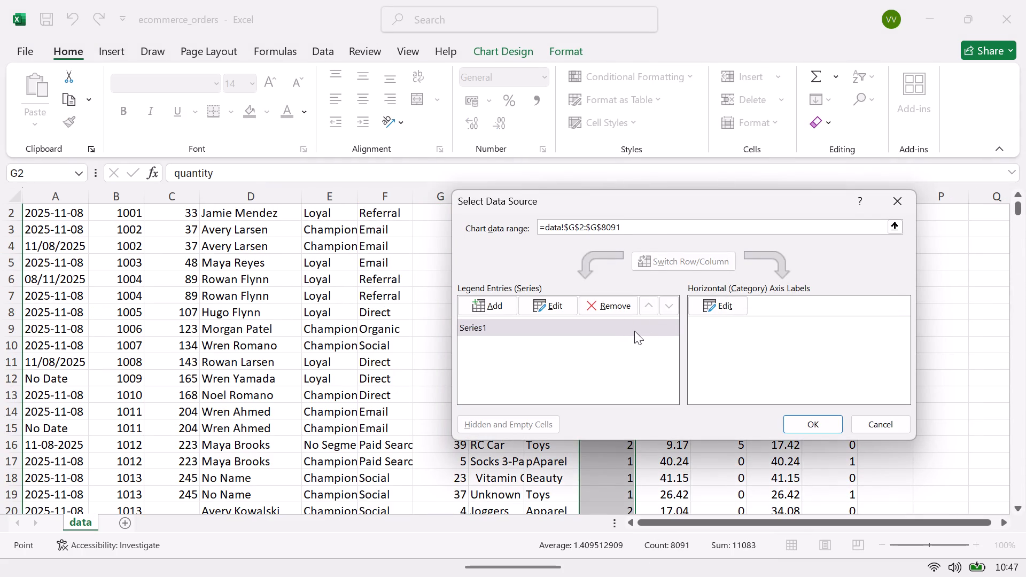
pyautogui.click(665, 225)
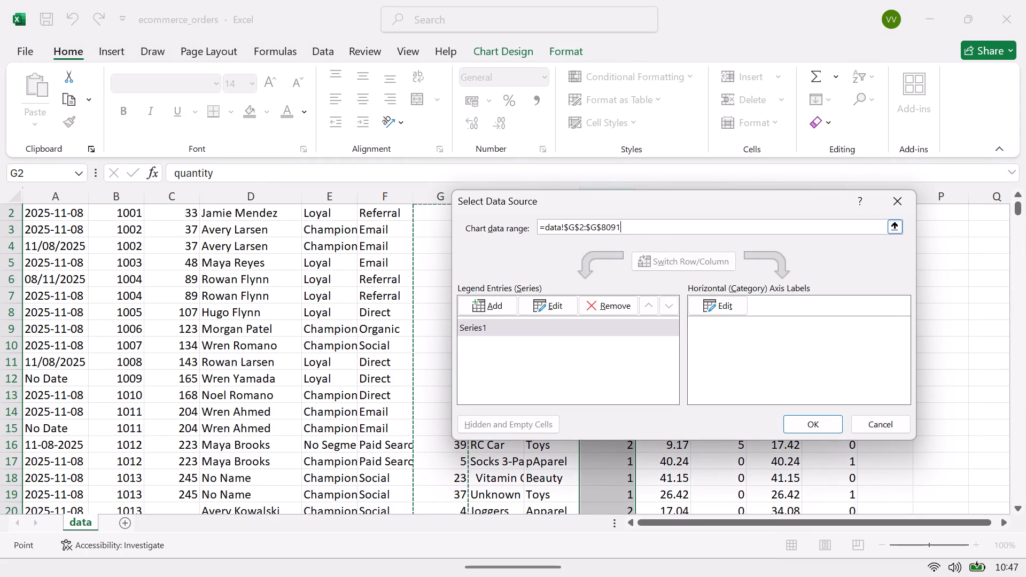
pyautogui.moveTo(665, 225); pyautogui.dragTo(547, 227)
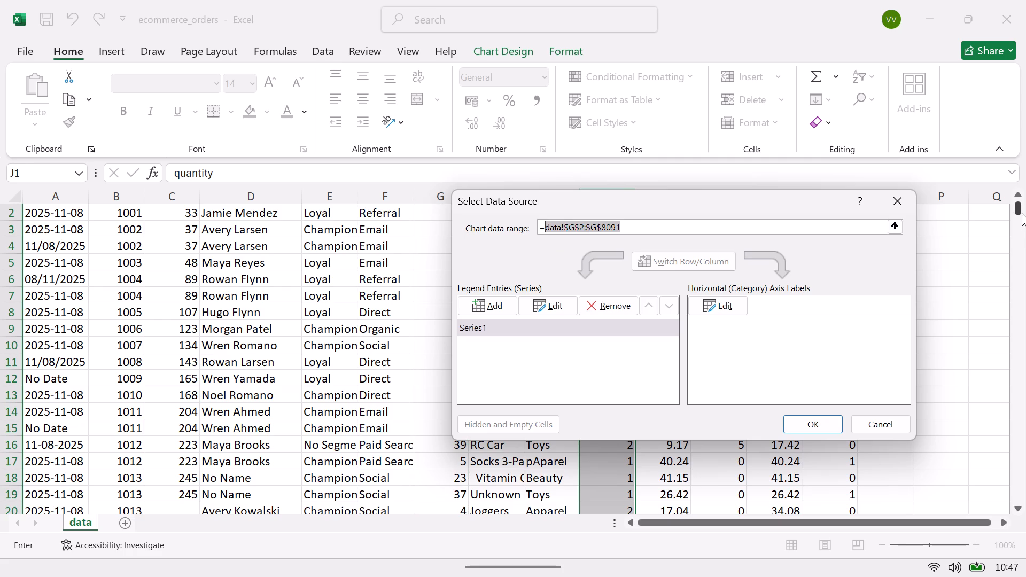
pyautogui.moveTo(1021, 211); pyautogui.dragTo(1021, 224)
pyautogui.moveTo(735, 196); pyautogui.dragTo(733, 196)
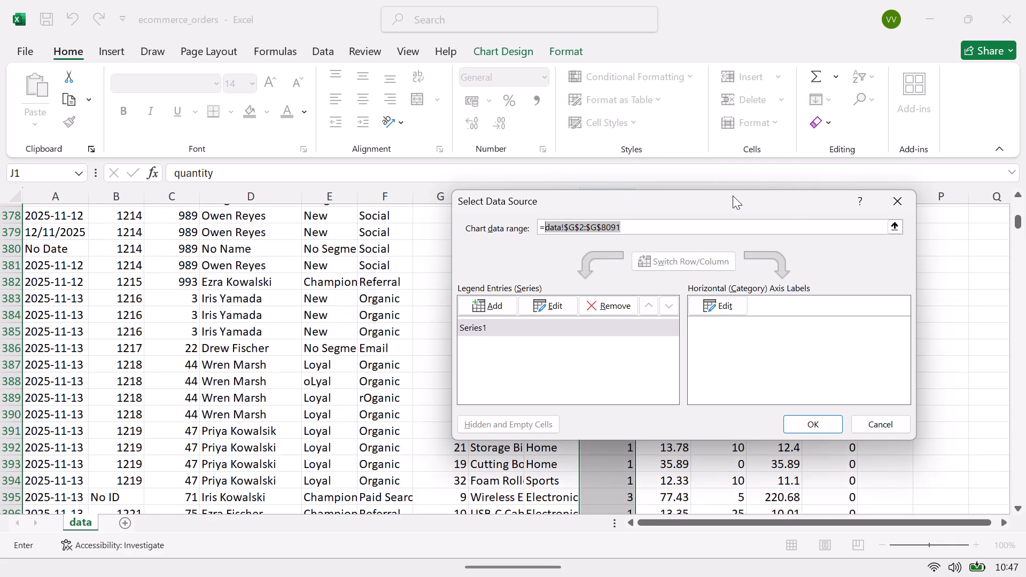
pyautogui.moveTo(733, 196); pyautogui.dragTo(281, 257)
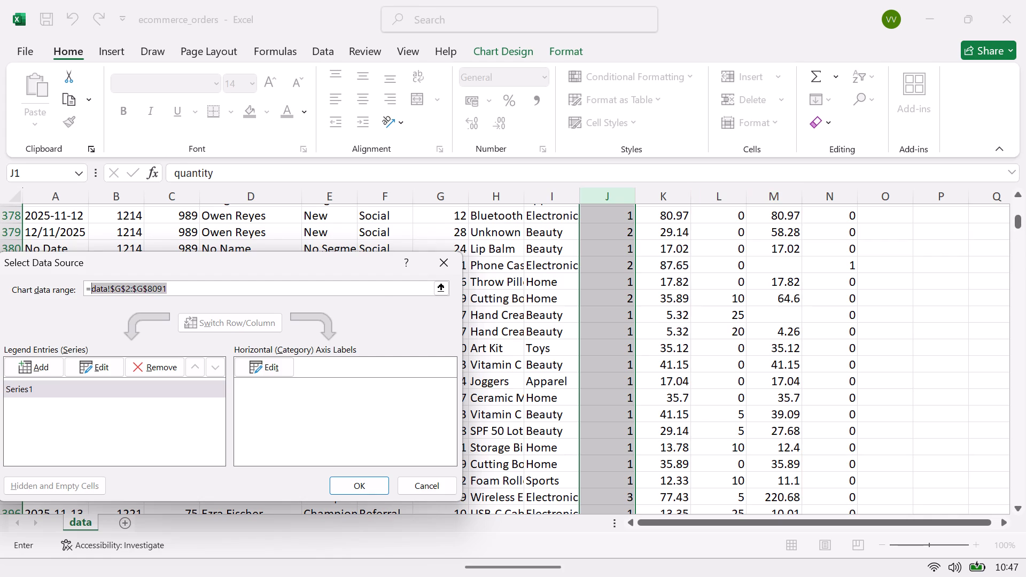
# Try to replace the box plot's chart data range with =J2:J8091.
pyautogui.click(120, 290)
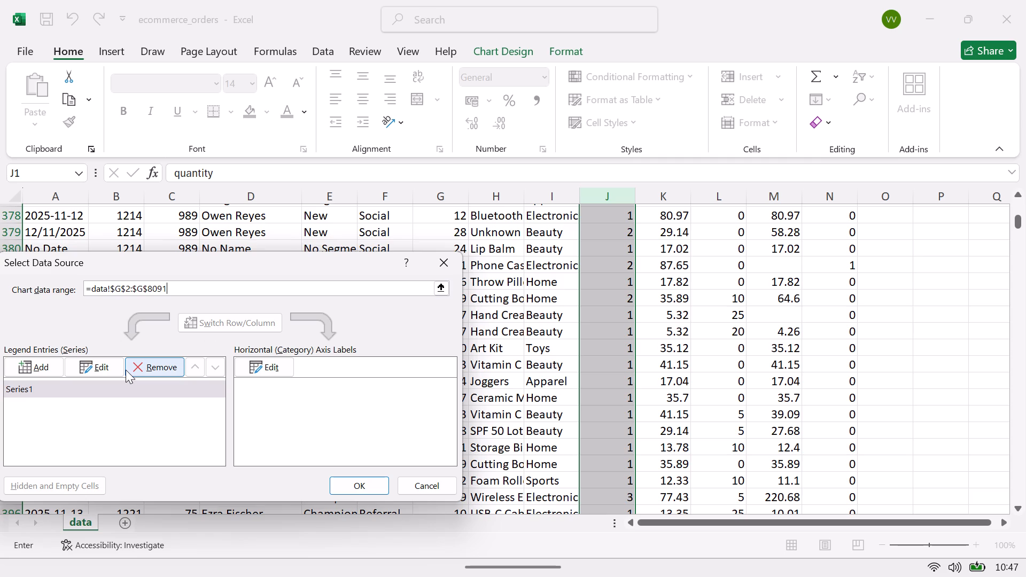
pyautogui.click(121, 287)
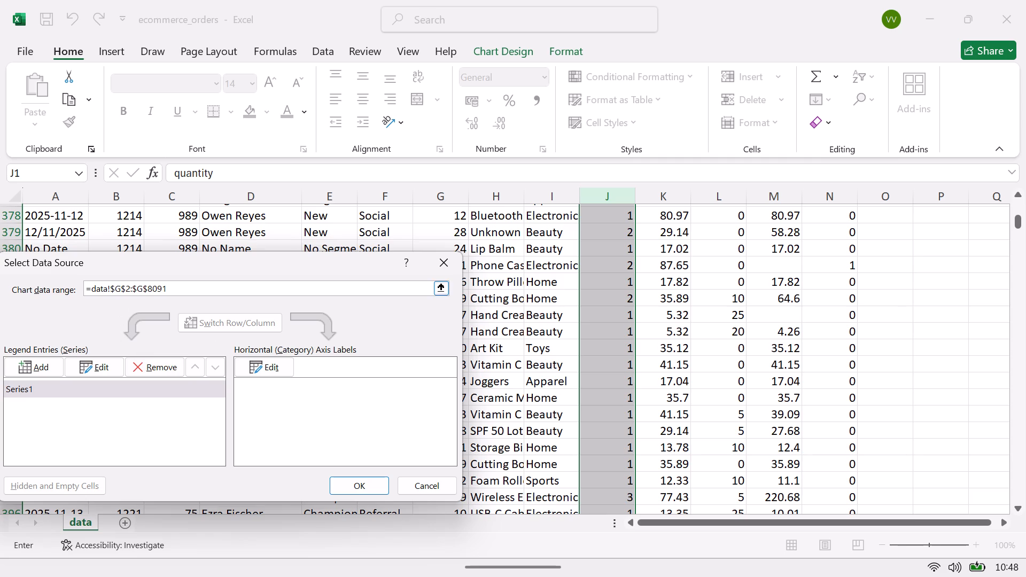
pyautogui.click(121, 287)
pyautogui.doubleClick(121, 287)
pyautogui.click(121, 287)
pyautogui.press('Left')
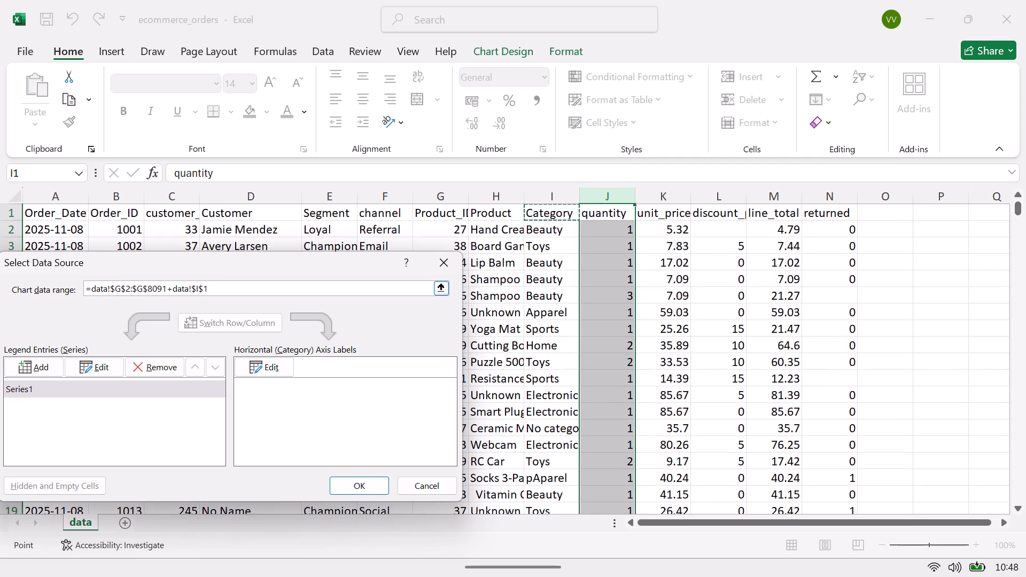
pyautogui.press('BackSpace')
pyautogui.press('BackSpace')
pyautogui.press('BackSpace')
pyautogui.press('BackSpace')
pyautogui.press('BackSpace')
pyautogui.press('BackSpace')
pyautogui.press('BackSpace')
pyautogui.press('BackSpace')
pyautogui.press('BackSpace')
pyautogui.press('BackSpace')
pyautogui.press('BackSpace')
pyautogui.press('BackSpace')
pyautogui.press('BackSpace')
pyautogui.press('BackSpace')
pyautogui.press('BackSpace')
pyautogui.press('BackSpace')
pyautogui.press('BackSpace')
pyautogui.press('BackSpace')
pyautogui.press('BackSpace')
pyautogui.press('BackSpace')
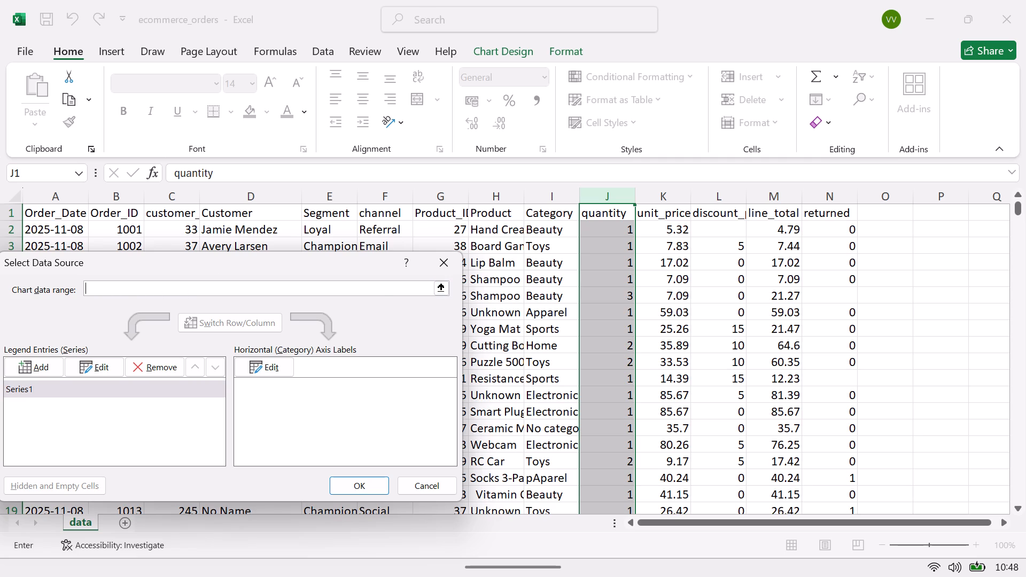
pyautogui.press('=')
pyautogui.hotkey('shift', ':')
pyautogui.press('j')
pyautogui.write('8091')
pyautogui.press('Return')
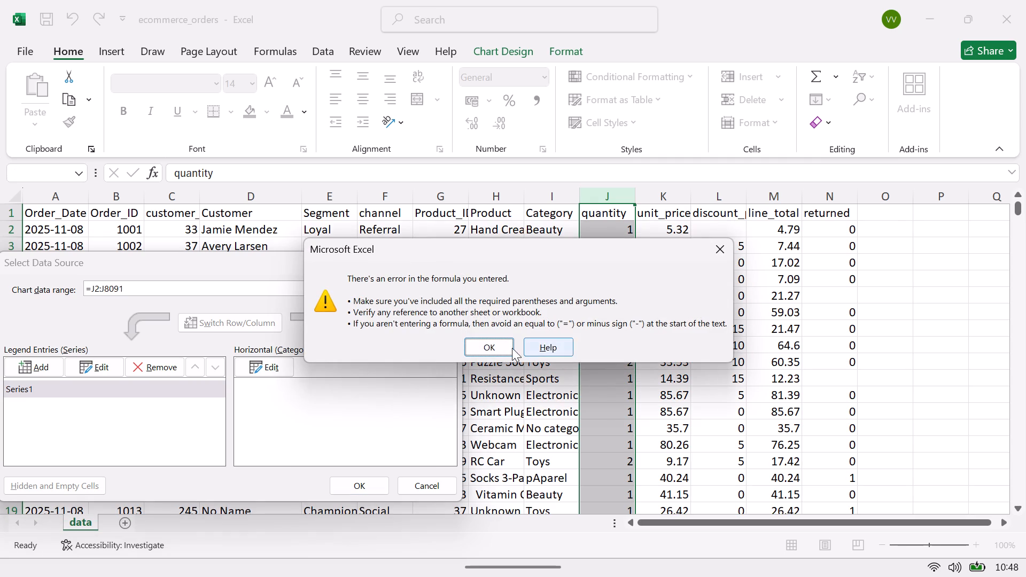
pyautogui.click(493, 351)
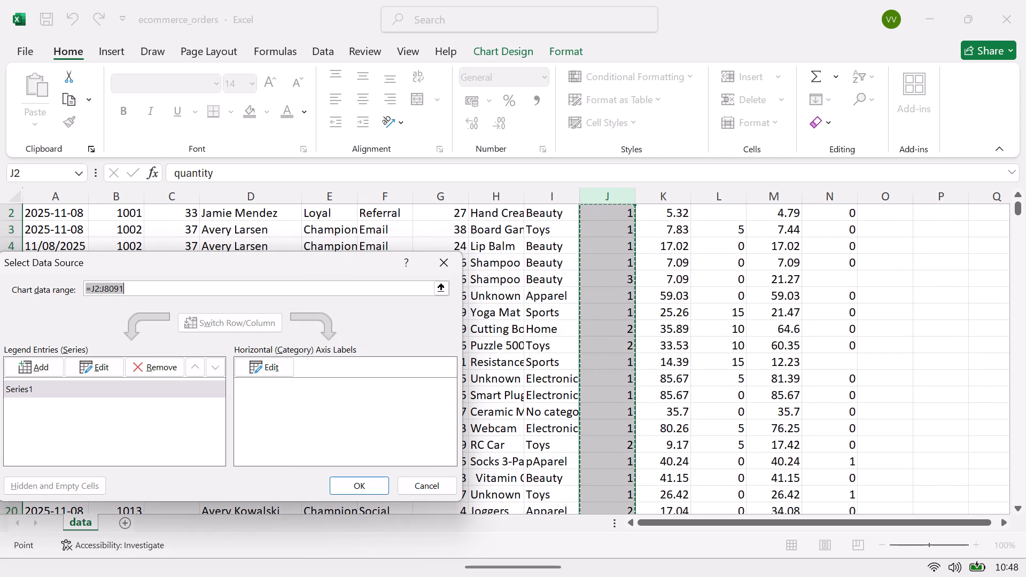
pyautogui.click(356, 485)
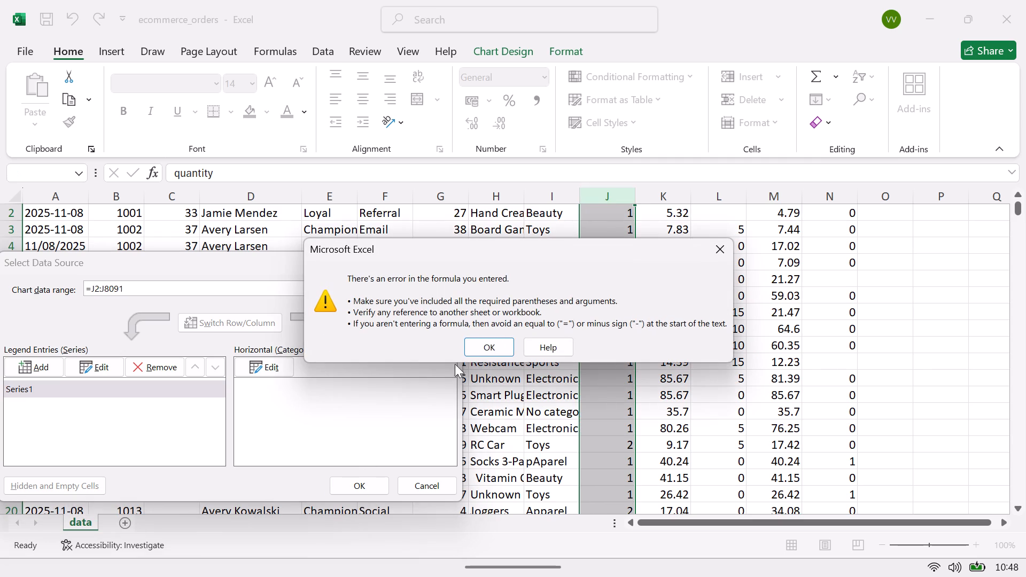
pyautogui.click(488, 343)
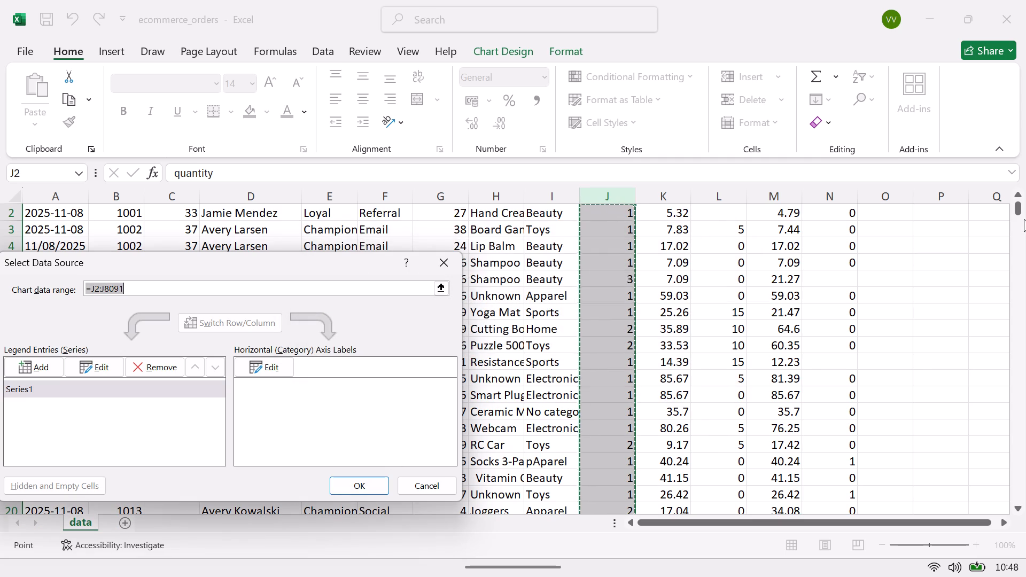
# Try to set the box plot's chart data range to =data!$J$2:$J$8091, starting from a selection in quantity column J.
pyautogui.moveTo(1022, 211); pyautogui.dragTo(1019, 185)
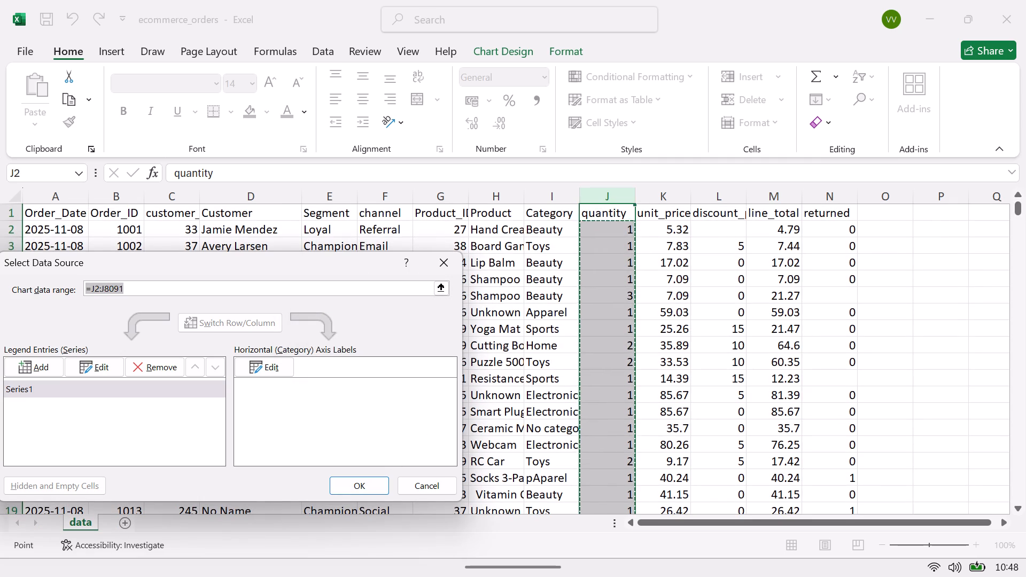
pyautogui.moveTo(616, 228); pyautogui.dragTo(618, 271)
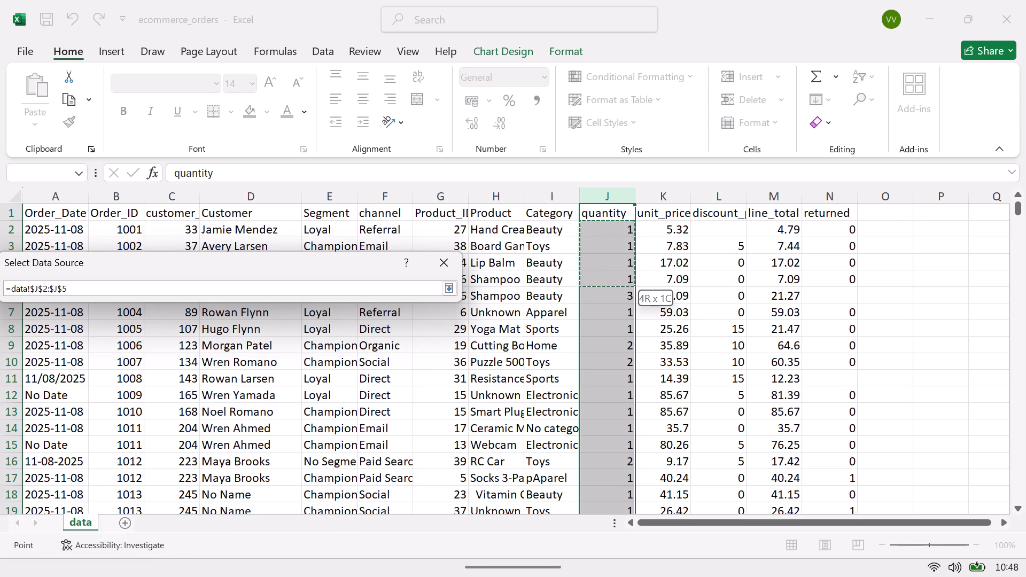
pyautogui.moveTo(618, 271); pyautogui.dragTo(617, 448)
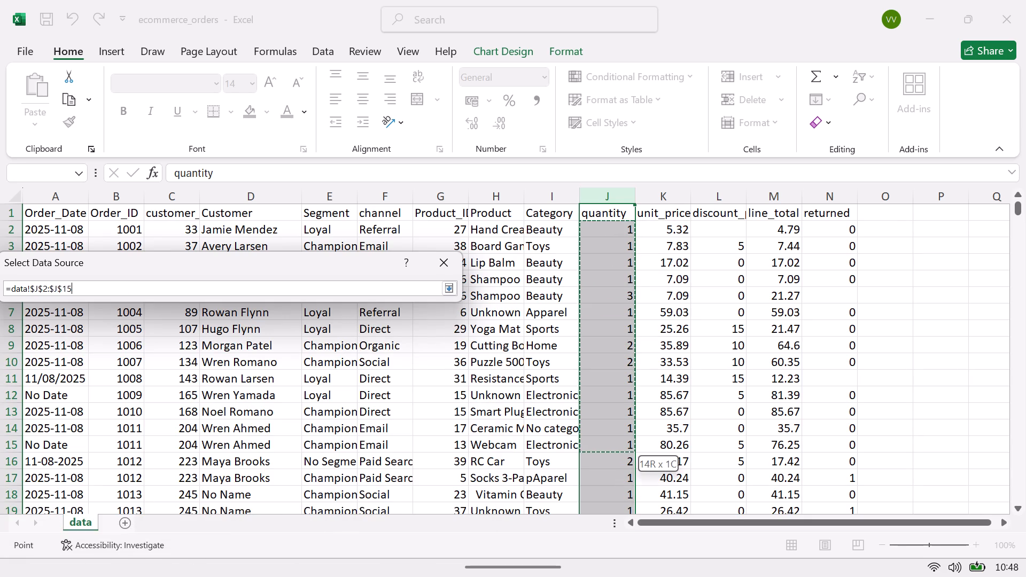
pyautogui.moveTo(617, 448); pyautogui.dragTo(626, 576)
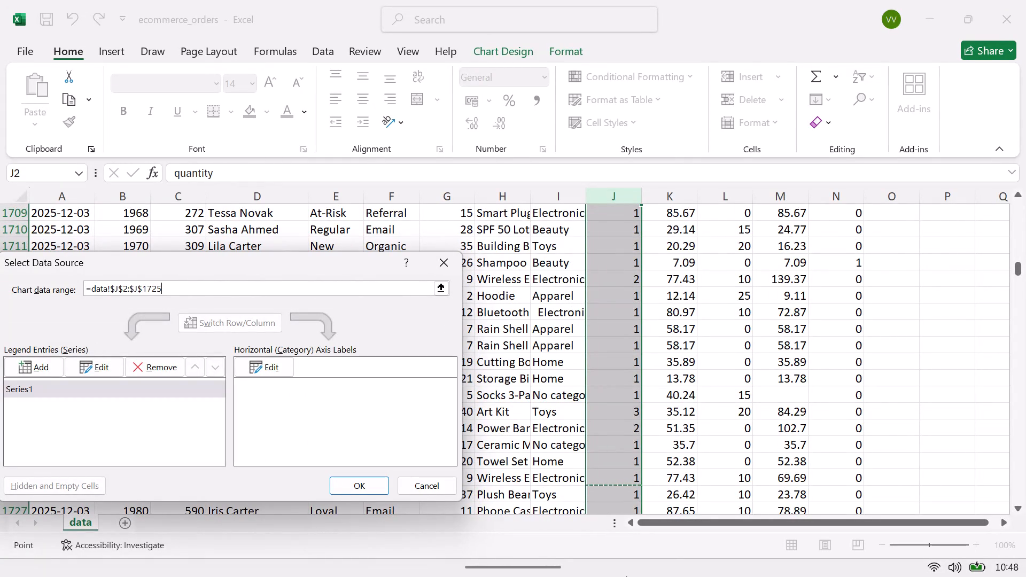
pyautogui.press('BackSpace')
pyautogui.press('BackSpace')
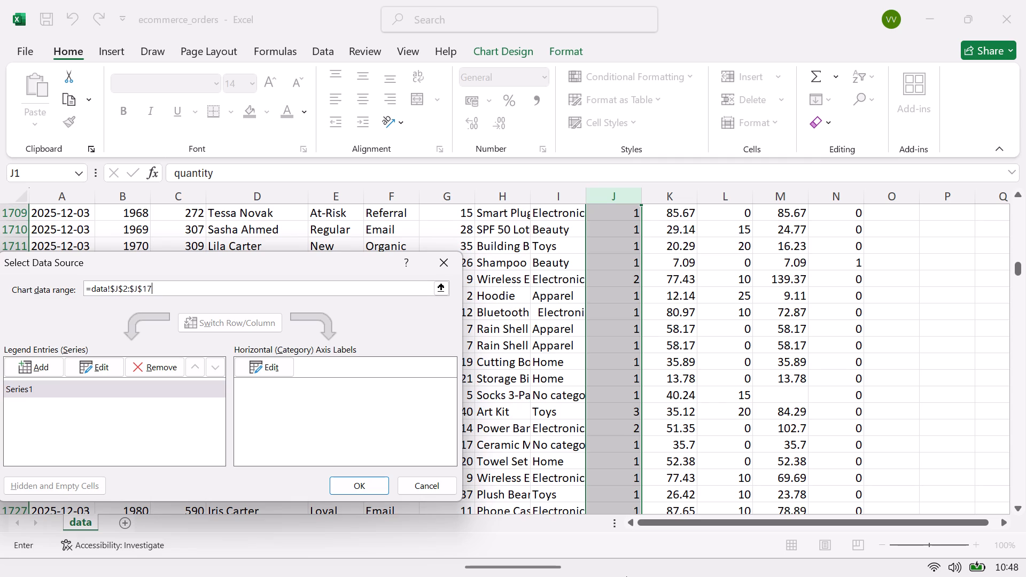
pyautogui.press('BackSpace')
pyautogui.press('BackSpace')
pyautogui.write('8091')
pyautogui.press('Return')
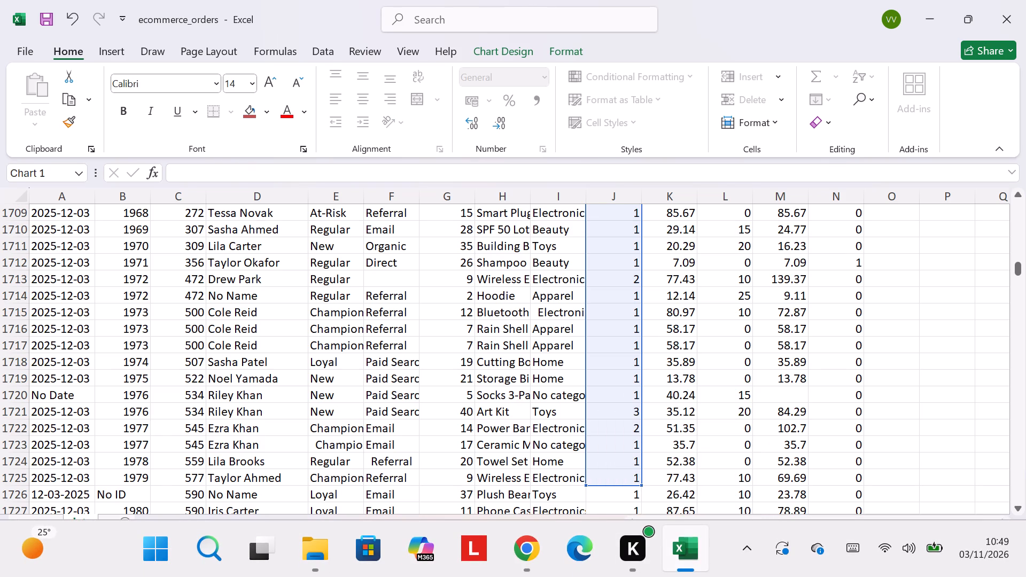
# Move the box plot up over the last data rows and set its chart data range to =data!$J$2:$J$8091.
pyautogui.moveTo(1023, 264); pyautogui.dragTo(1025, 357)
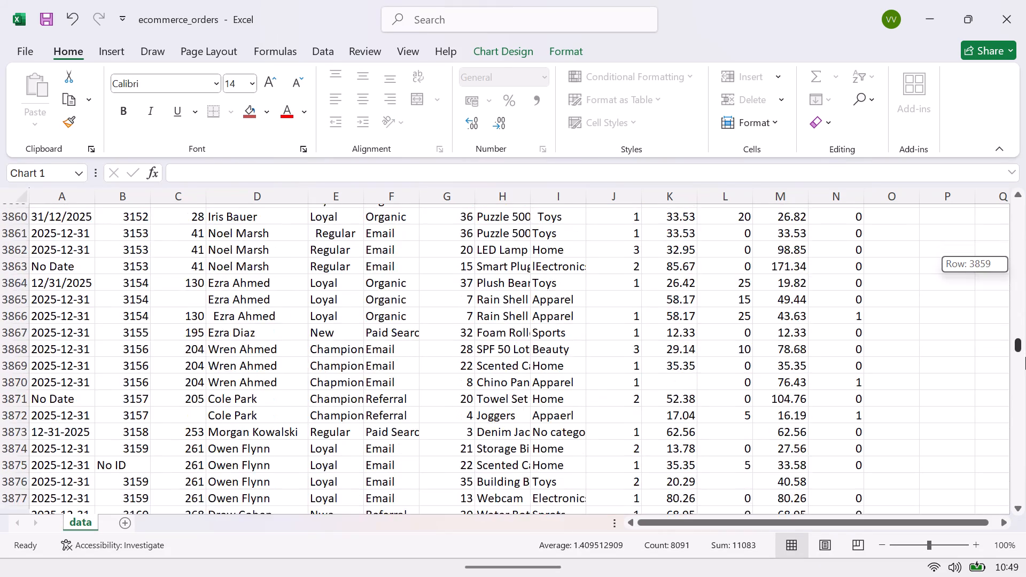
pyautogui.moveTo(1025, 357); pyautogui.dragTo(1025, 540)
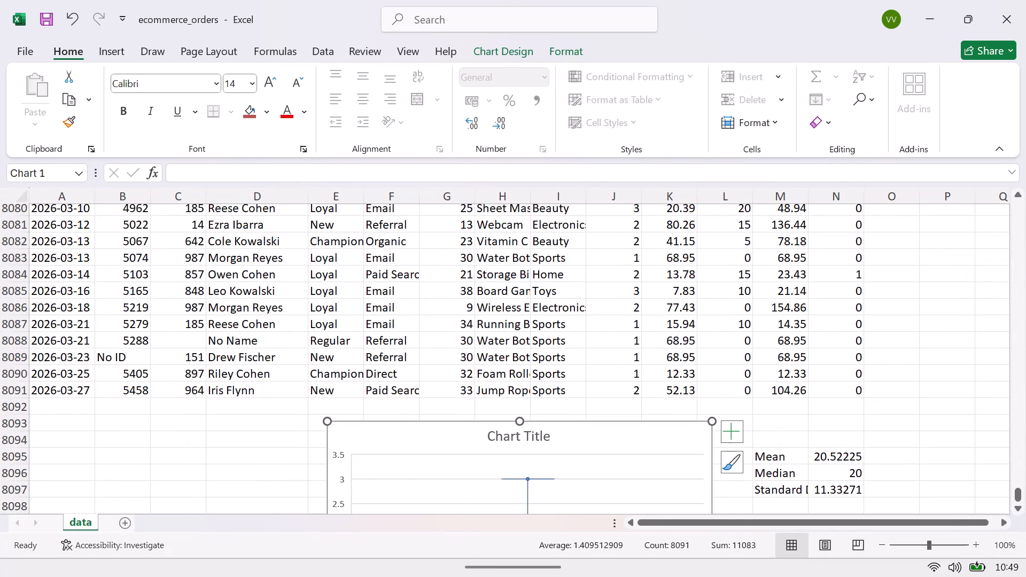
pyautogui.moveTo(632, 433); pyautogui.dragTo(611, 251)
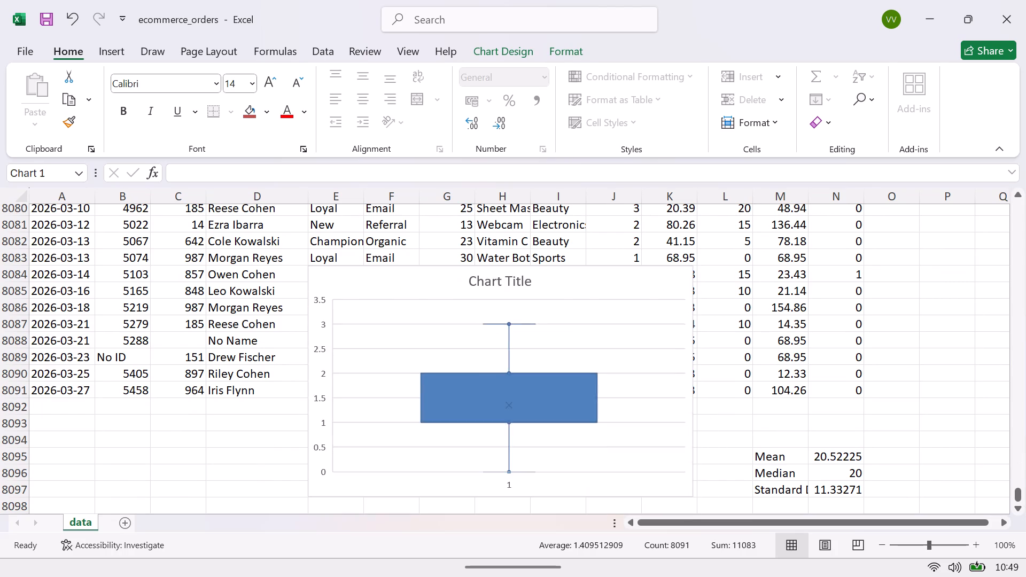
pyautogui.moveTo(611, 251); pyautogui.dragTo(562, 256)
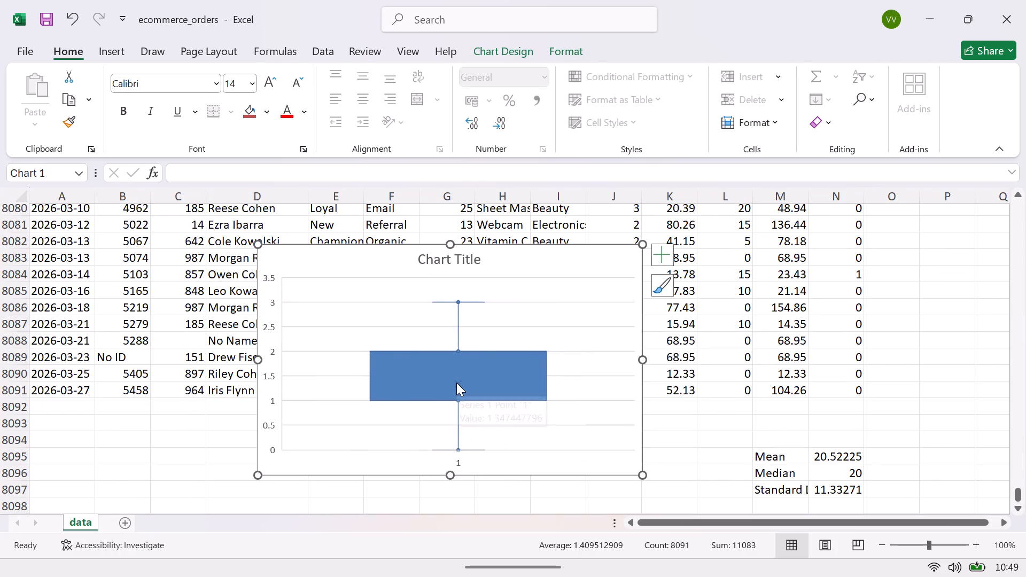
pyautogui.rightClick(576, 365)
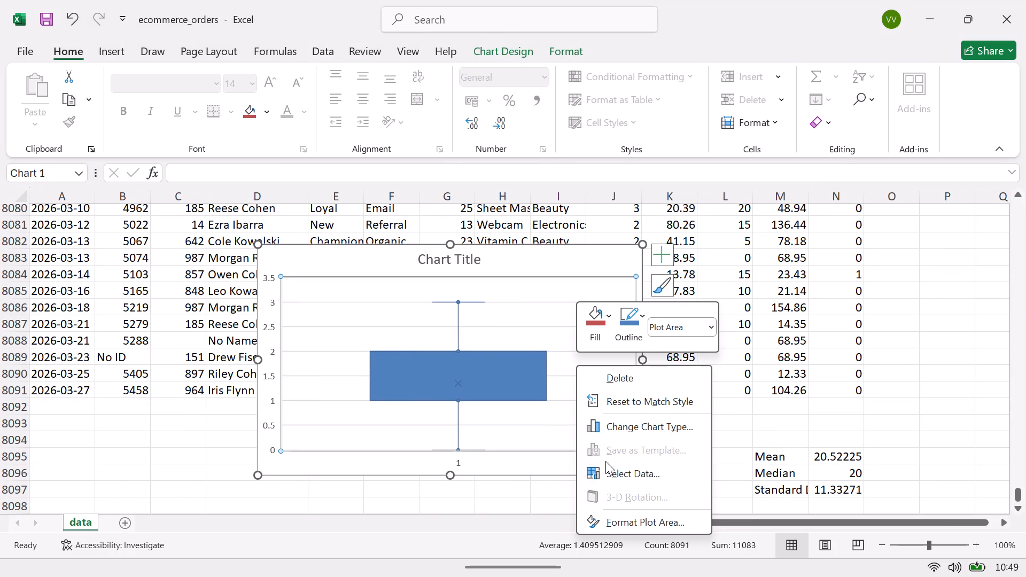
pyautogui.click(608, 467)
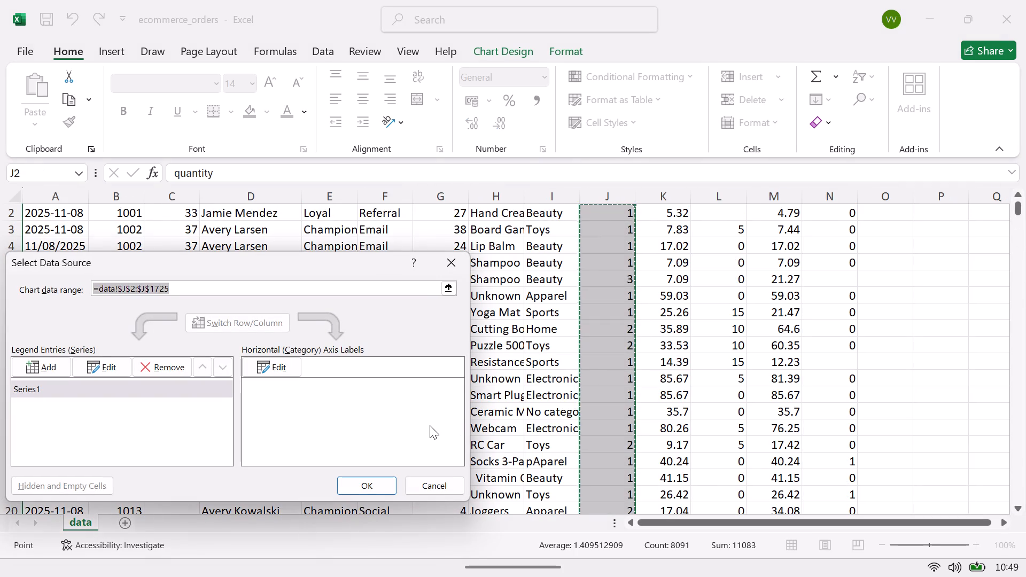
pyautogui.click(312, 291)
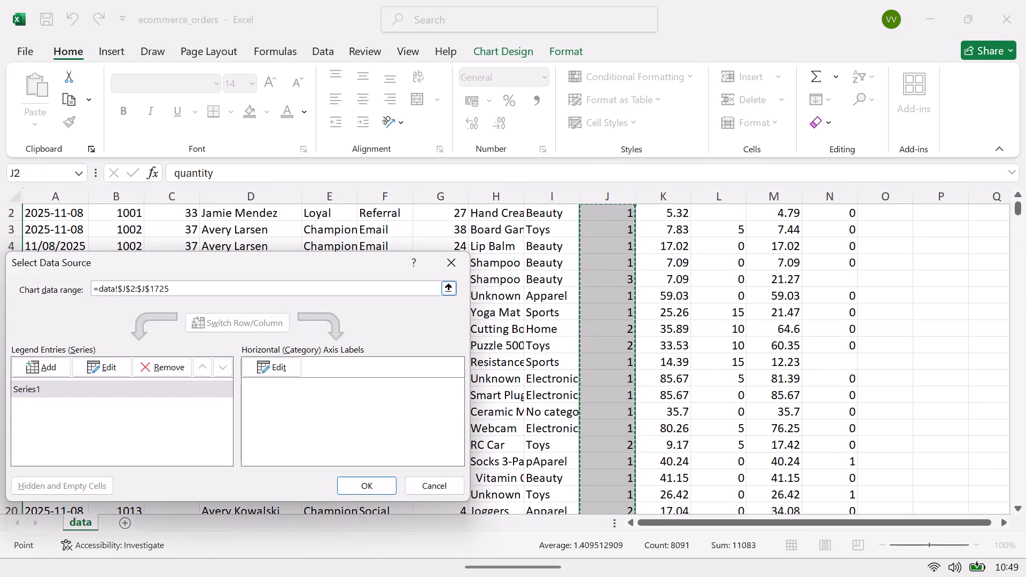
pyautogui.press('BackSpace')
pyautogui.press('BackSpace')
pyautogui.press('BackSpace')
pyautogui.press('BackSpace')
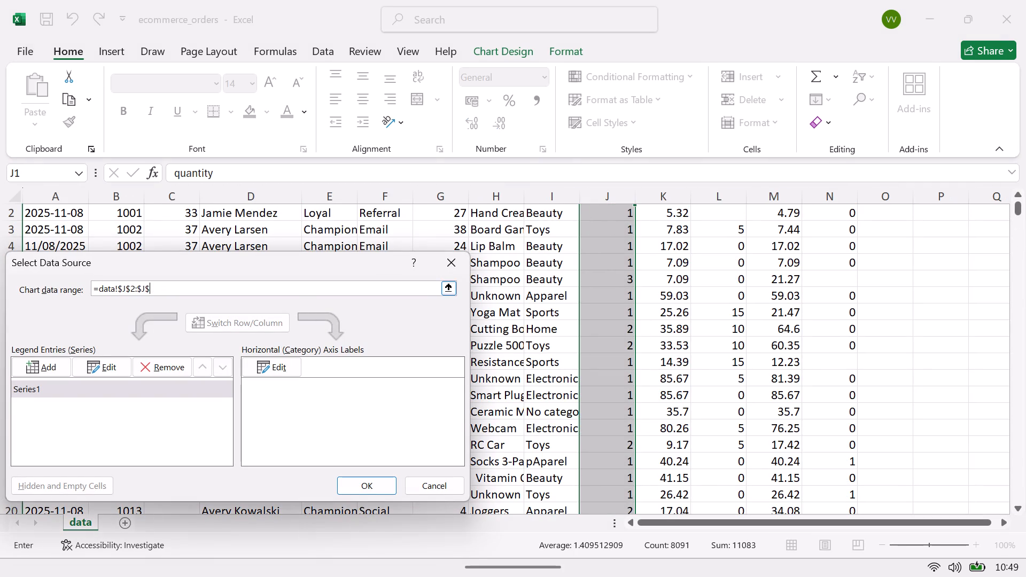
pyautogui.write('8091')
pyautogui.click(366, 485)
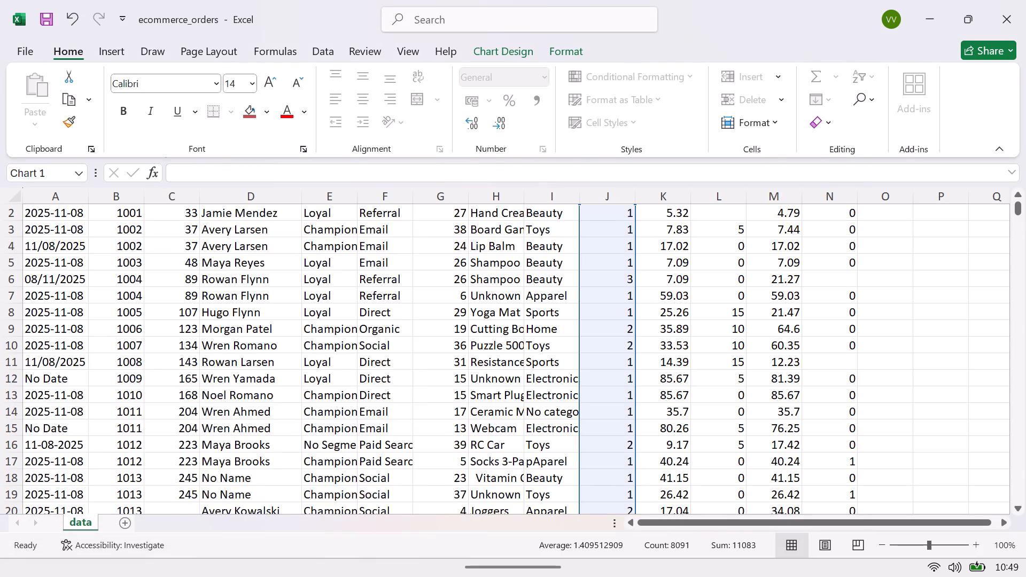
# Move the box plot at the end of the data over columns B to H, clear of quantity column J.
pyautogui.moveTo(1020, 359); pyautogui.dragTo(1024, 469)
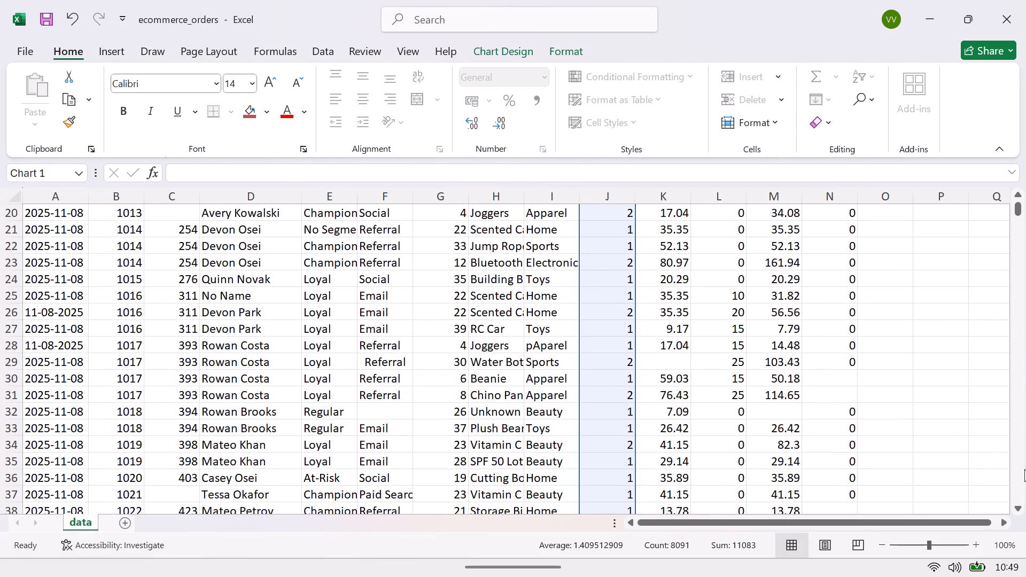
pyautogui.moveTo(1024, 469); pyautogui.dragTo(1024, 480)
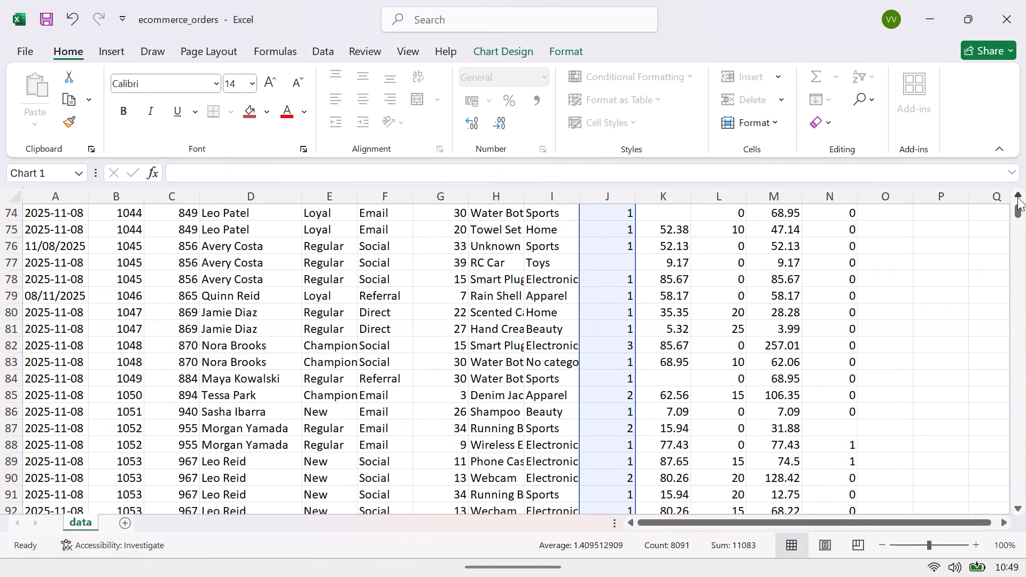
pyautogui.moveTo(1018, 211); pyautogui.dragTo(1025, 482)
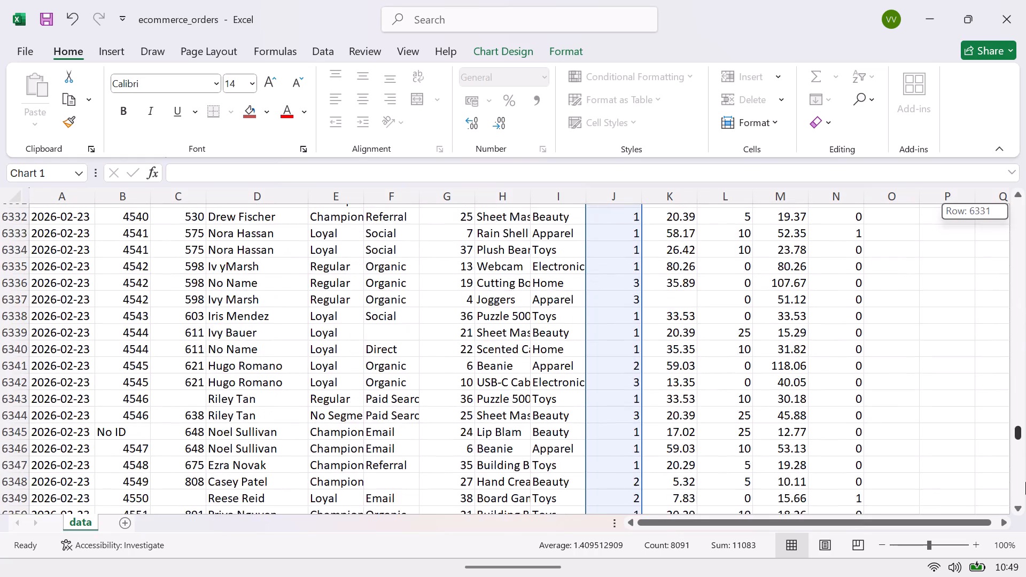
pyautogui.moveTo(1025, 482); pyautogui.dragTo(1025, 517)
pyautogui.moveTo(613, 262); pyautogui.dragTo(454, 311)
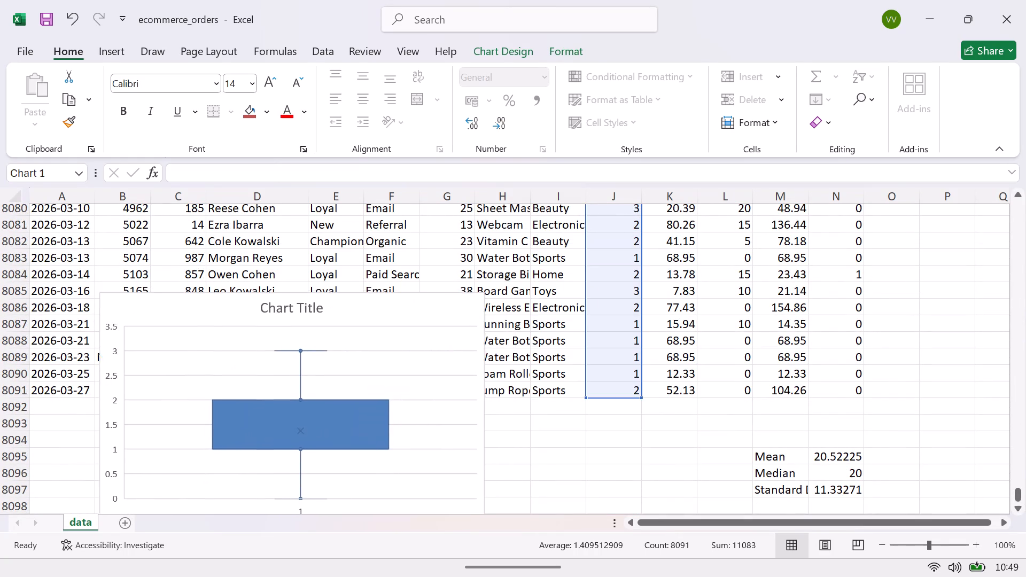
pyautogui.moveTo(454, 311); pyautogui.dragTo(464, 287)
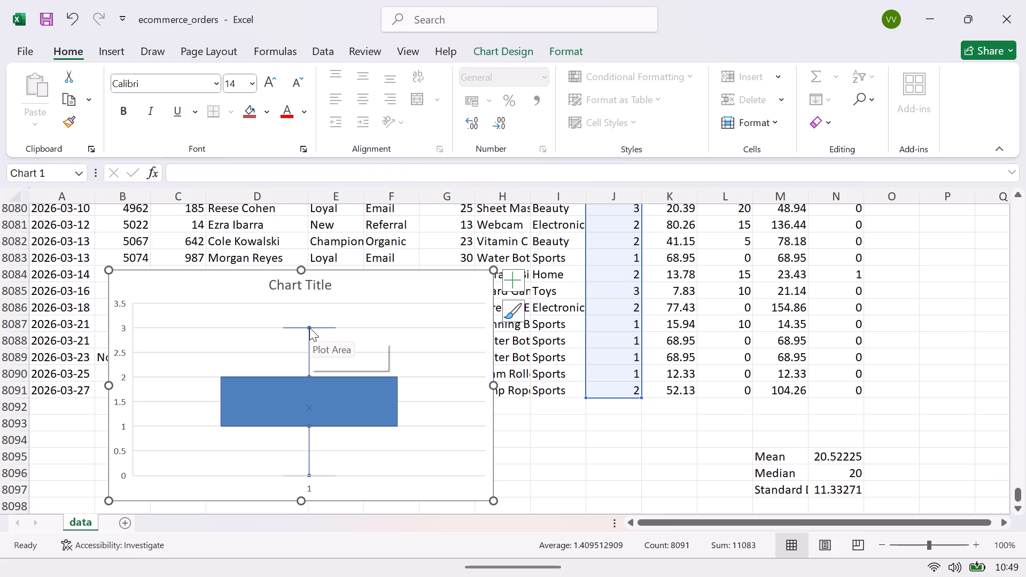
# Change the Mean formula in N8095 to =AVERAGE(J2:J8091) for the quantity column.
pyautogui.click(821, 455)
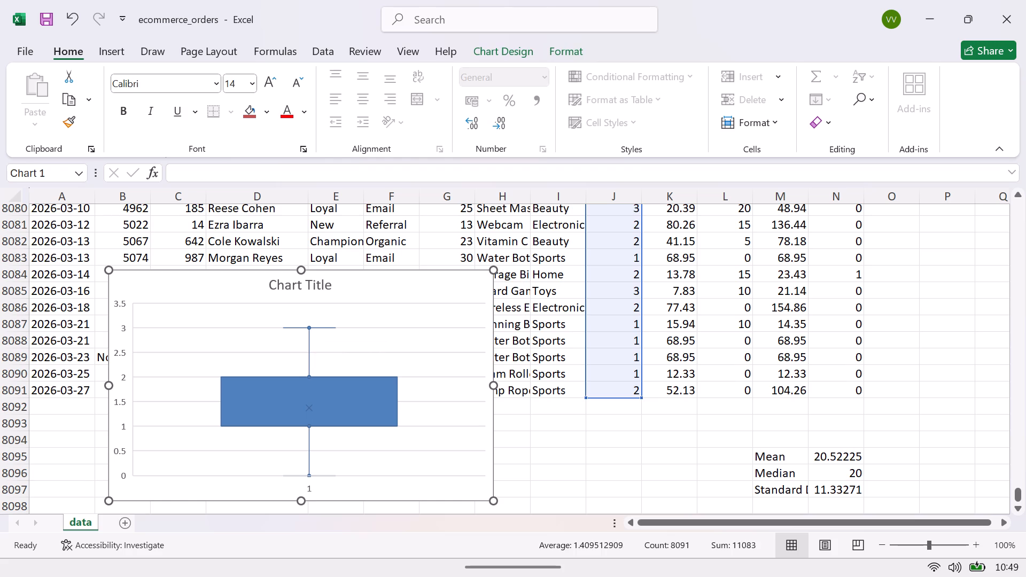
pyautogui.click(235, 172)
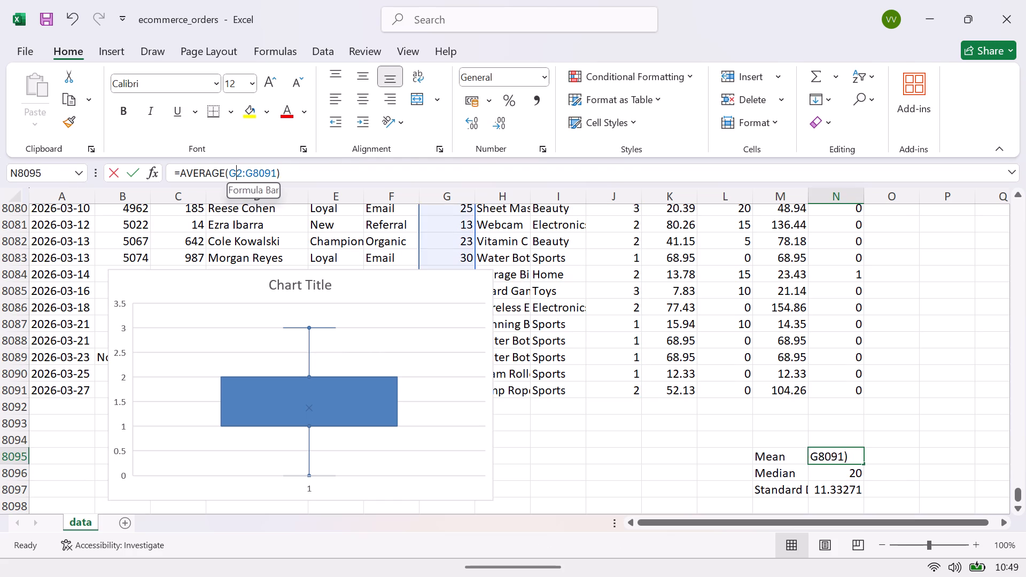
pyautogui.press('BackSpace')
pyautogui.press('j')
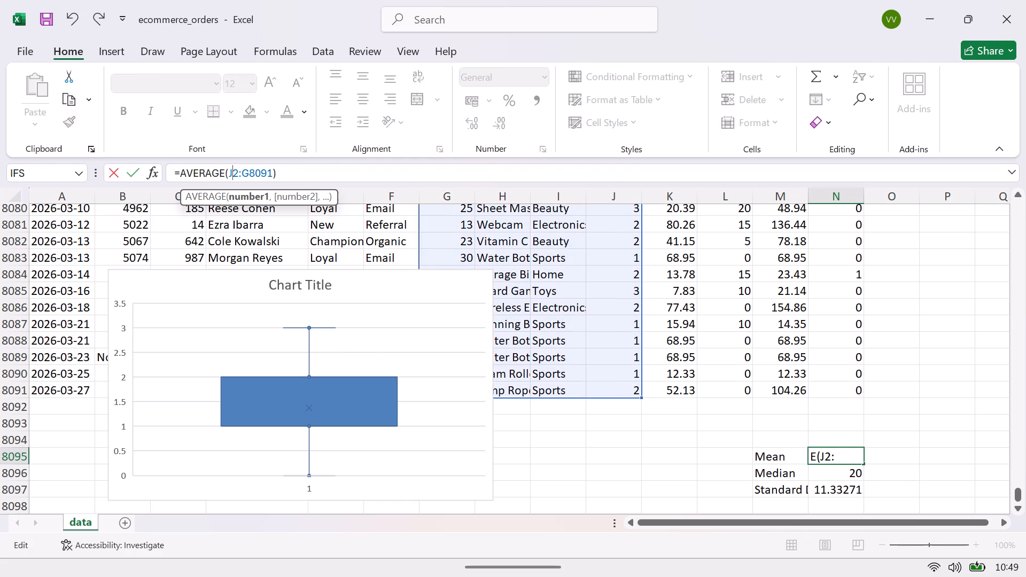
pyautogui.click(247, 177)
pyautogui.press('BackSpace')
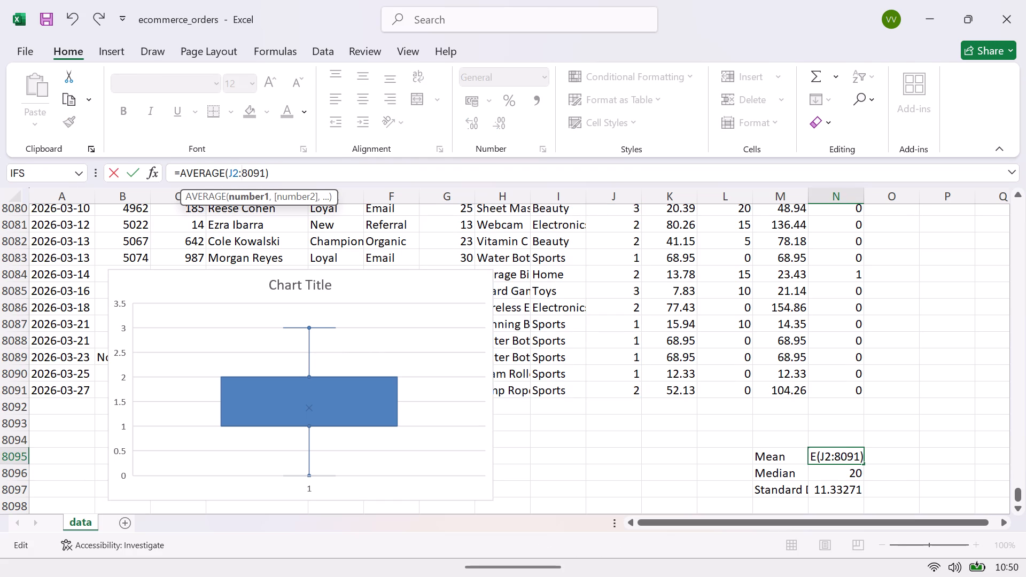
pyautogui.press('j')
pyautogui.press('Return')
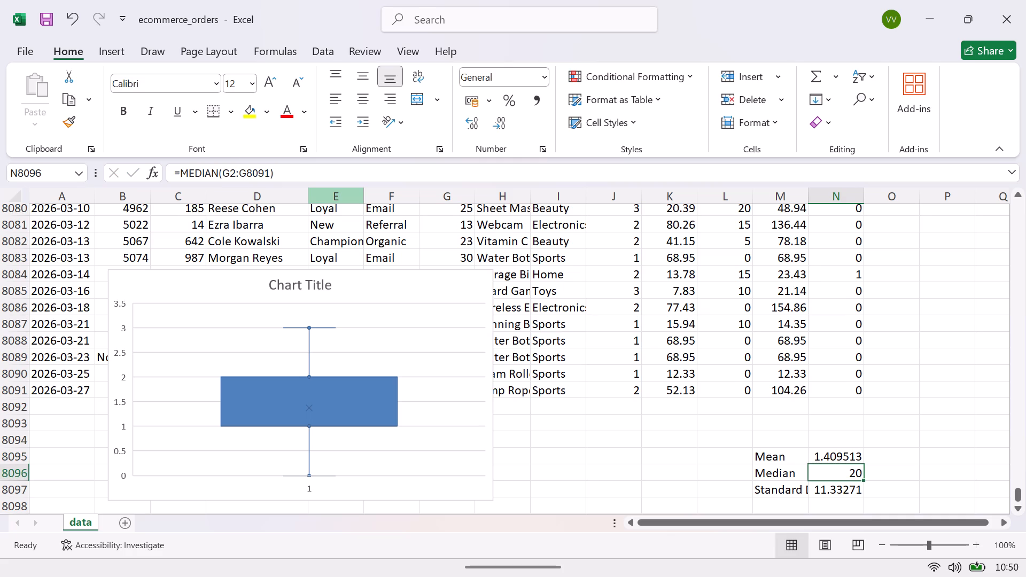
# Change the Median formula in N8096 to =MEDIAN(J2:J8091) for the quantity column.
pyautogui.click(230, 174)
pyautogui.press('BackSpace')
pyautogui.press('j')
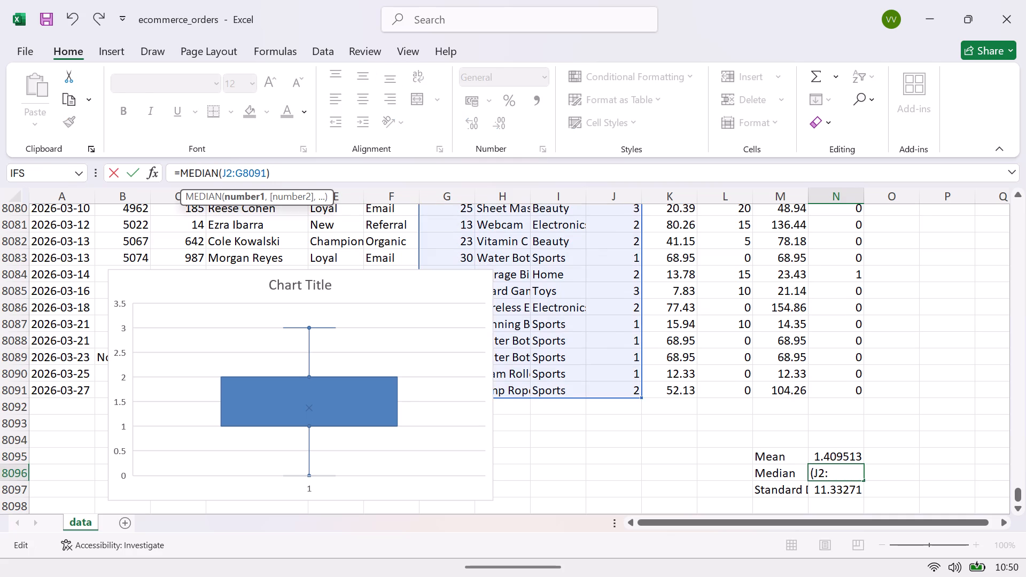
pyautogui.click(239, 176)
pyautogui.press('BackSpace')
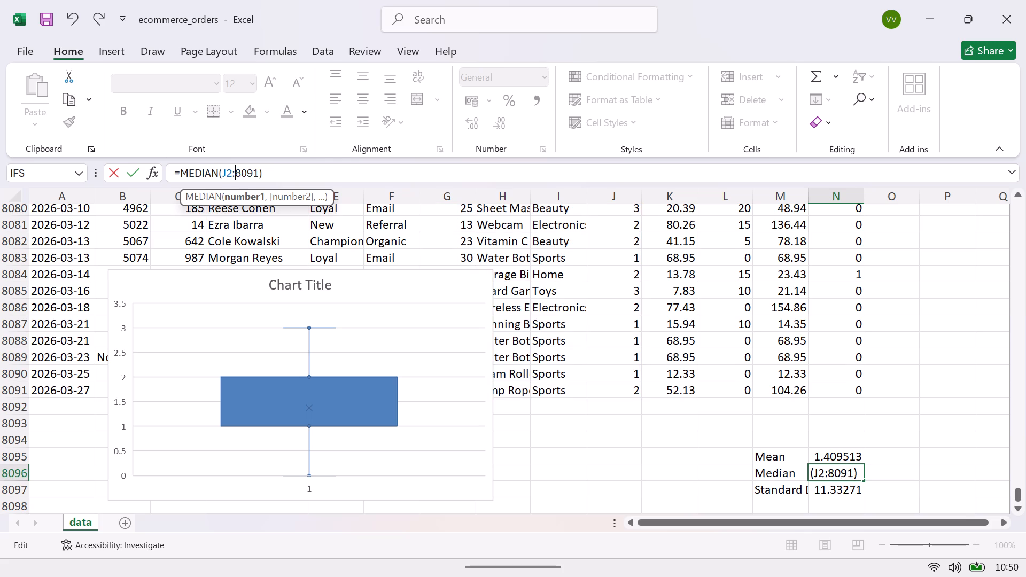
pyautogui.press('j')
pyautogui.press('Return')
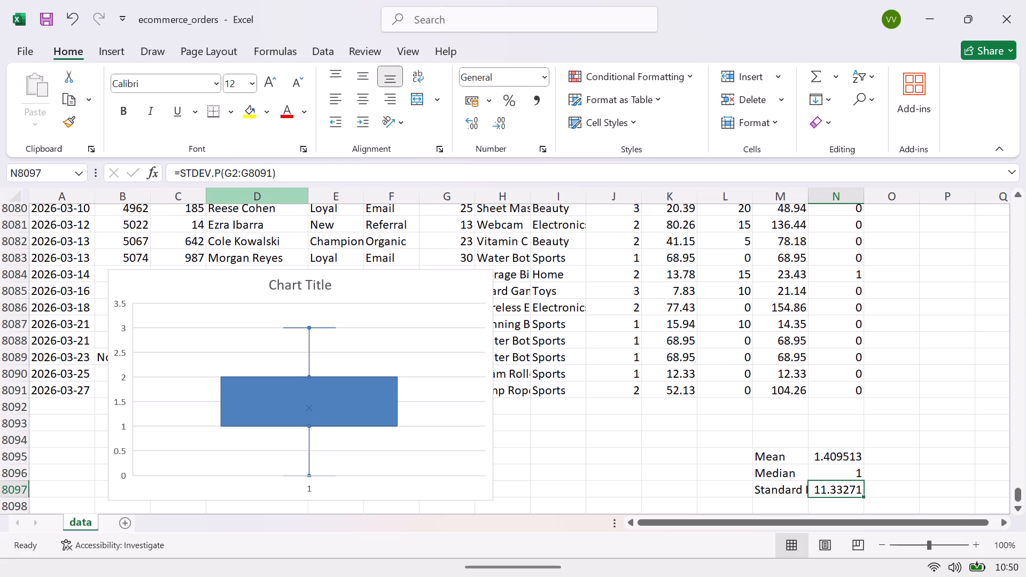
# Change the standard deviation formula in N8097 to =STDEV.P(J2:J8091) for the quantity column.
pyautogui.click(229, 171)
pyautogui.press('BackSpace')
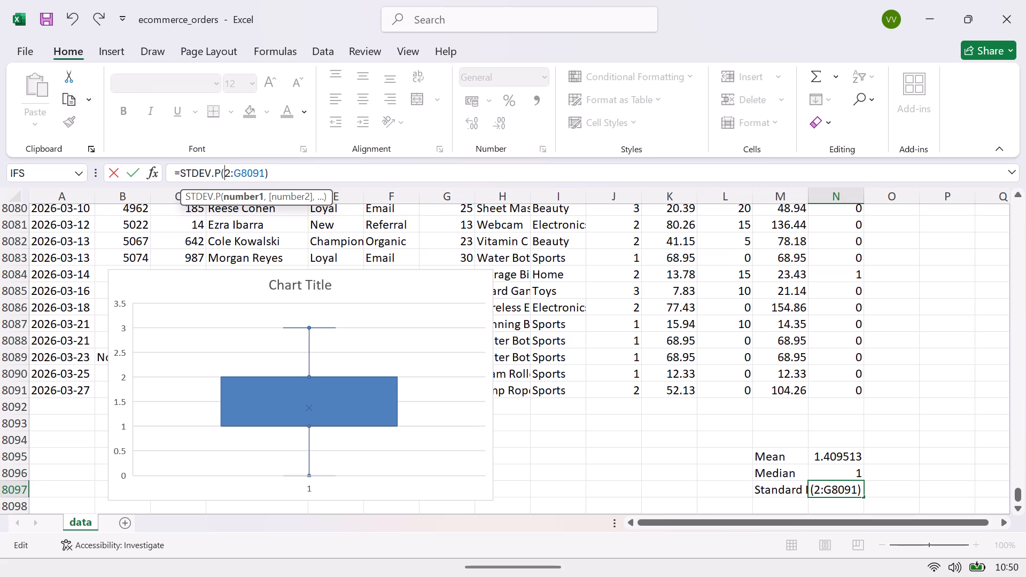
pyautogui.press('j')
pyautogui.click(242, 170)
pyautogui.press('BackSpace')
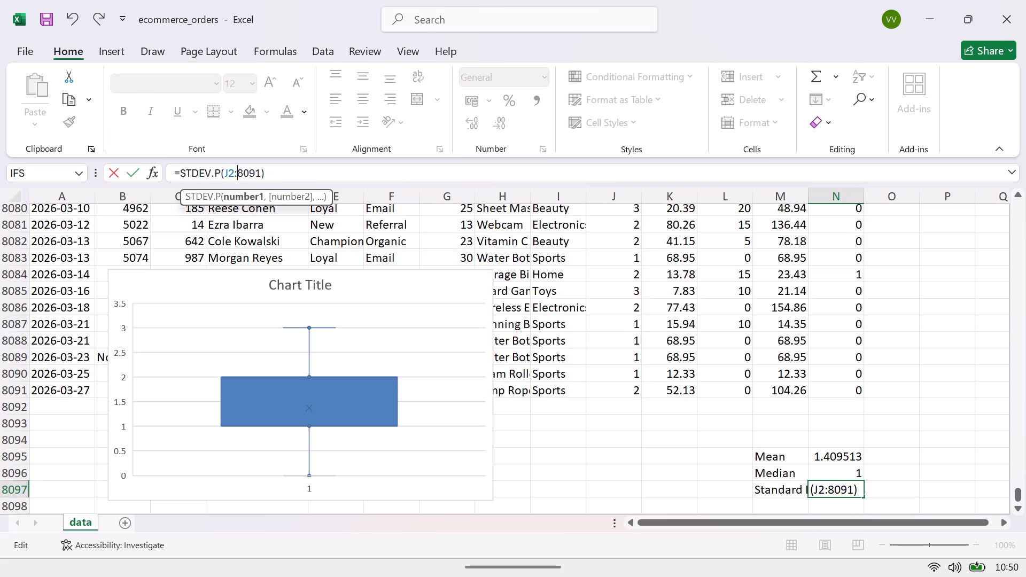
pyautogui.press('j')
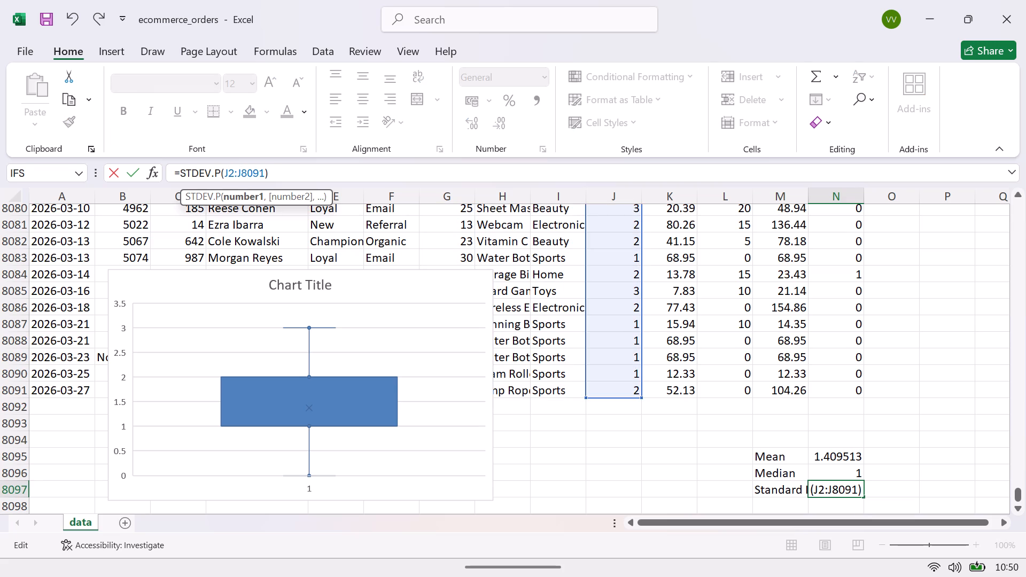
pyautogui.press('Return')
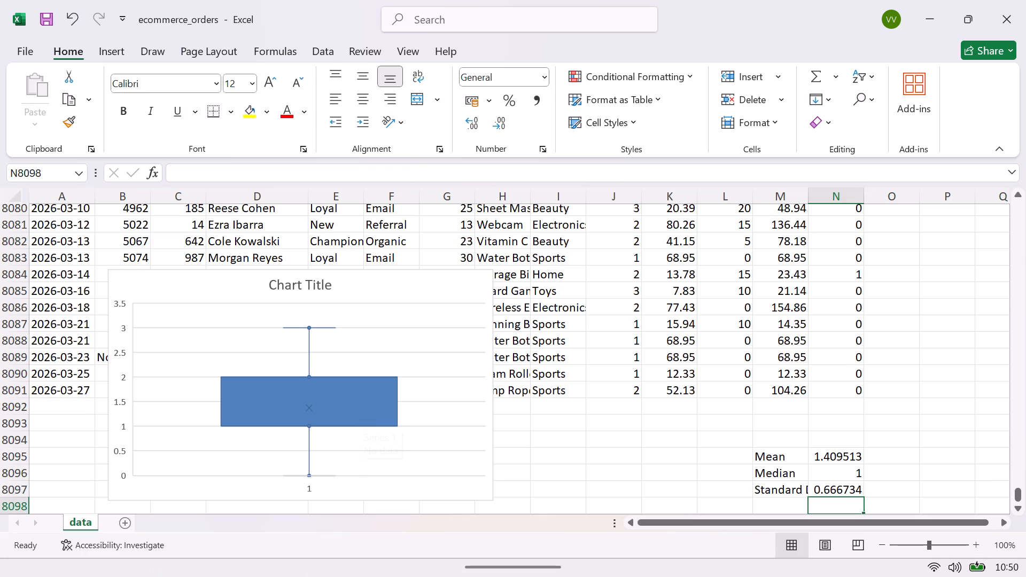
# Insert an empty column K before the unit_price column.
pyautogui.click(1017, 243)
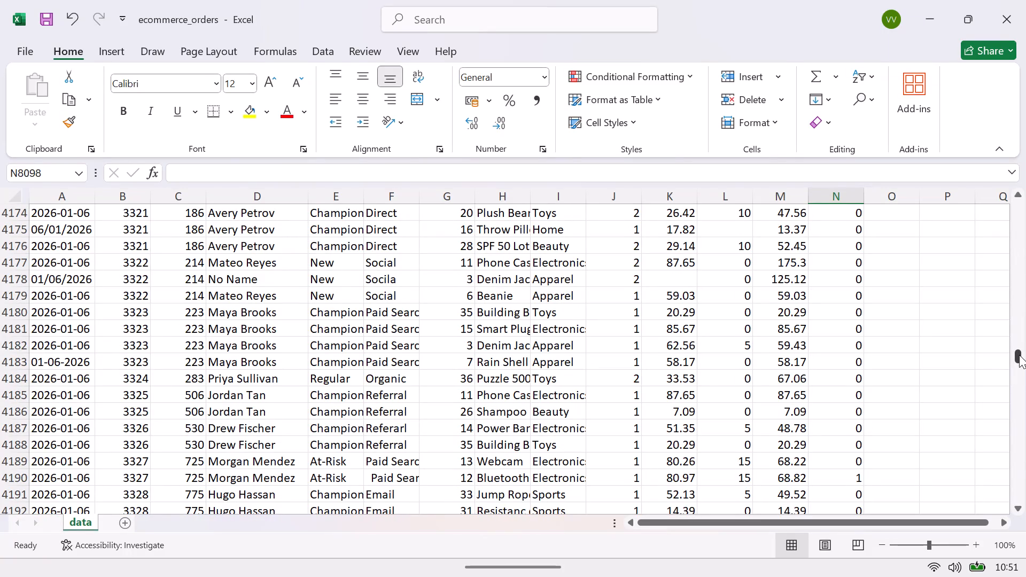
pyautogui.moveTo(1019, 355); pyautogui.dragTo(1018, 206)
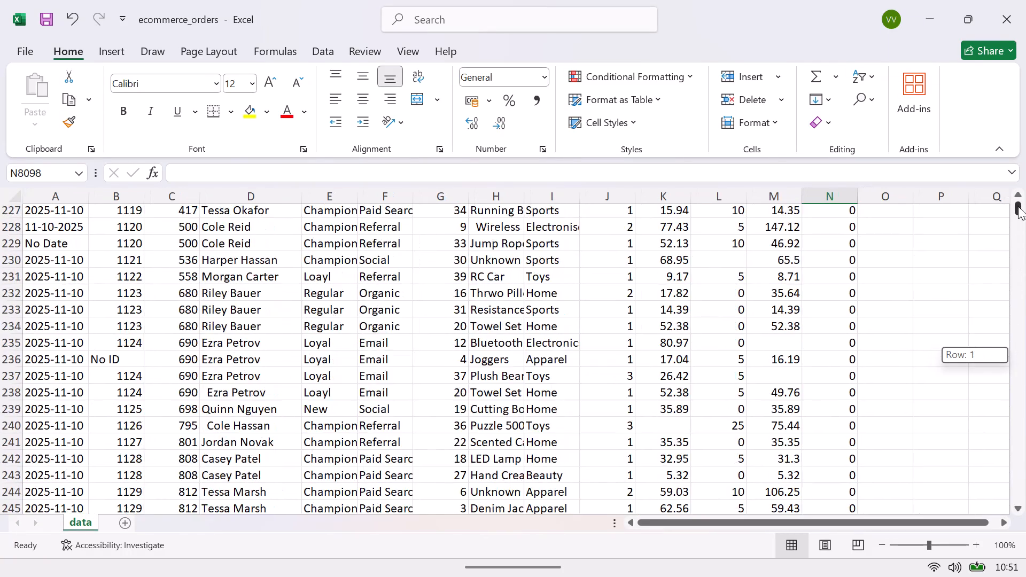
pyautogui.moveTo(1018, 206); pyautogui.dragTo(1021, 170)
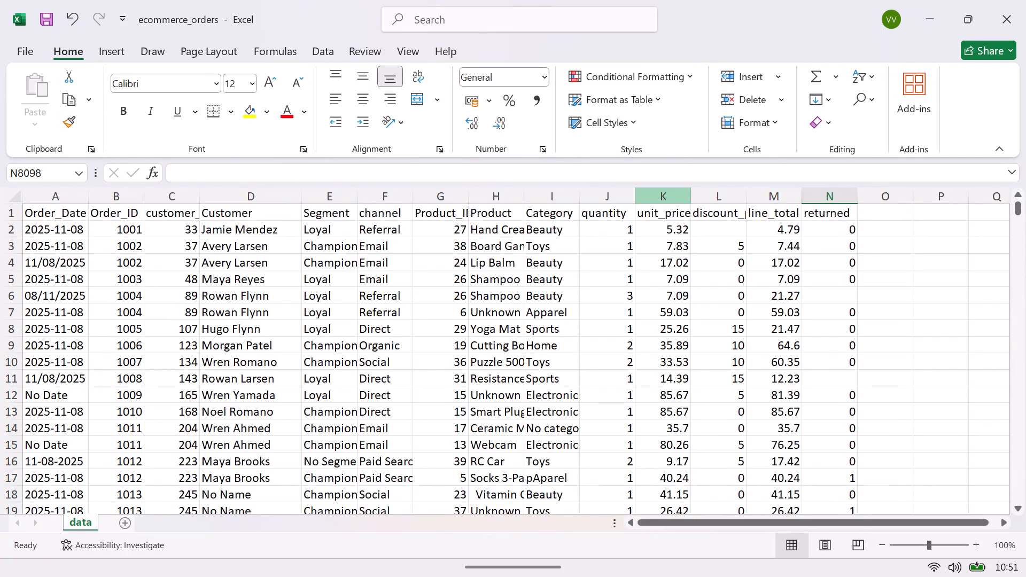
pyautogui.click(644, 194)
pyautogui.rightClick(644, 194)
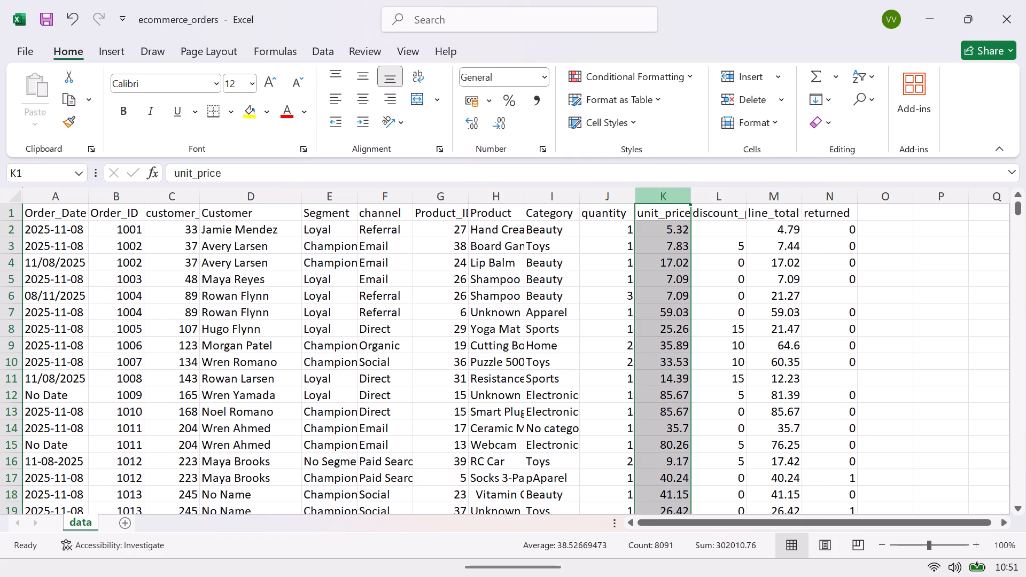
pyautogui.click(685, 357)
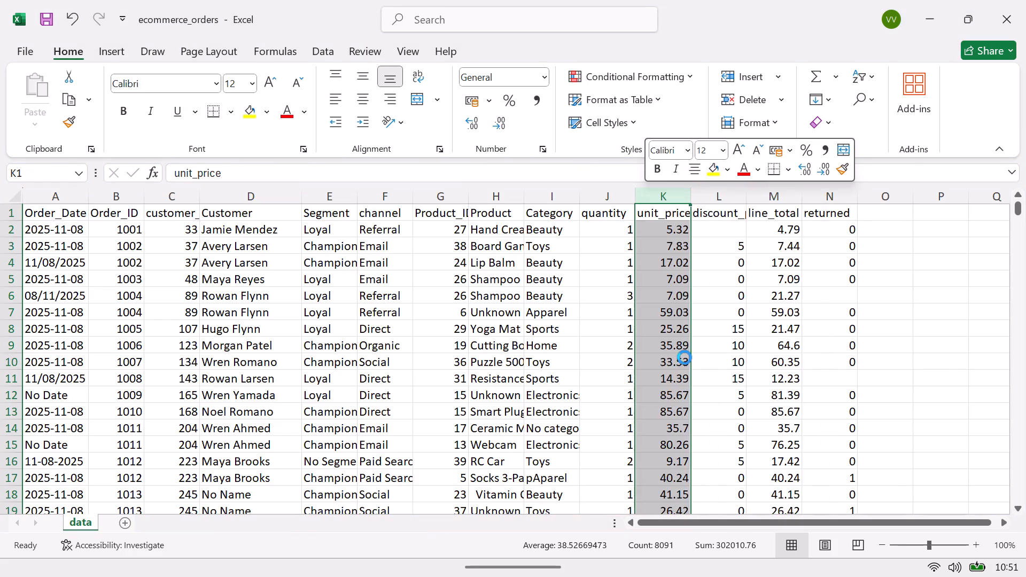
# Enter =IF(J2<>"",J2,MEDIAN(J2:J8091)) in K2 to replace blank quantities with the median.
pyautogui.click(679, 230)
pyautogui.press('=')
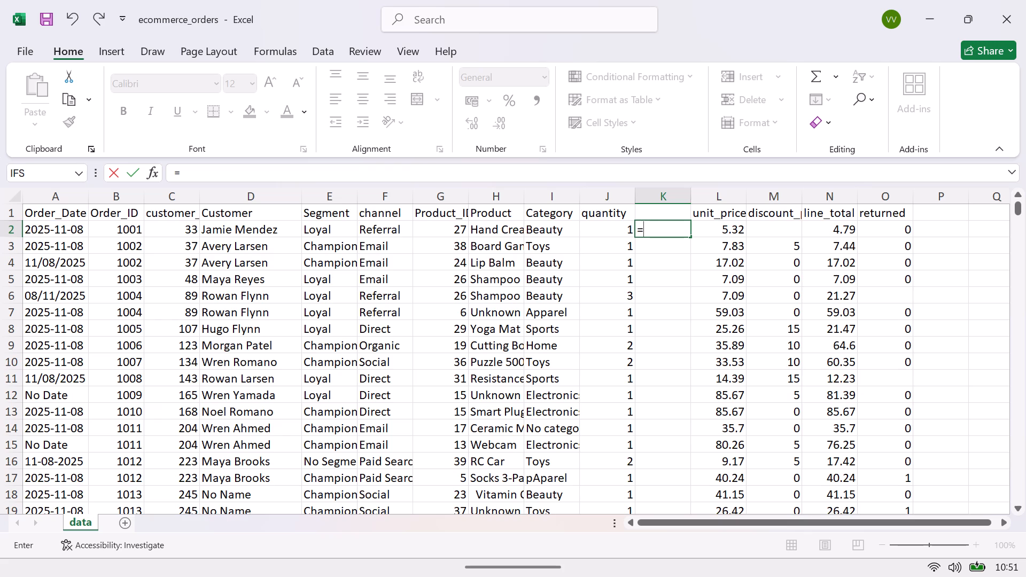
pyautogui.write('if')
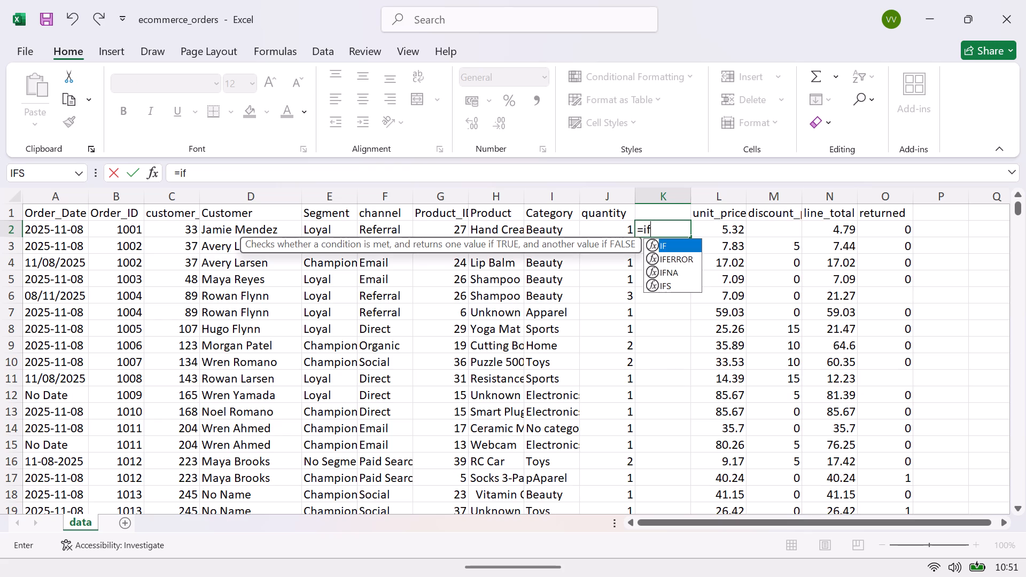
pyautogui.press('Tab')
pyautogui.click(628, 225)
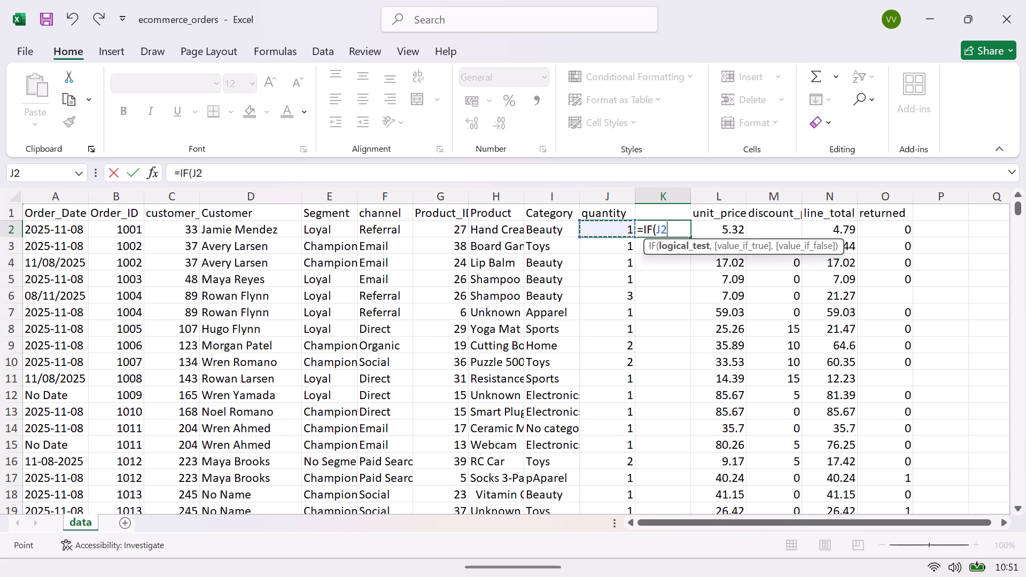
pyautogui.write('<>')
pyautogui.write('""')
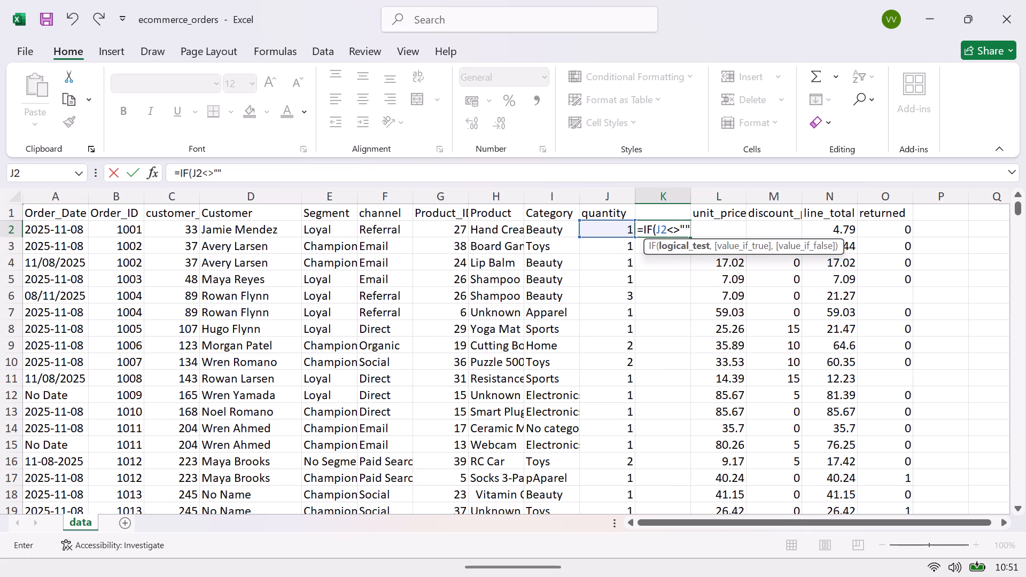
pyautogui.press(',')
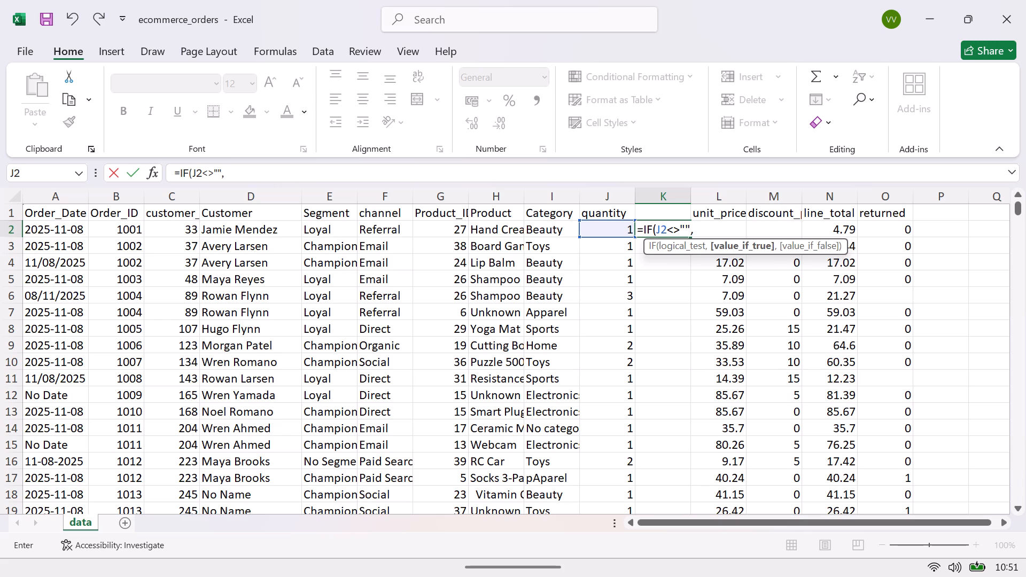
pyautogui.click(604, 229)
pyautogui.press(',')
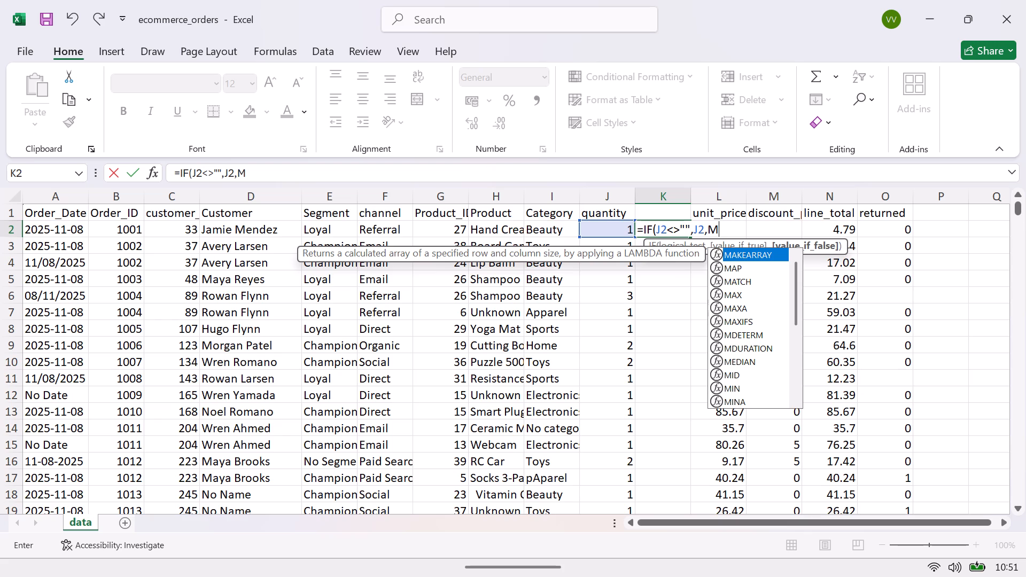
pyautogui.write('ed')
pyautogui.press('i')
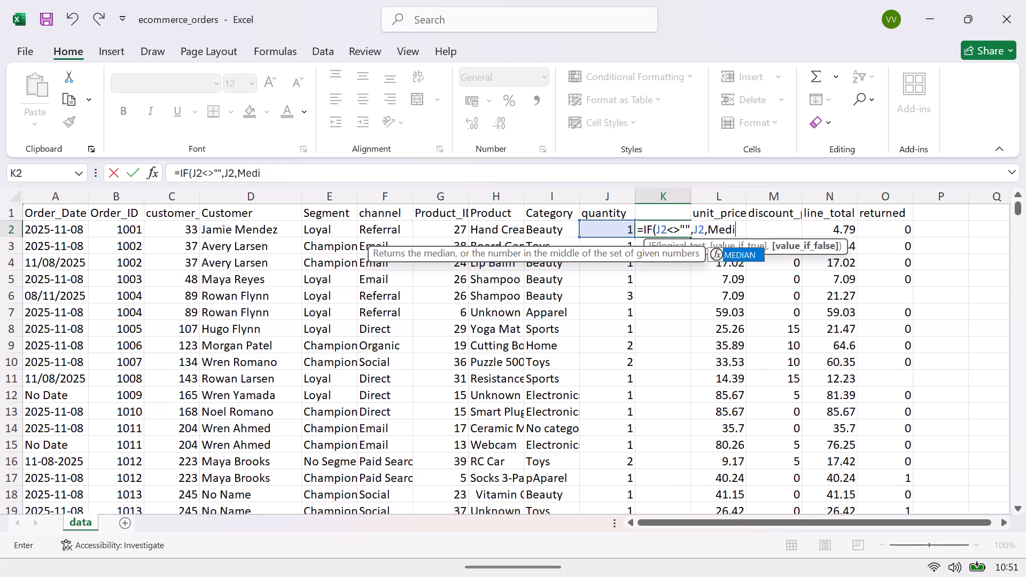
pyautogui.press('Tab')
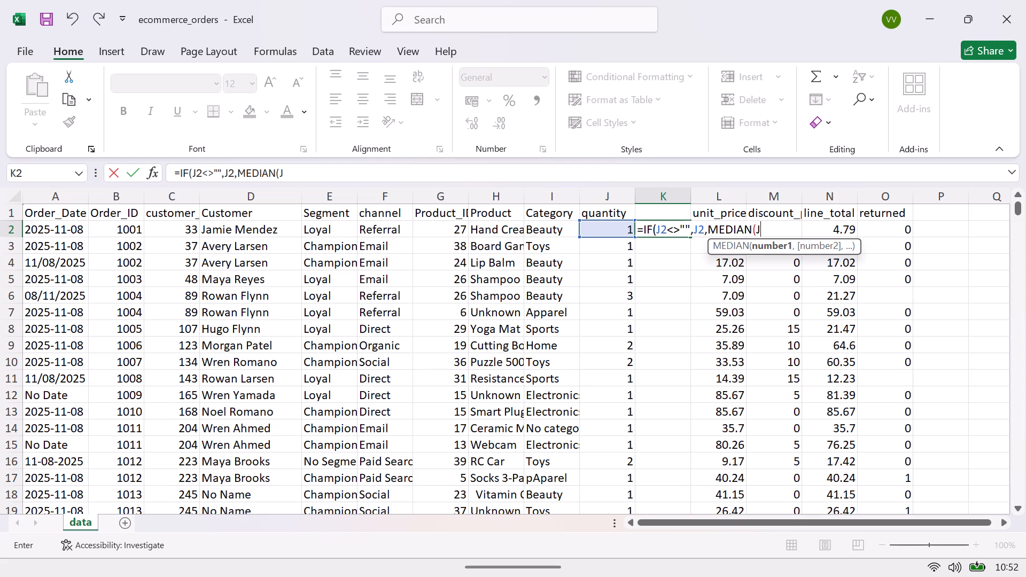
pyautogui.press('2')
pyautogui.hotkey('shift', ':')
pyautogui.write('J8091')
pyautogui.hotkey('shift', ')')
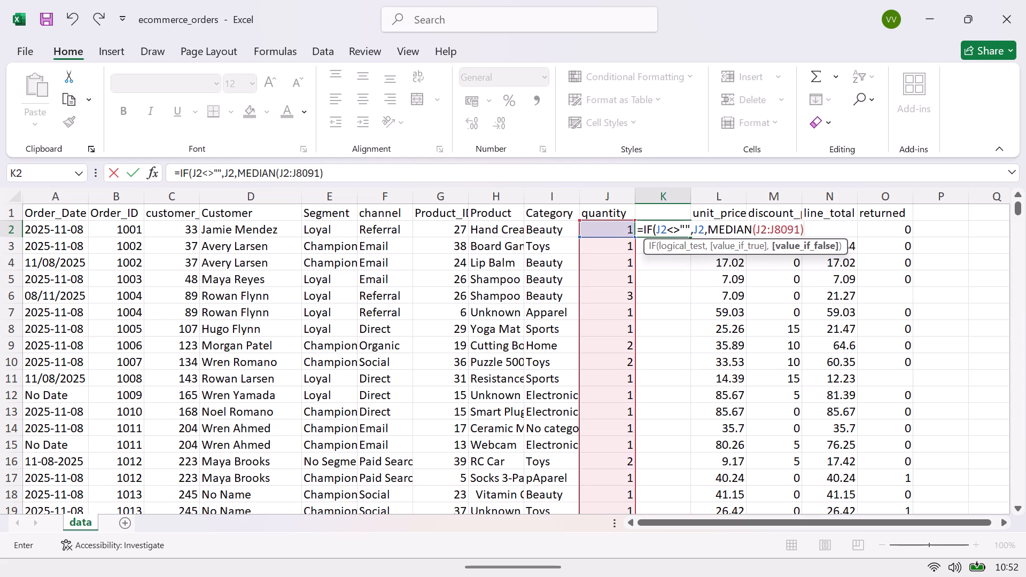
pyautogui.press('Return')
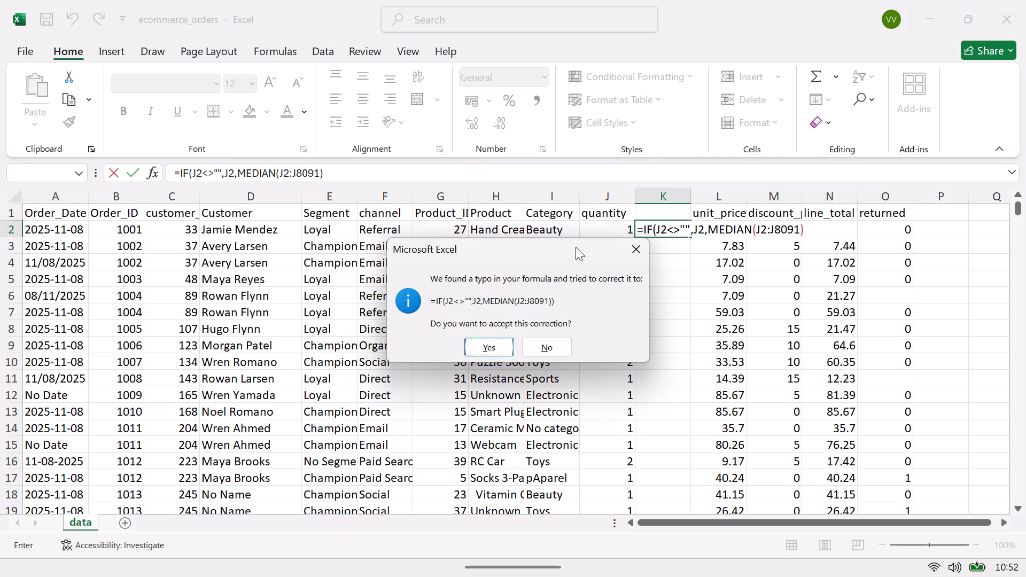
pyautogui.click(498, 348)
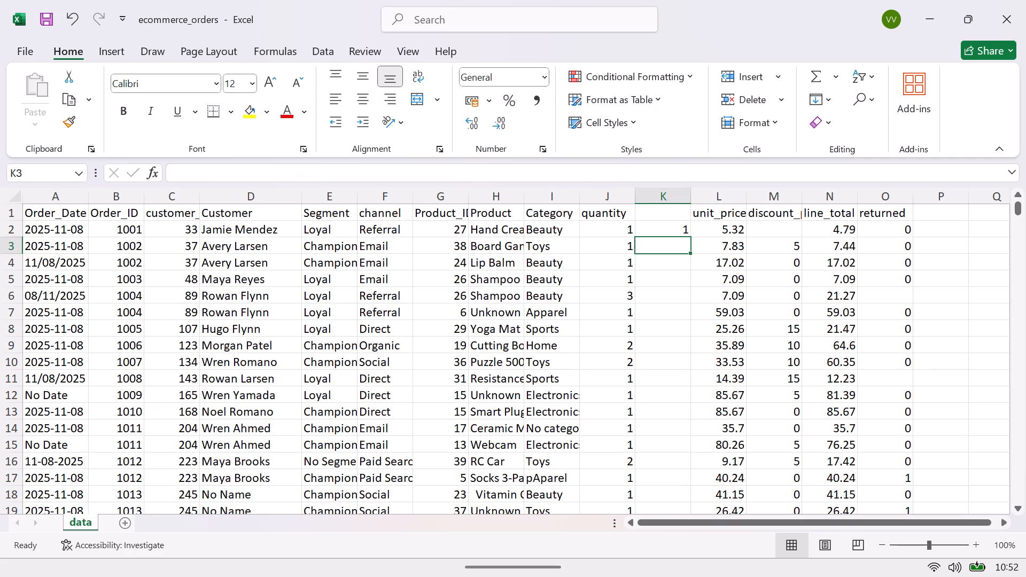
# Fill the K2 formula down column K to the last data row.
pyautogui.click(675, 232)
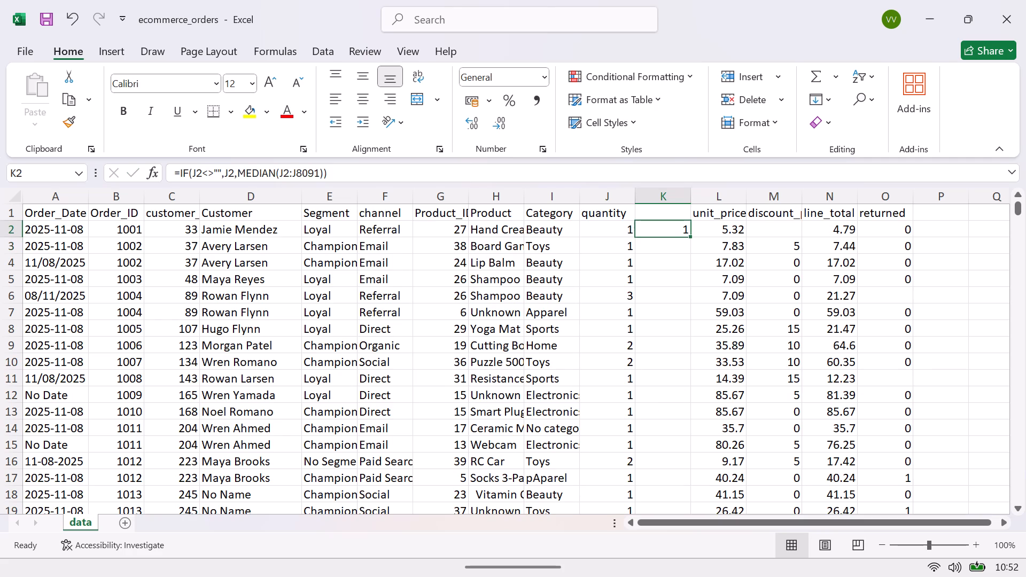
pyautogui.doubleClick(689, 234)
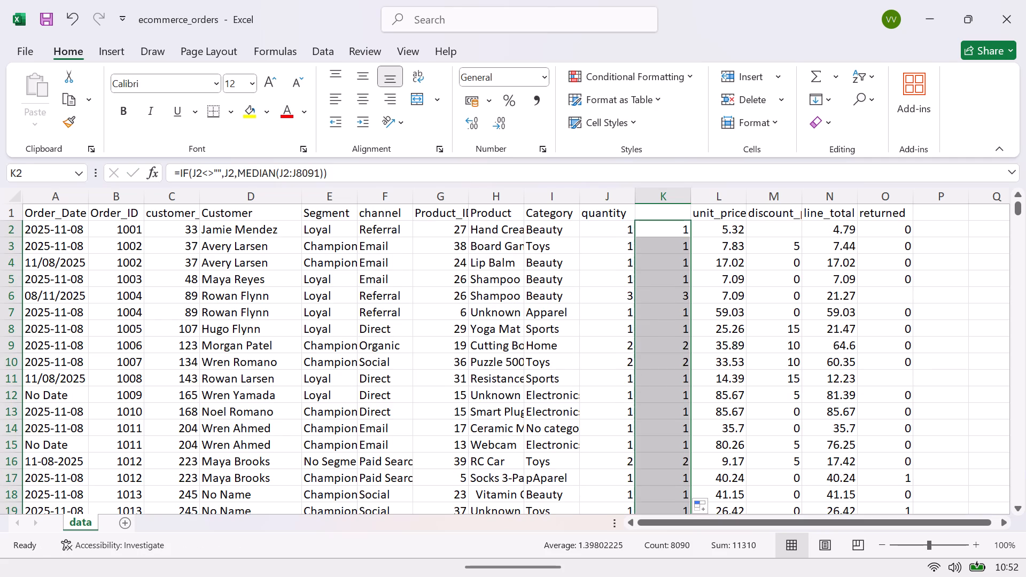
# Enter Quantity as the header of the helper column in K1.
pyautogui.click(682, 217)
pyautogui.press('q')
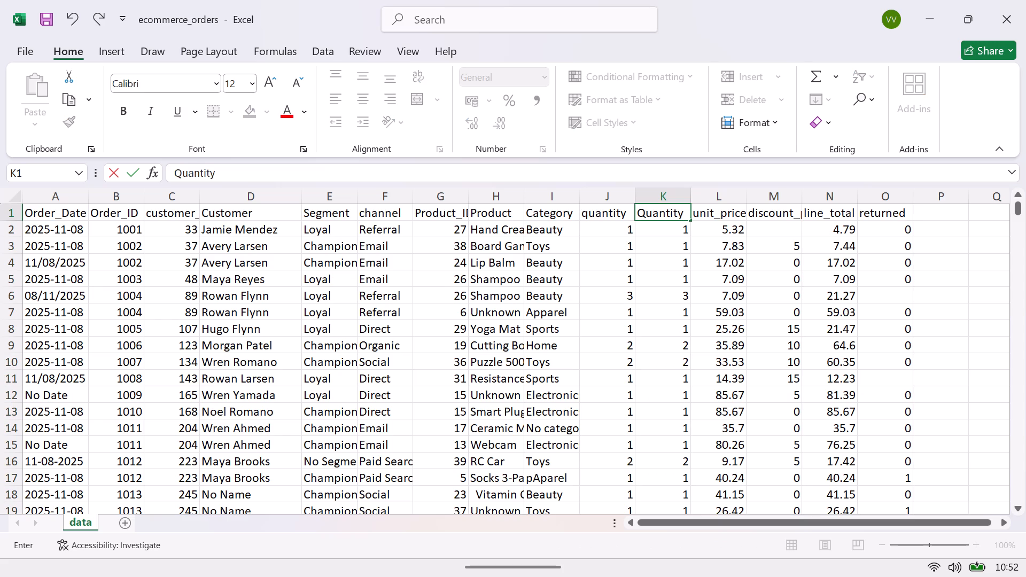
pyautogui.press('Return')
pyautogui.click(674, 258)
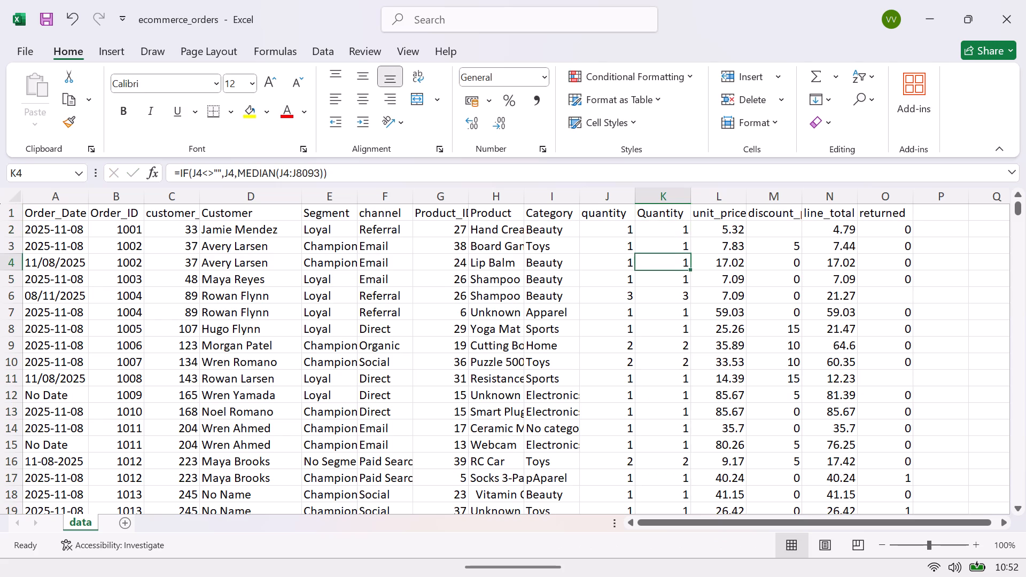
# Copy helper column K and paste it as values only over the original quantity column J.
pyautogui.click(669, 201)
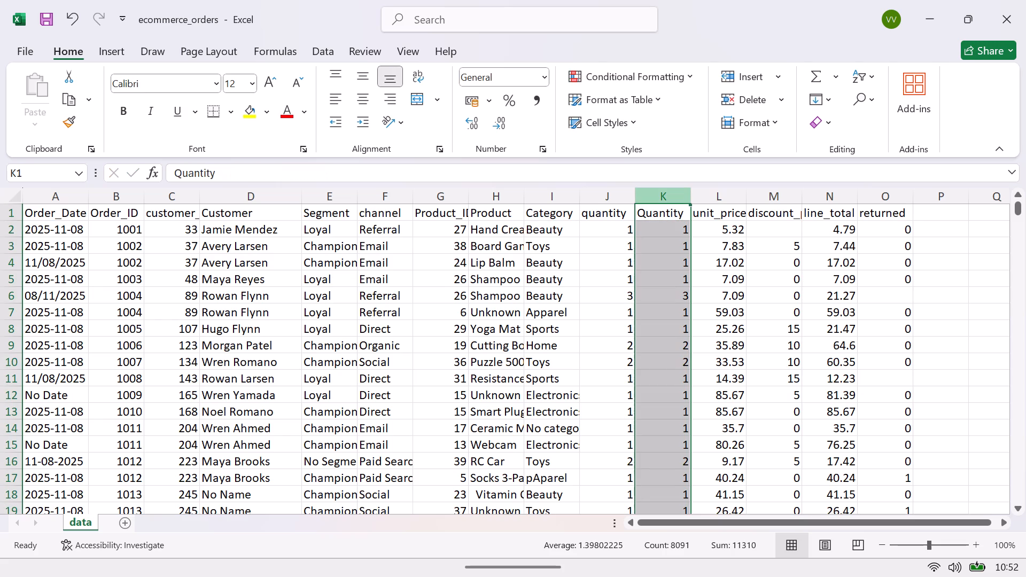
pyautogui.hotkey('ctrl', 'c')
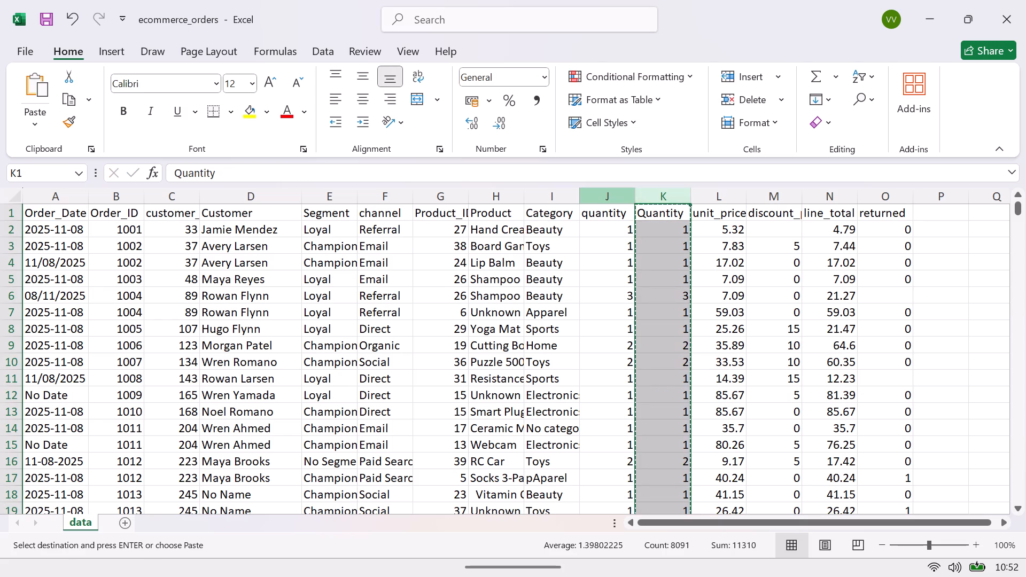
pyautogui.click(612, 198)
pyautogui.rightClick(612, 198)
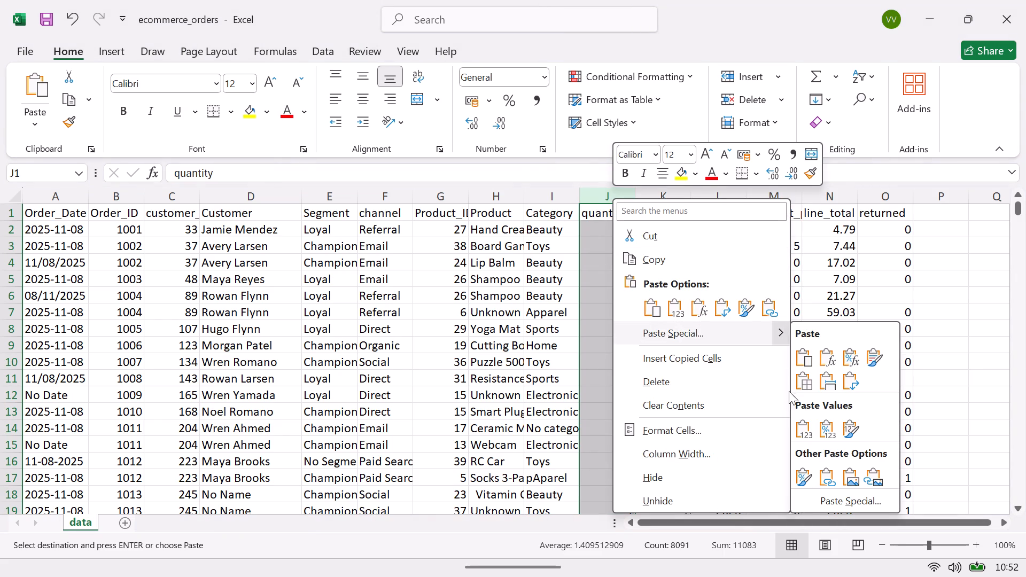
pyautogui.click(801, 435)
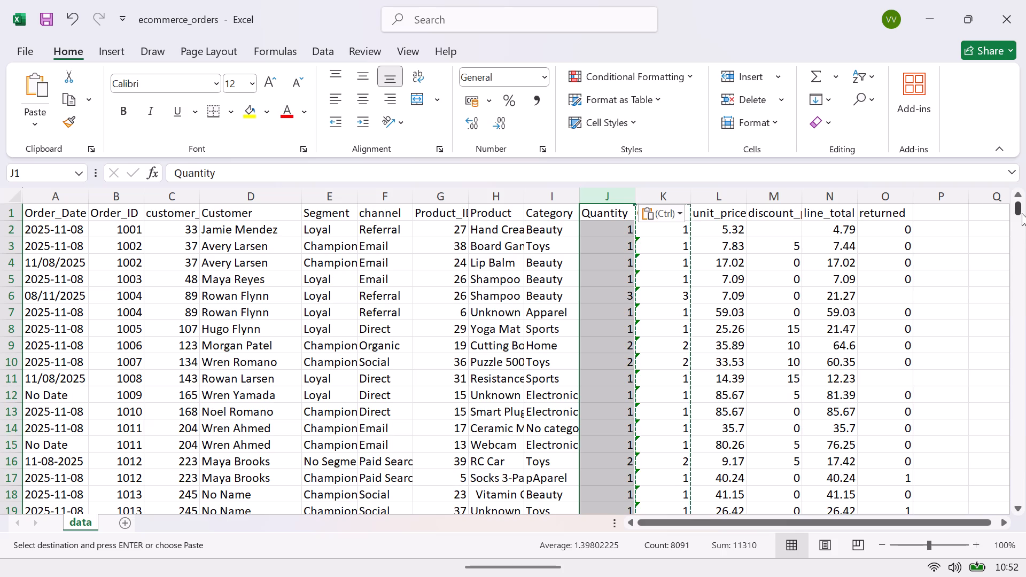
# Check the pasted Quantity values through to the end of the data, and delete helper column K.
pyautogui.moveTo(1022, 212); pyautogui.dragTo(1022, 354)
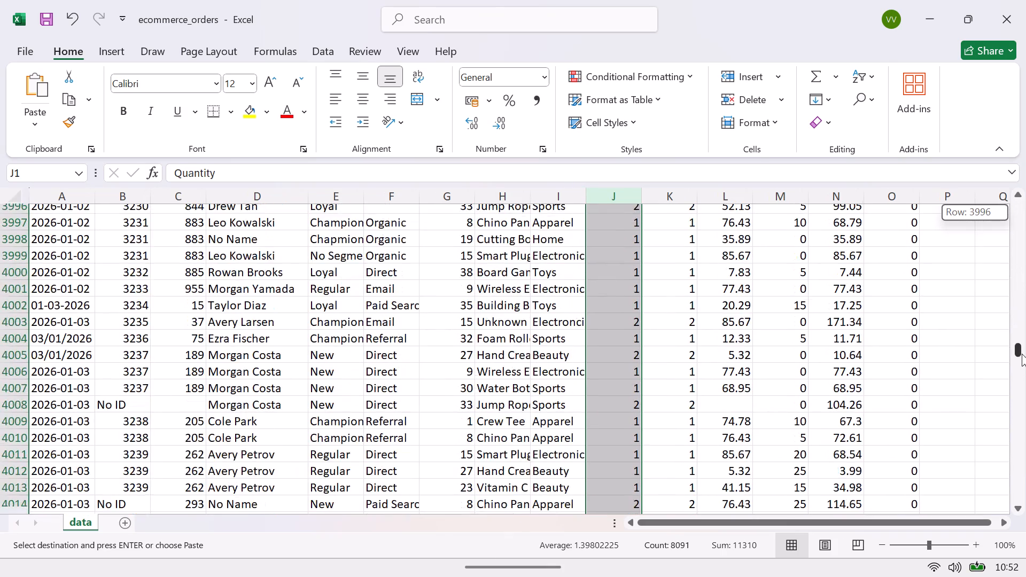
pyautogui.moveTo(1022, 354); pyautogui.dragTo(1025, 512)
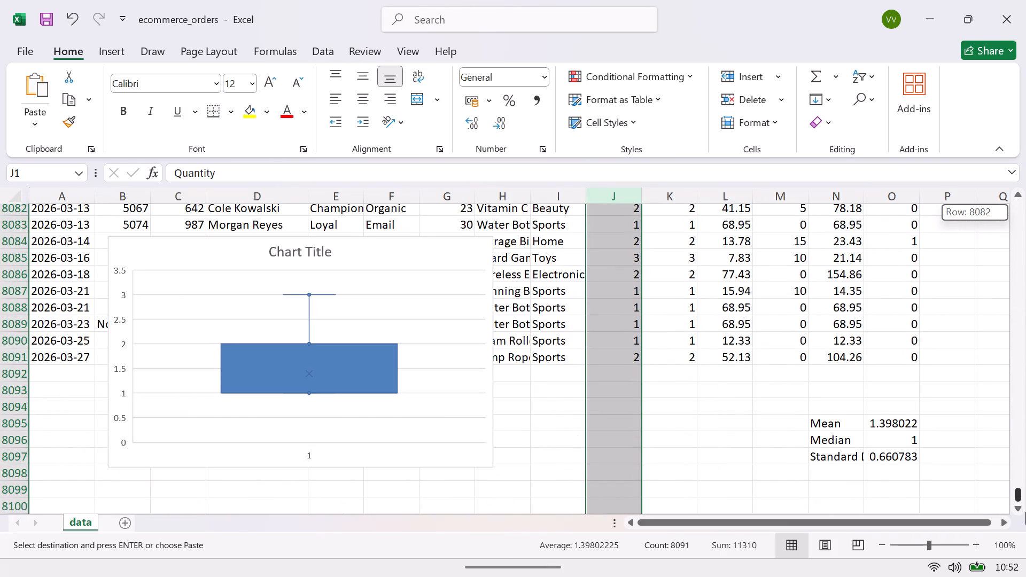
pyautogui.moveTo(1025, 512); pyautogui.dragTo(1011, 298)
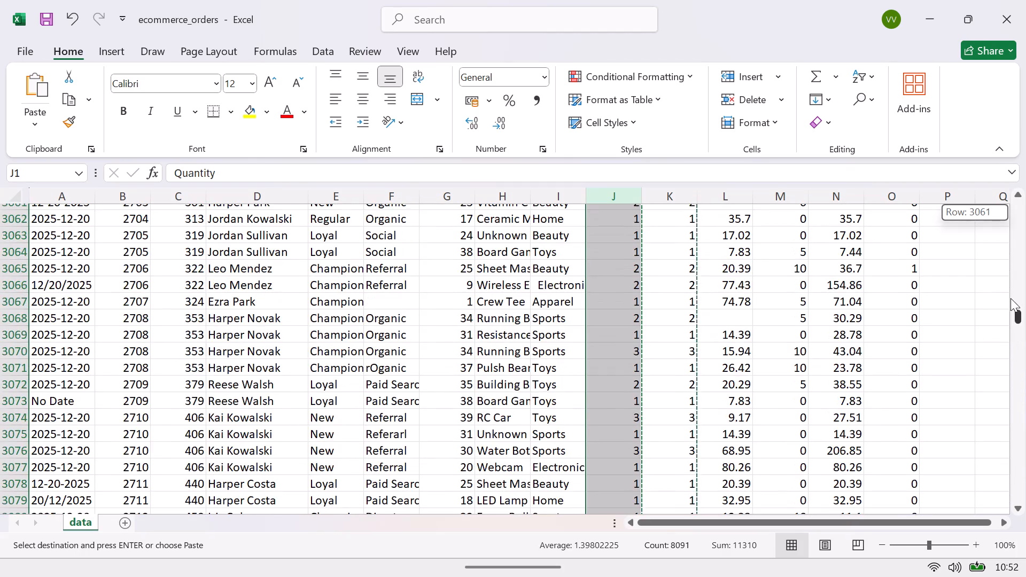
pyautogui.moveTo(1011, 298); pyautogui.dragTo(1025, 252)
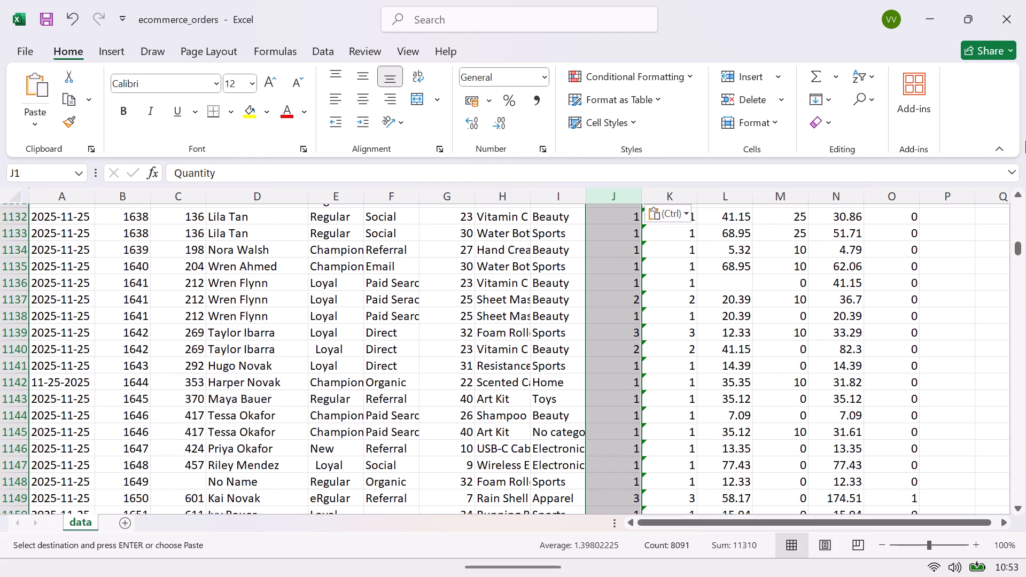
pyautogui.moveTo(1020, 253); pyautogui.dragTo(1017, 134)
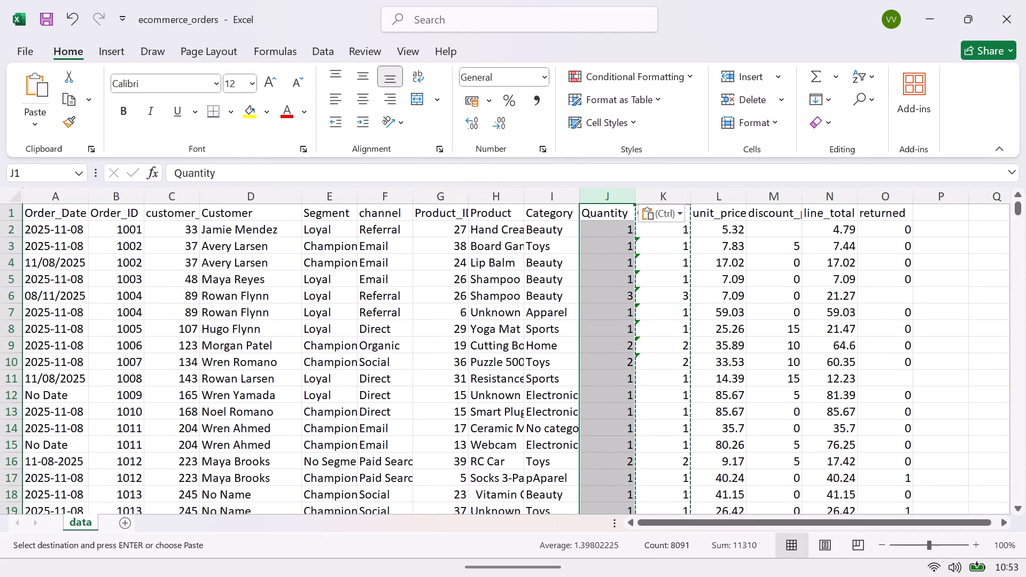
pyautogui.click(666, 193)
pyautogui.click(657, 196)
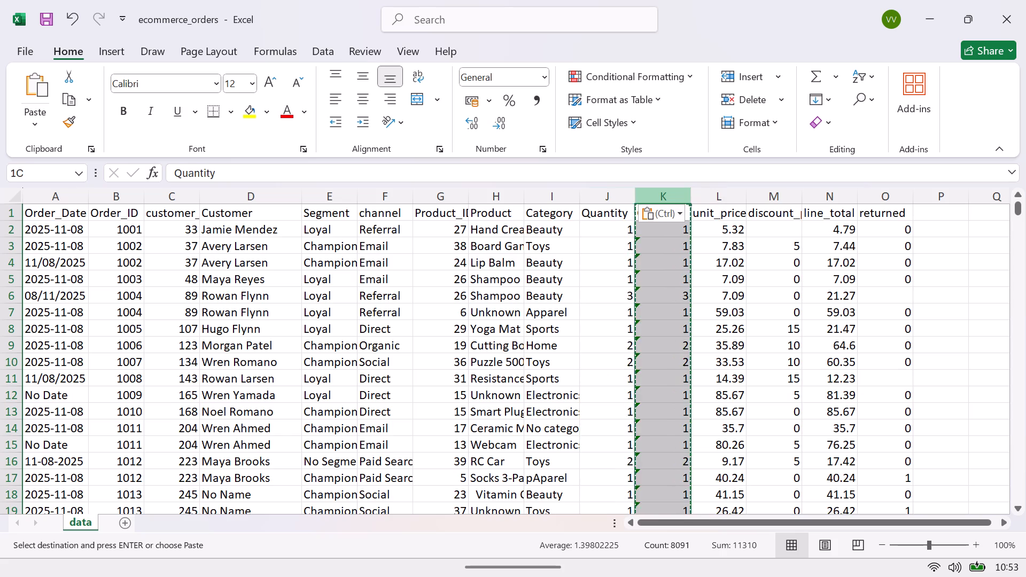
pyautogui.rightClick(657, 196)
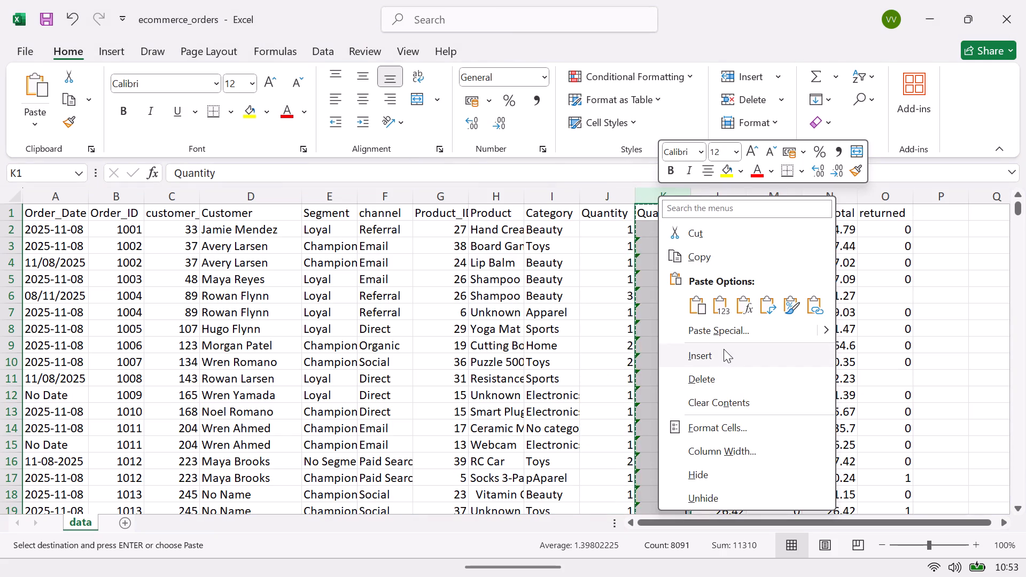
pyautogui.click(719, 378)
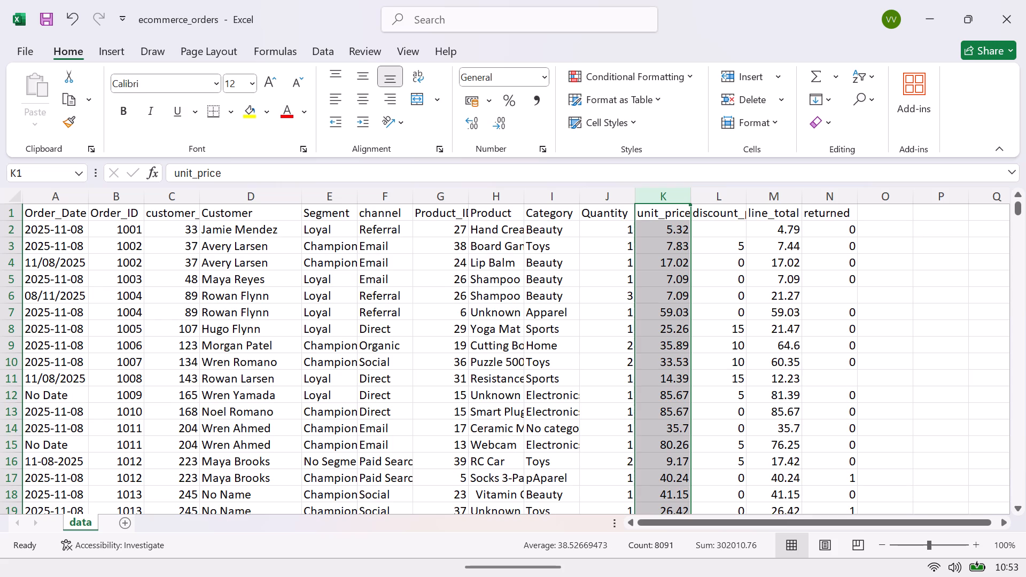
# Look through the unit_price column for blank cells.
pyautogui.moveTo(1020, 210); pyautogui.dragTo(1025, 265)
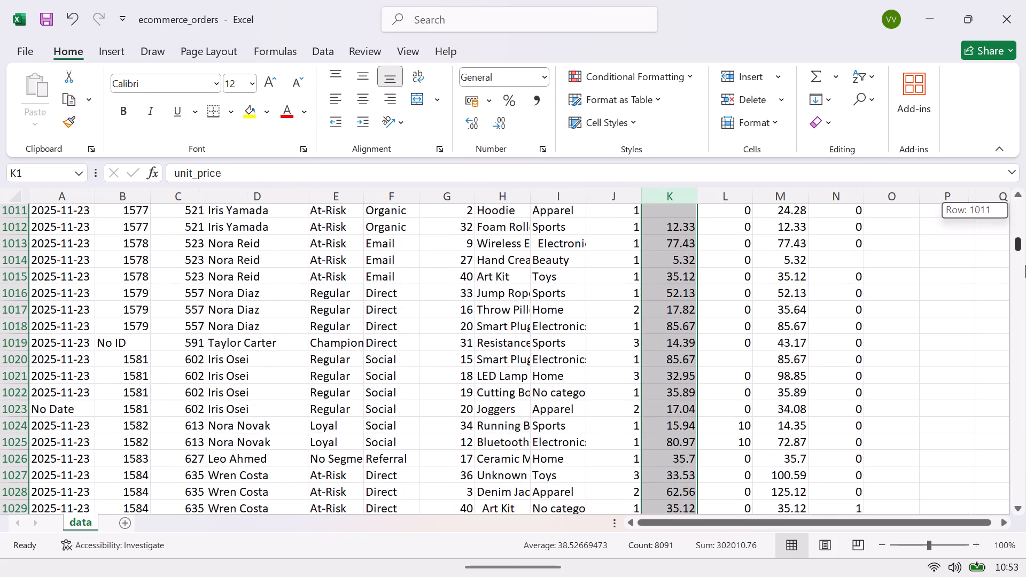
pyautogui.moveTo(1025, 265); pyautogui.dragTo(1024, 245)
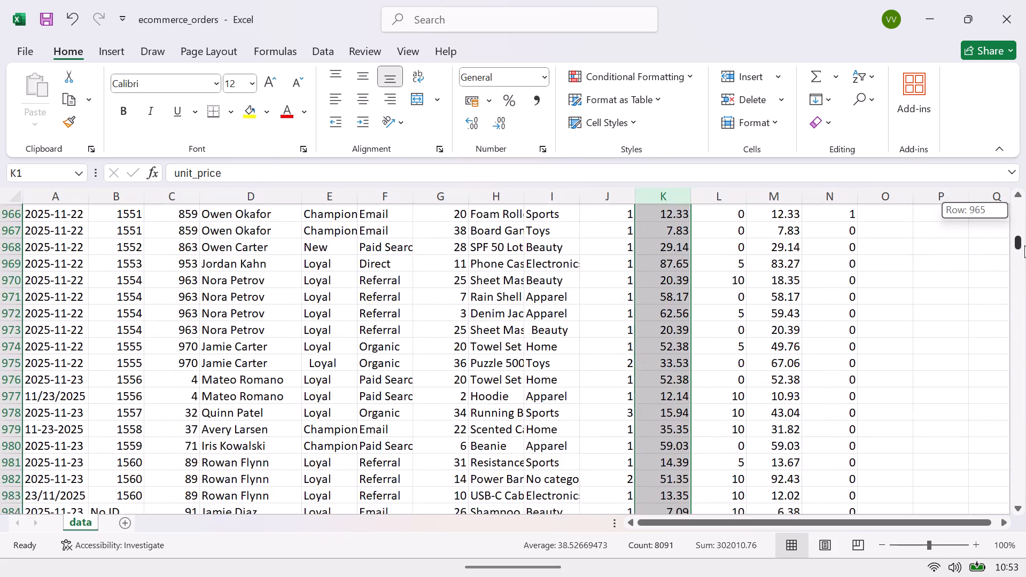
pyautogui.moveTo(1024, 245); pyautogui.dragTo(1025, 237)
pyautogui.click(616, 217)
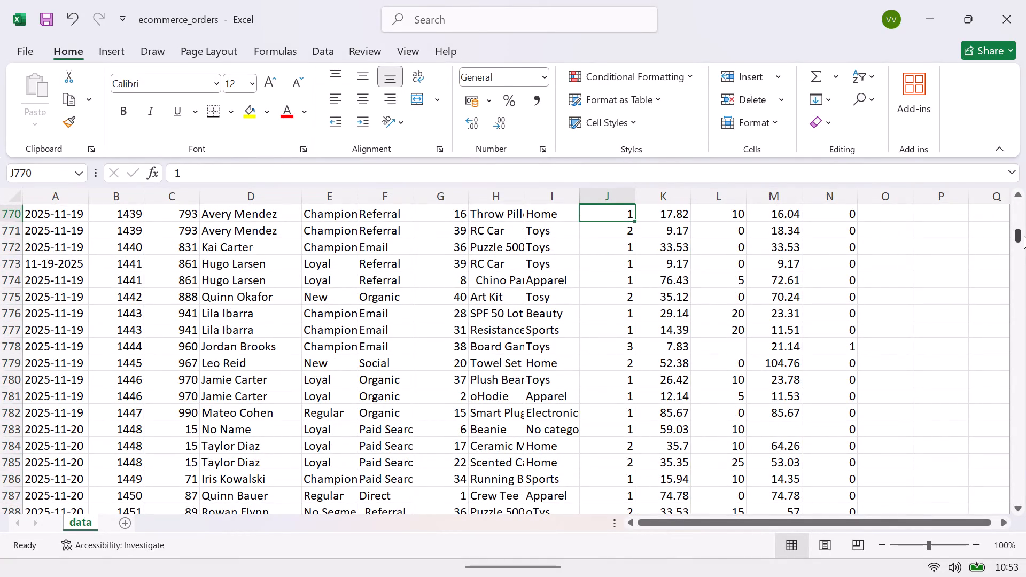
pyautogui.moveTo(1024, 236); pyautogui.dragTo(1025, 207)
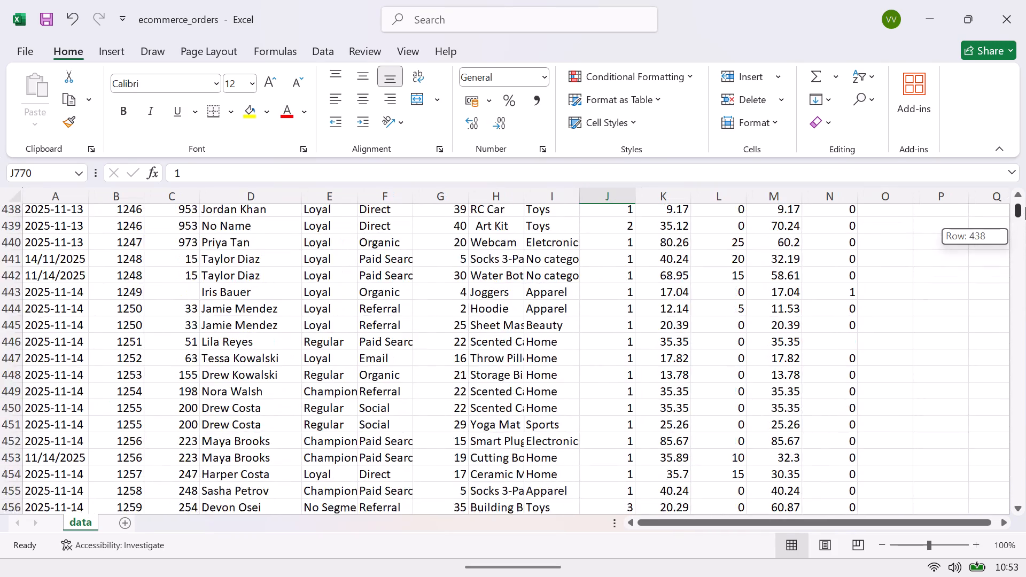
pyautogui.moveTo(1025, 207); pyautogui.dragTo(1025, 197)
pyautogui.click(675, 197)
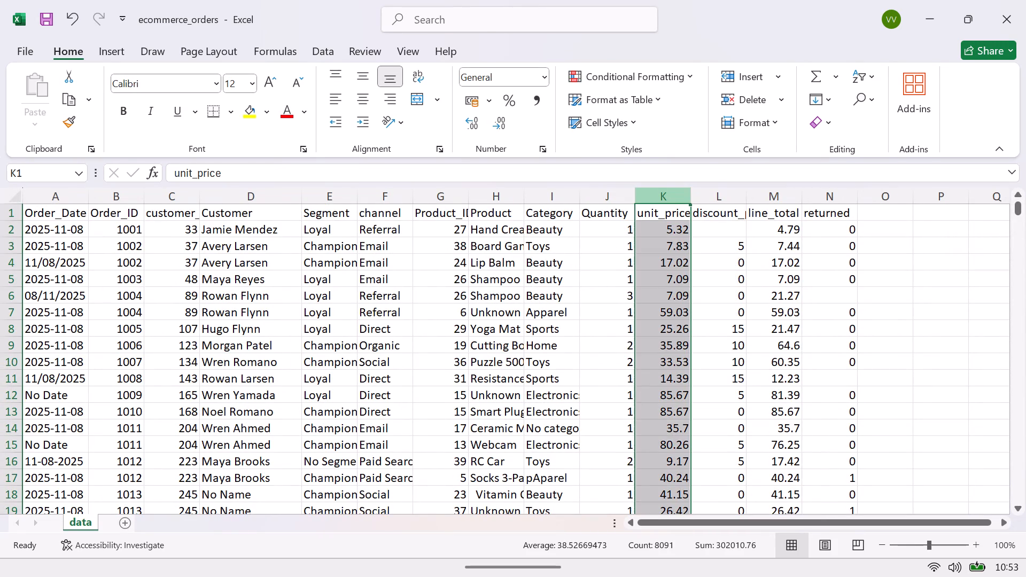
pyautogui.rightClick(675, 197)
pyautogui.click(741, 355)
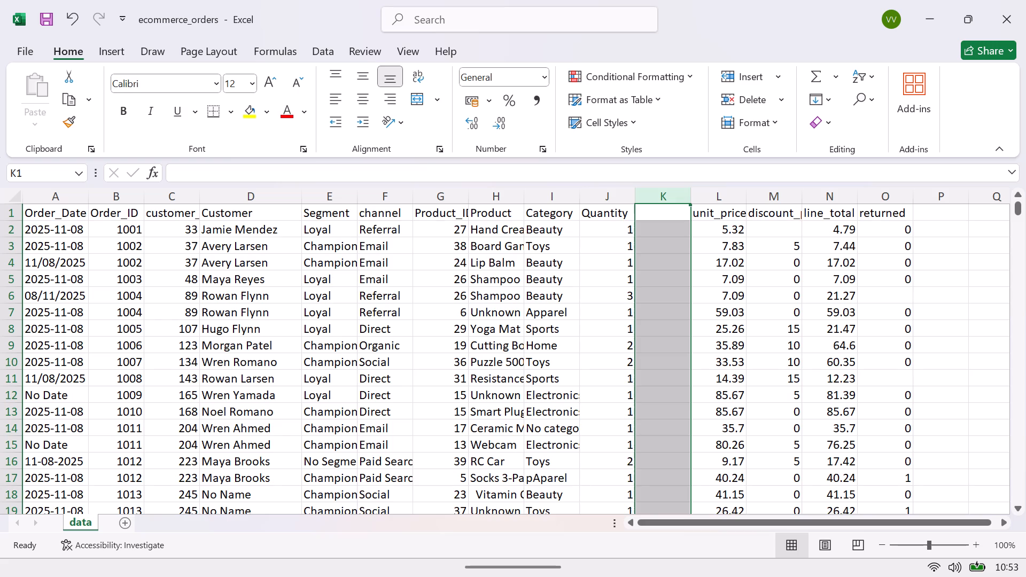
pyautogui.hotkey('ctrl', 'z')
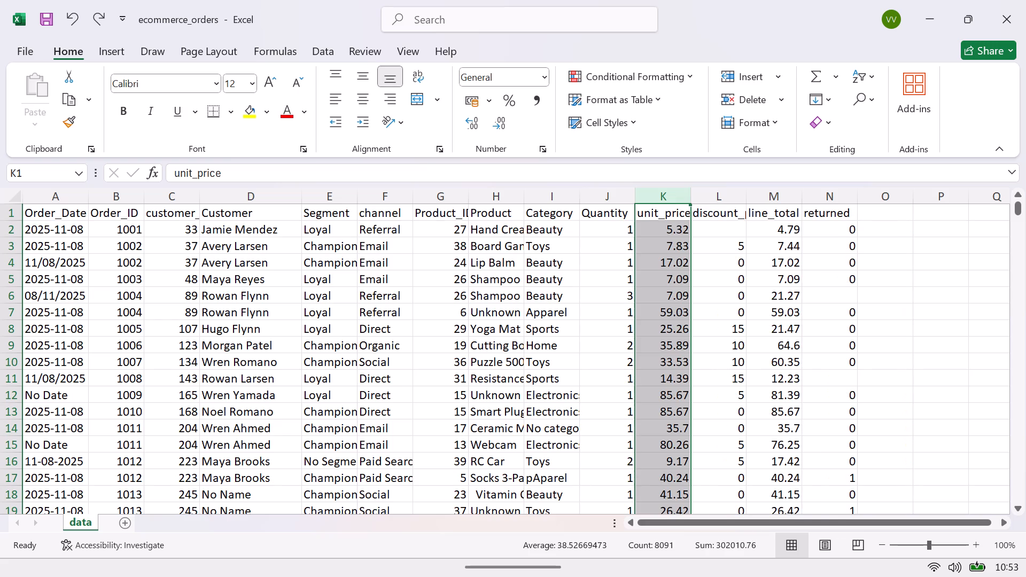
# Insert an empty helper column L between unit_price and discount_pct.
pyautogui.click(730, 197)
pyautogui.rightClick(730, 197)
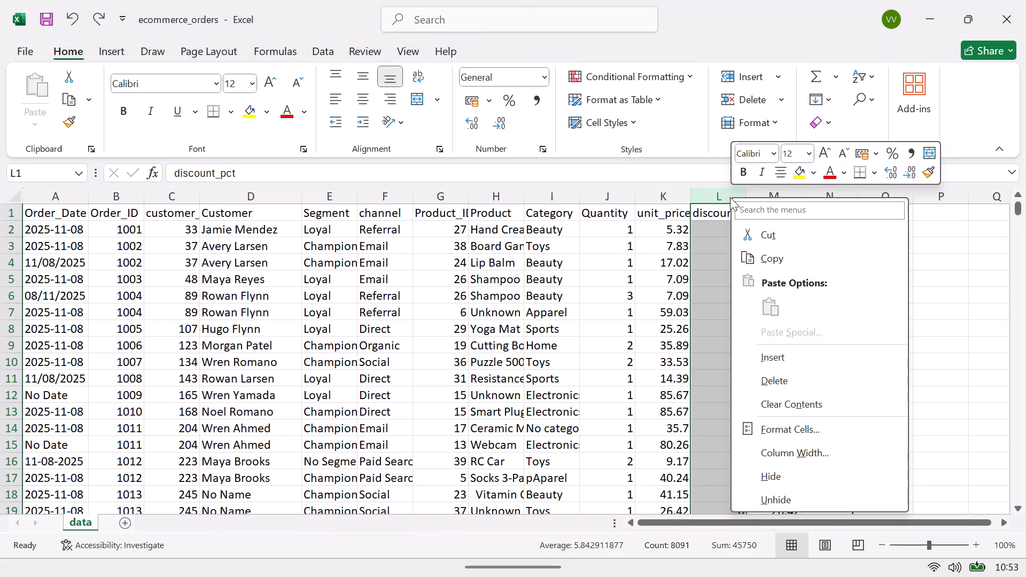
pyautogui.click(766, 352)
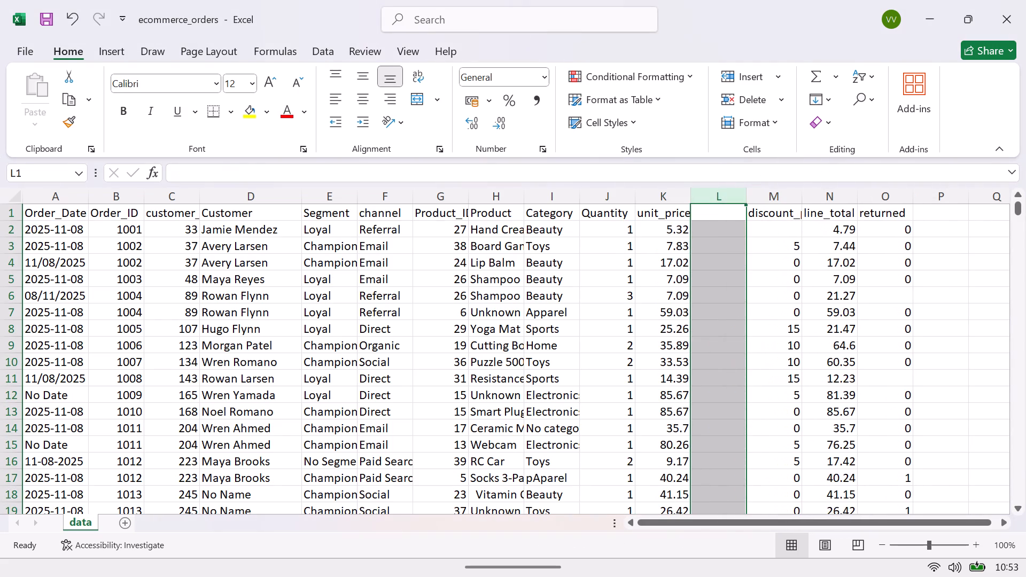
pyautogui.click(722, 228)
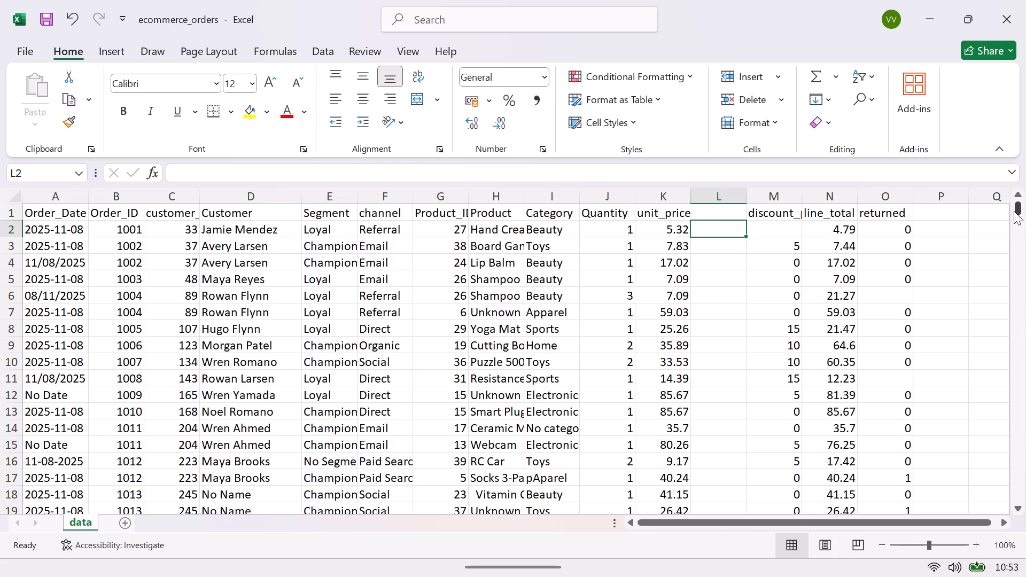
# Change the Mean formula in O8095, below the data, to =AVERAGE(K2:K8091) so it covers unit_price.
pyautogui.moveTo(1018, 207); pyautogui.dragTo(1018, 243)
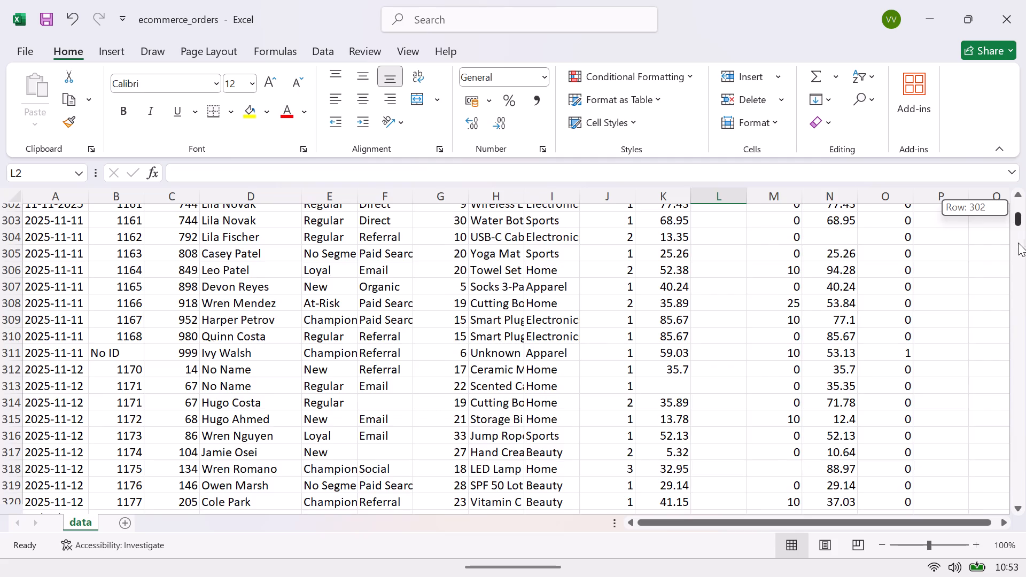
pyautogui.moveTo(1018, 243); pyautogui.dragTo(1020, 472)
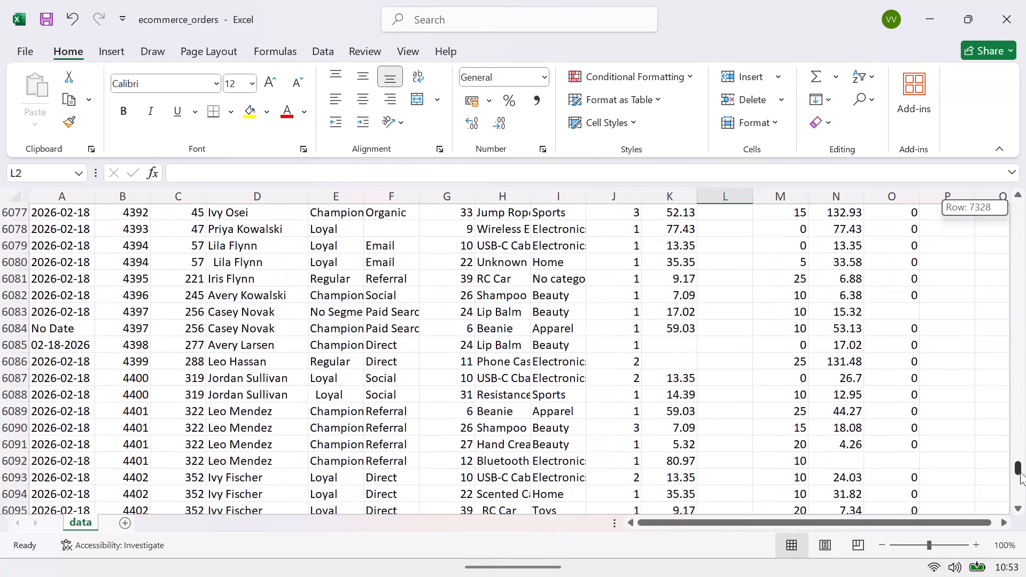
pyautogui.moveTo(1020, 472); pyautogui.dragTo(1016, 517)
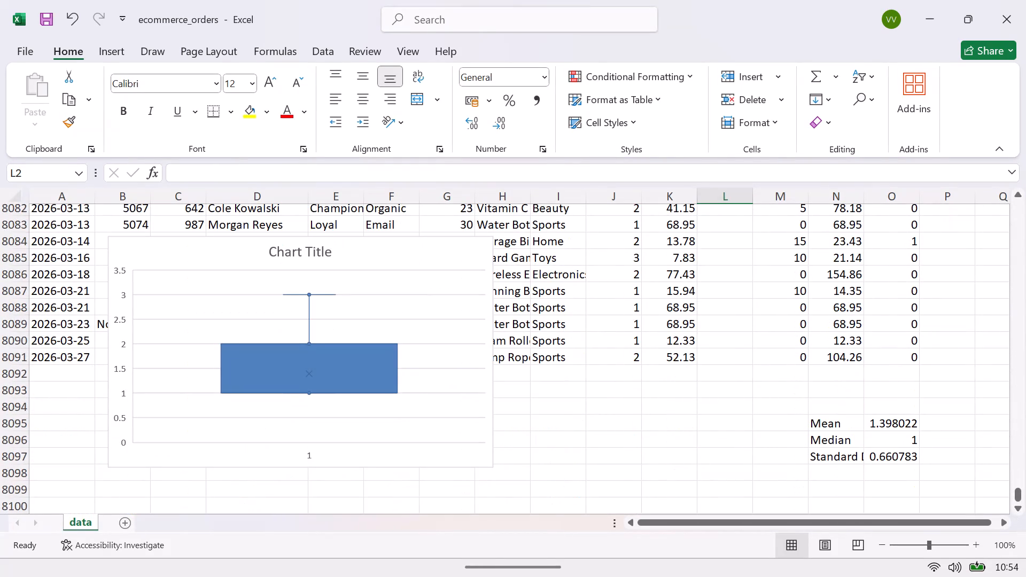
pyautogui.click(899, 418)
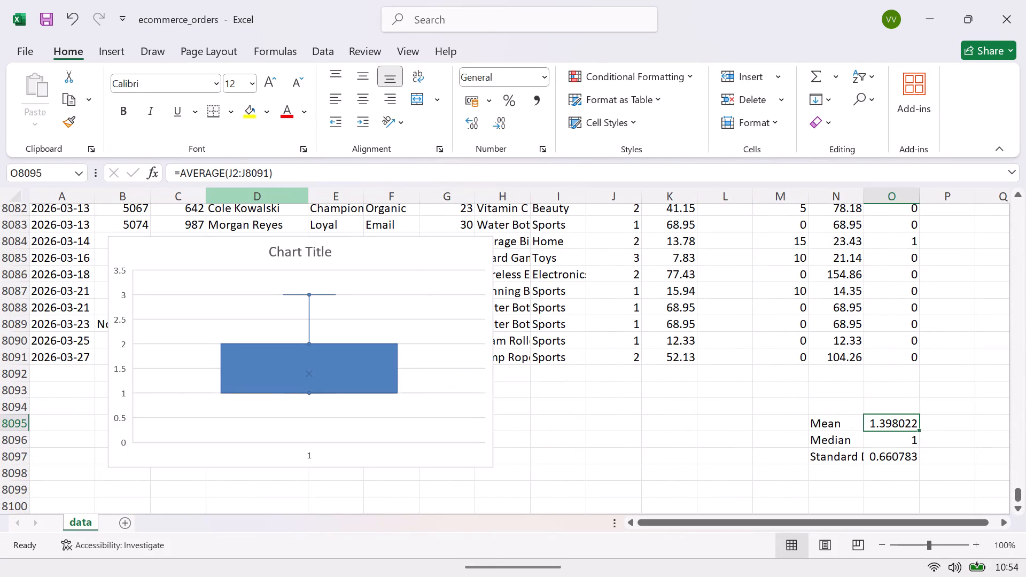
pyautogui.click(232, 173)
pyautogui.press('BackSpace')
pyautogui.press('k')
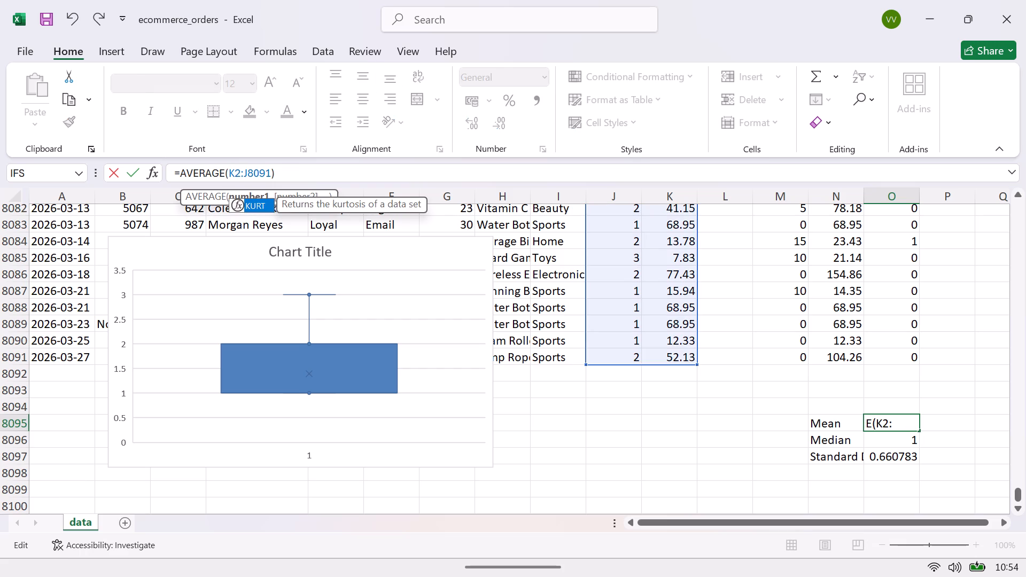
pyautogui.click(247, 175)
pyautogui.press('BackSpace')
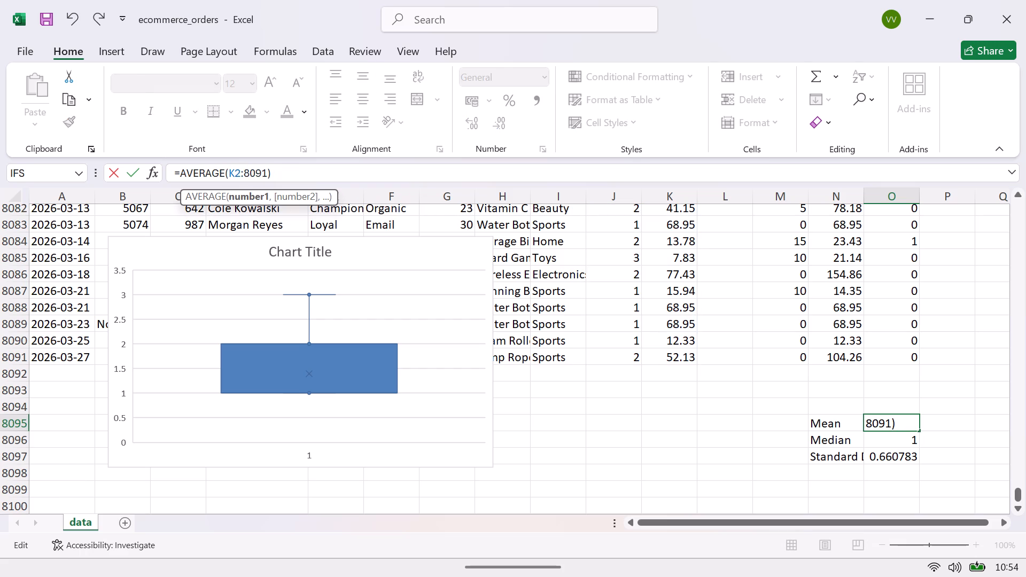
pyautogui.press('k')
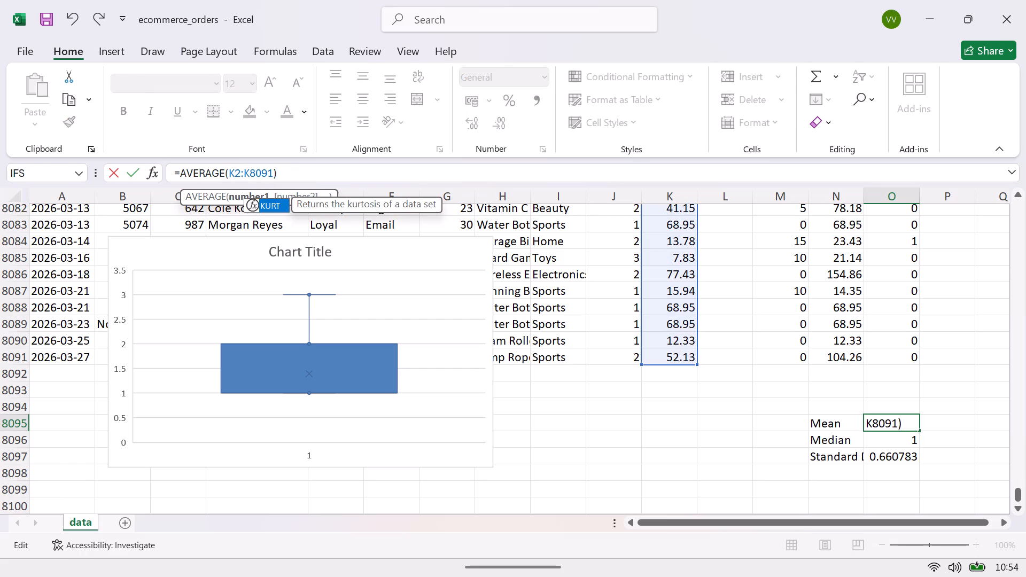
pyautogui.press('Return')
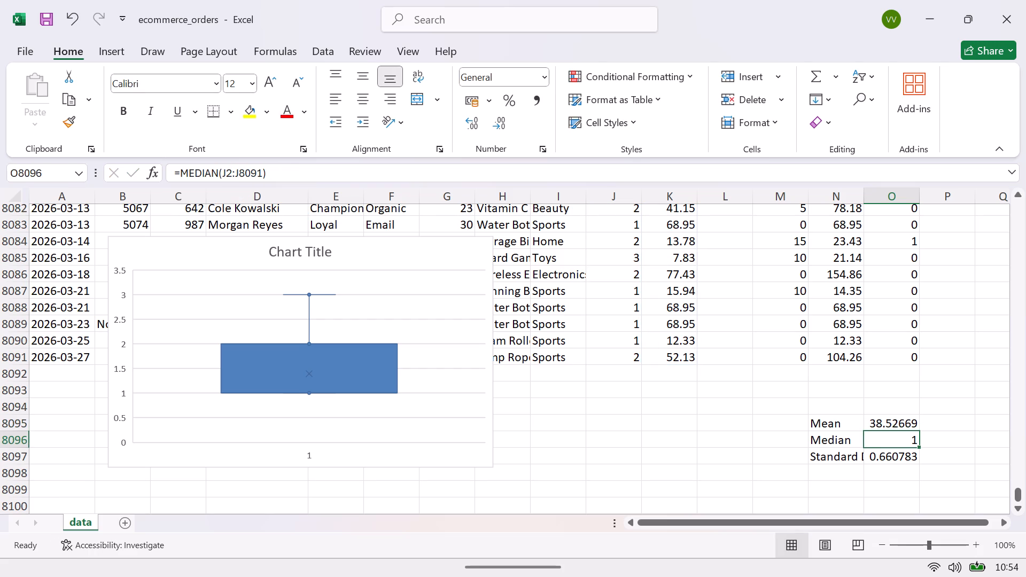
# Change the Median formula in O8096 to =MEDIAN(K2:K8091).
pyautogui.click(223, 170)
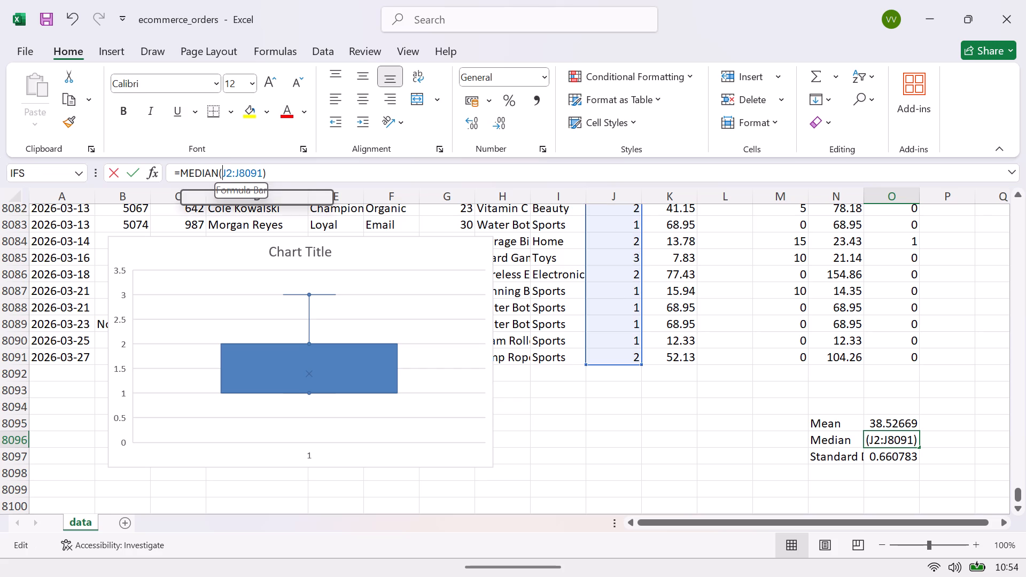
pyautogui.click(226, 170)
pyautogui.press('BackSpace')
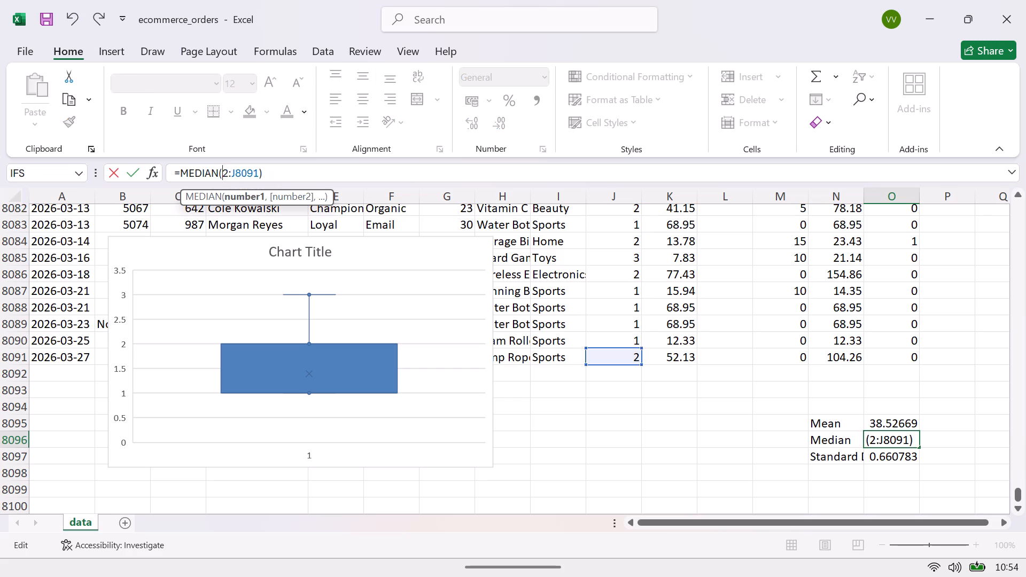
pyautogui.press('k')
pyautogui.click(239, 169)
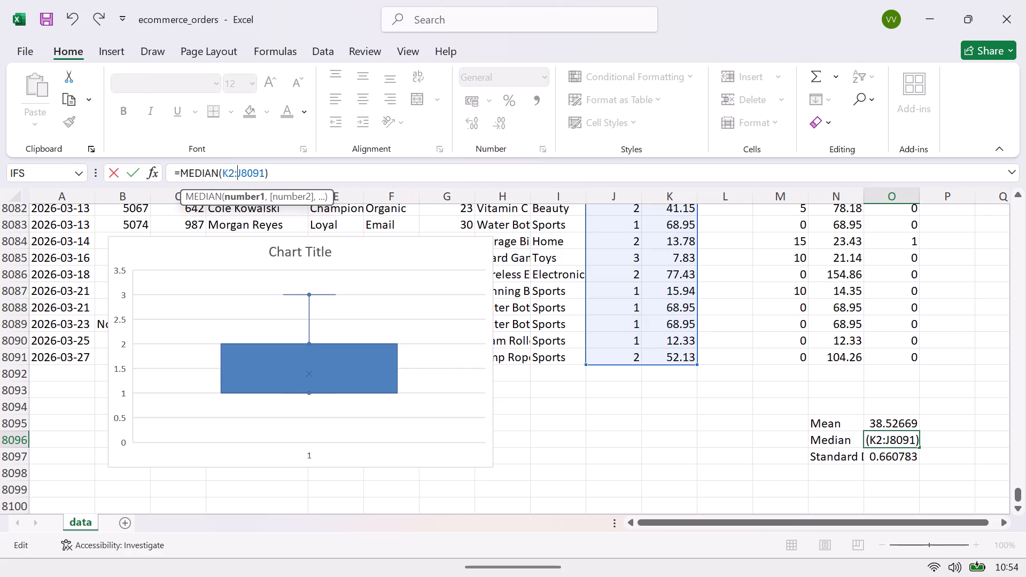
pyautogui.click(240, 171)
pyautogui.press('BackSpace')
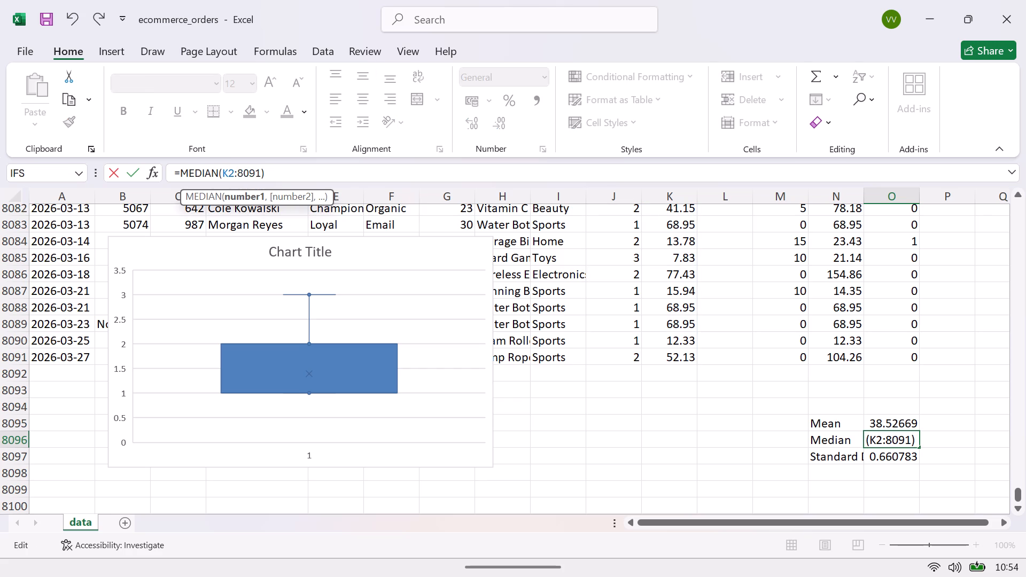
pyautogui.press('k')
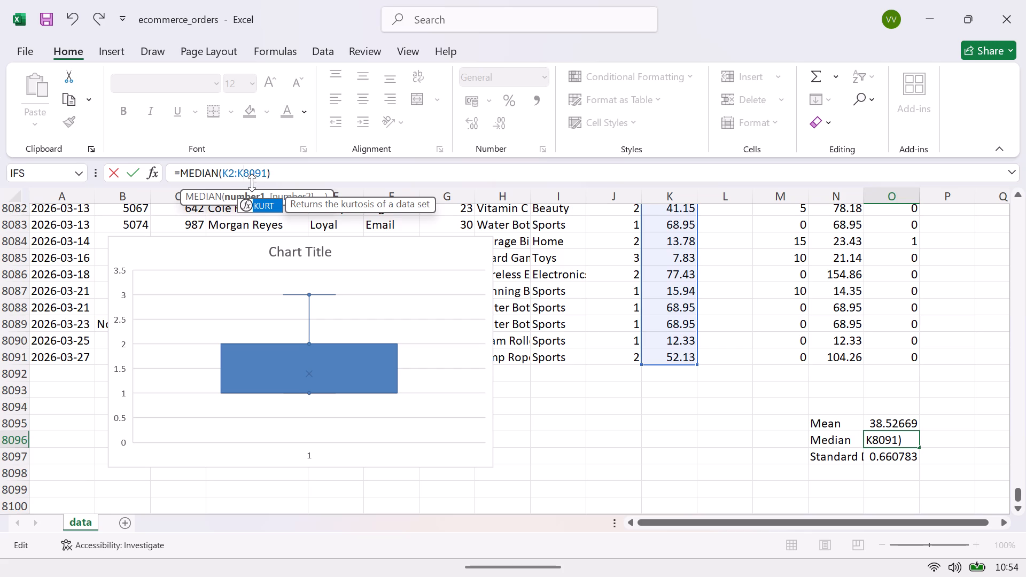
pyautogui.press('Return')
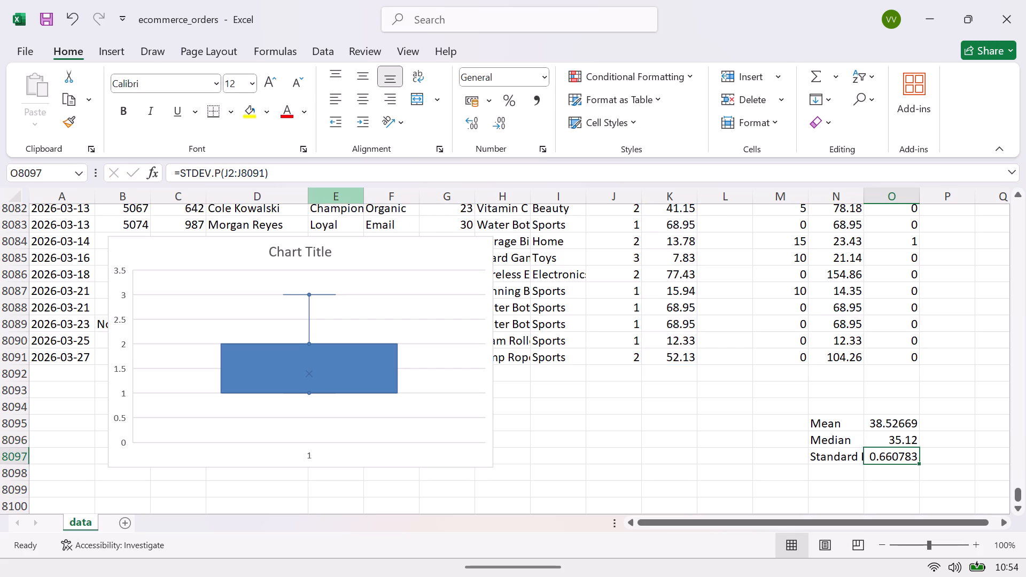
# Change the standard deviation formula in O8097 to =STDEV.P(K2:K8091).
pyautogui.click(229, 174)
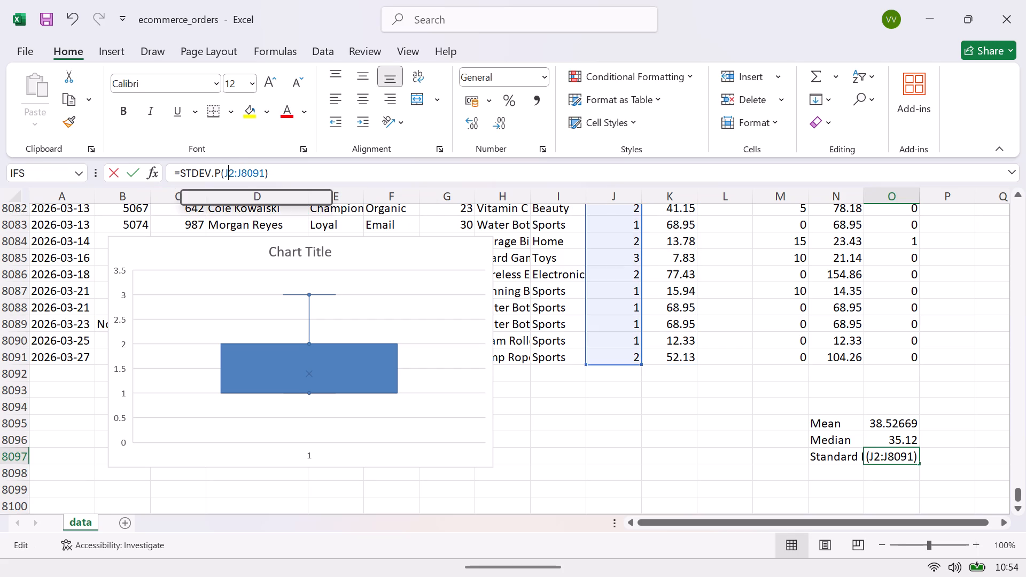
pyautogui.press('BackSpace')
pyautogui.press('k')
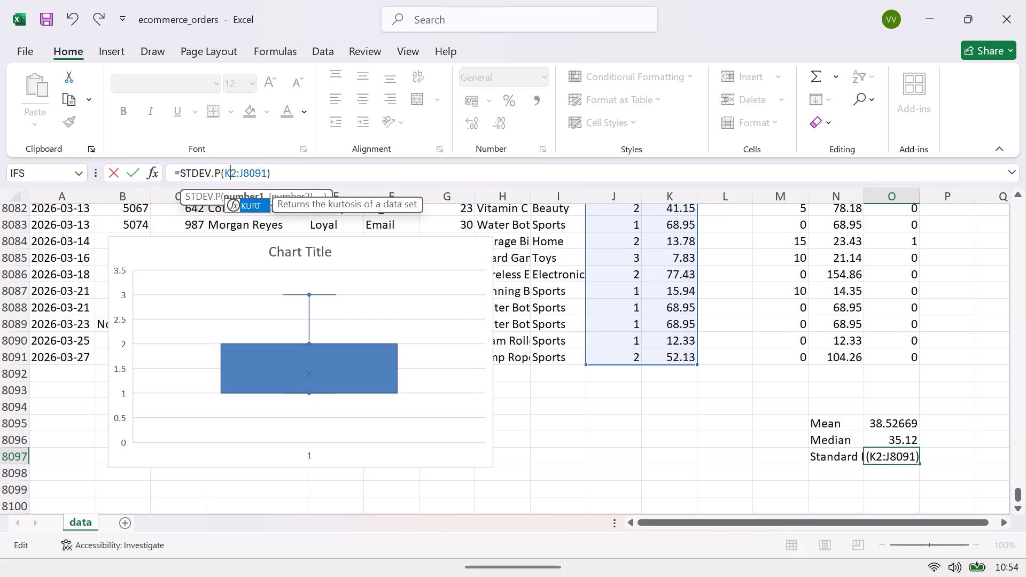
pyautogui.click(245, 177)
pyautogui.press('BackSpace')
pyautogui.press('k')
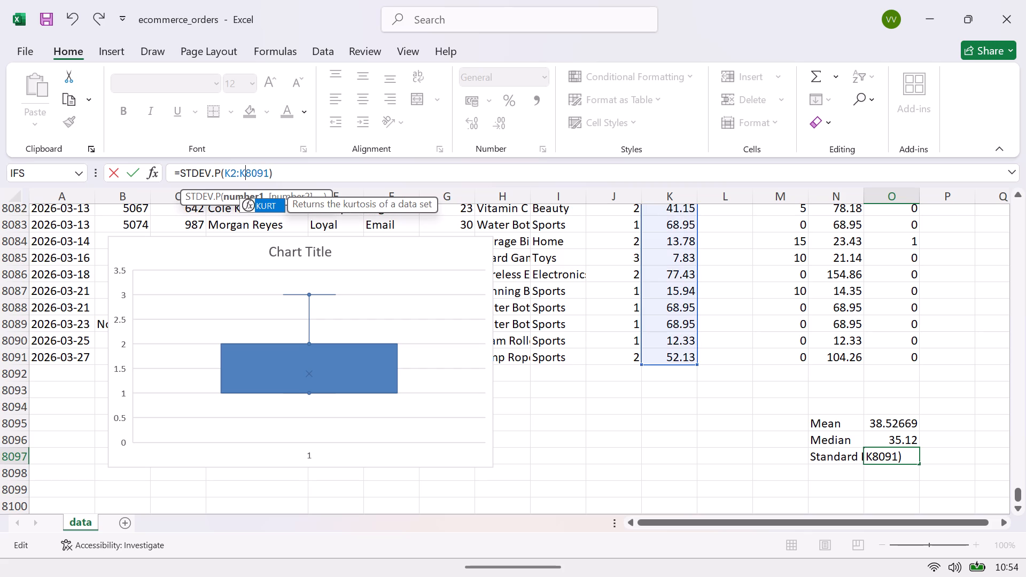
pyautogui.press('Return')
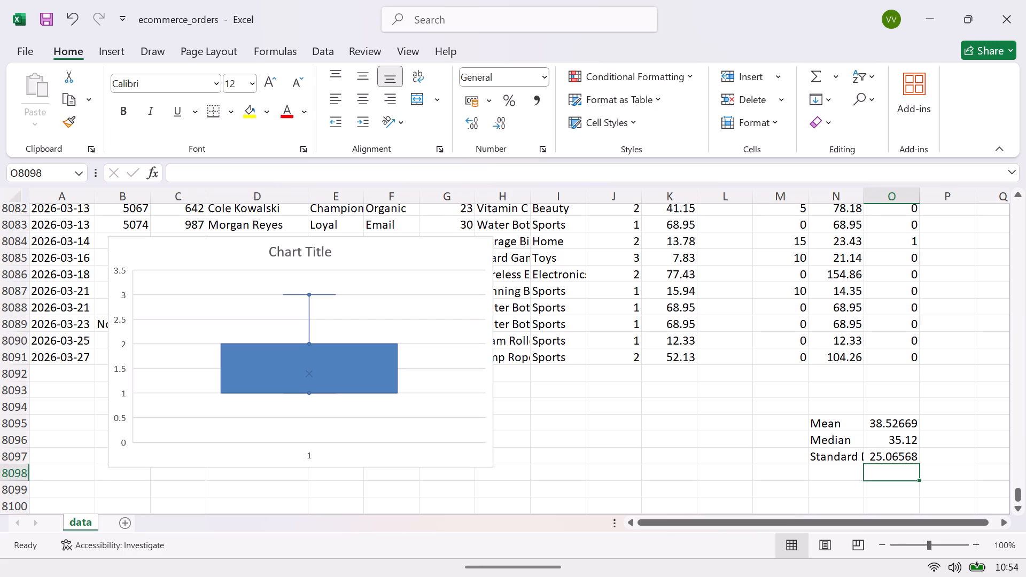
# Enter the formula =IF(K2<>"",K2,MEDIAN(K2:K8091)) in cell L2 of the helper column.
pyautogui.moveTo(1016, 492); pyautogui.dragTo(984, 280)
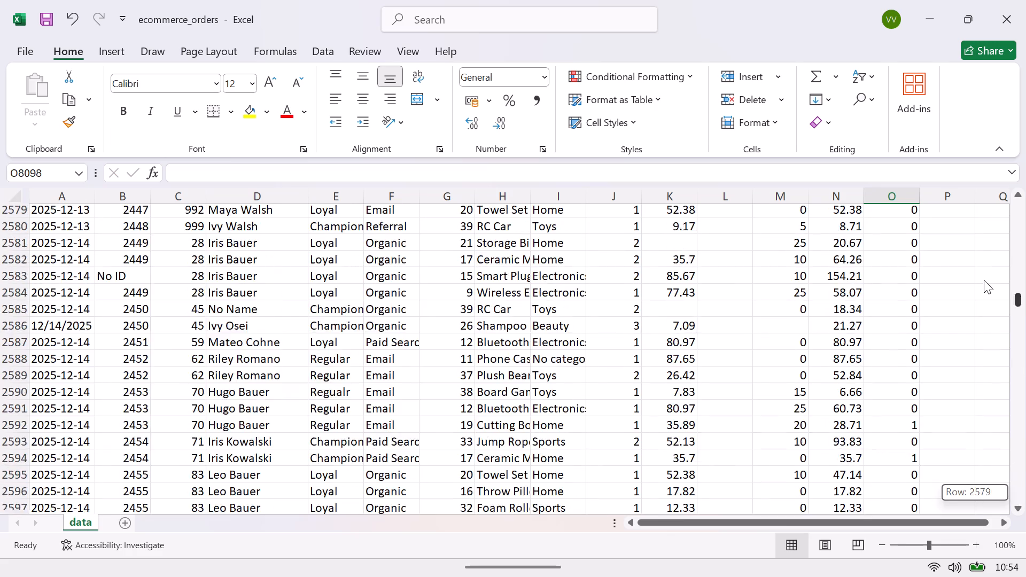
pyautogui.moveTo(984, 280); pyautogui.dragTo(1001, 145)
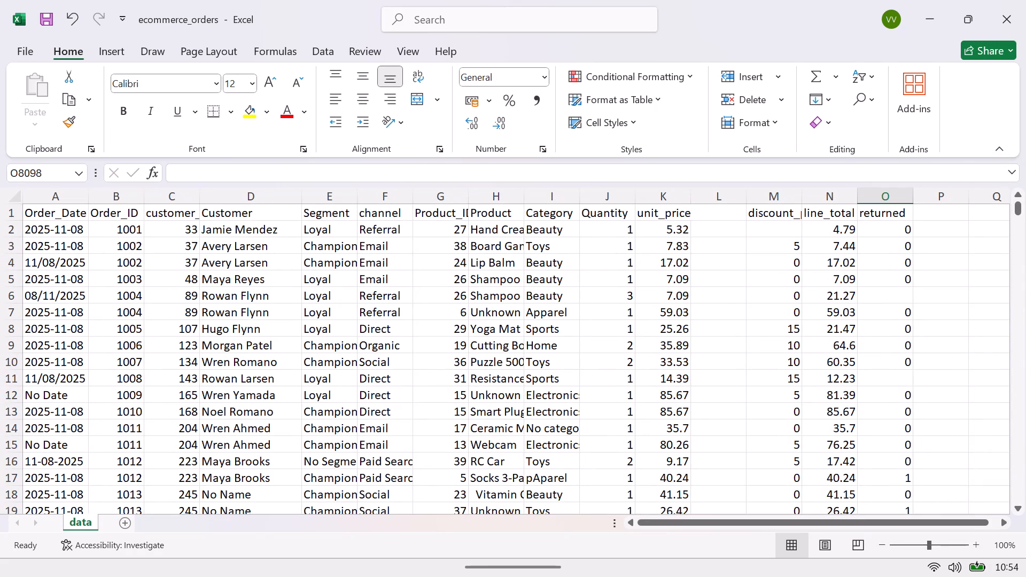
pyautogui.click(744, 232)
pyautogui.press('=')
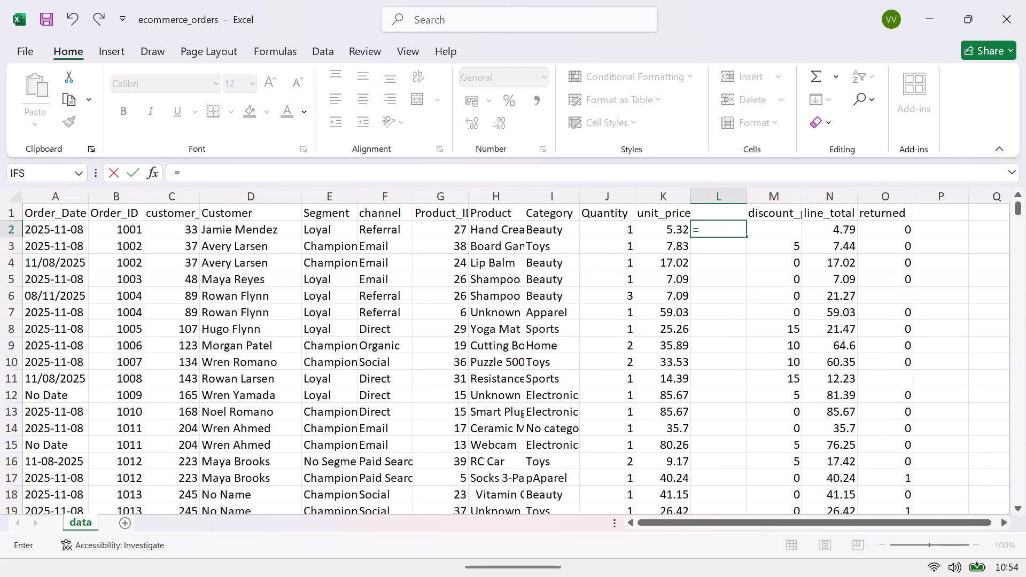
pyautogui.write('IF')
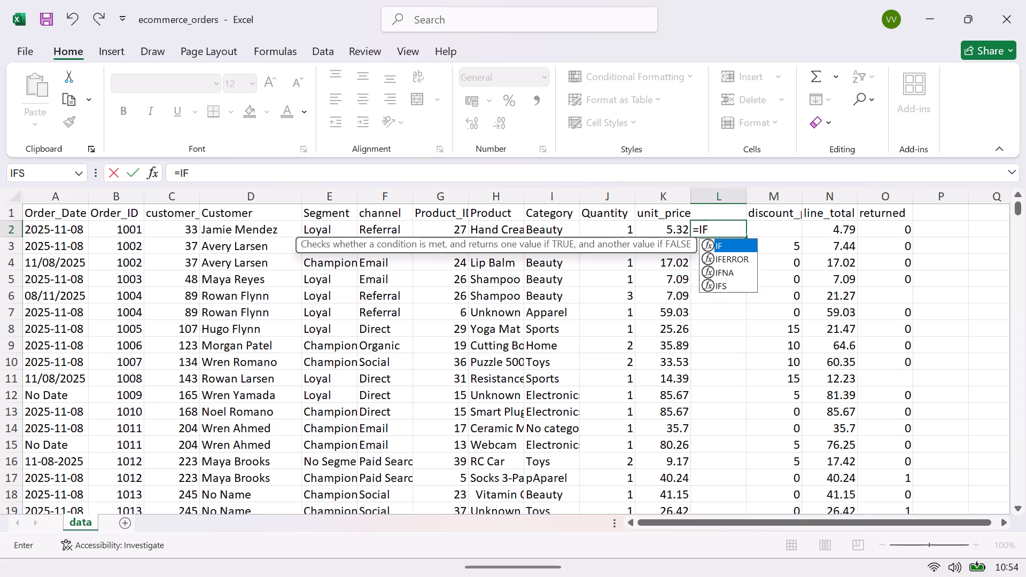
pyautogui.press('Tab')
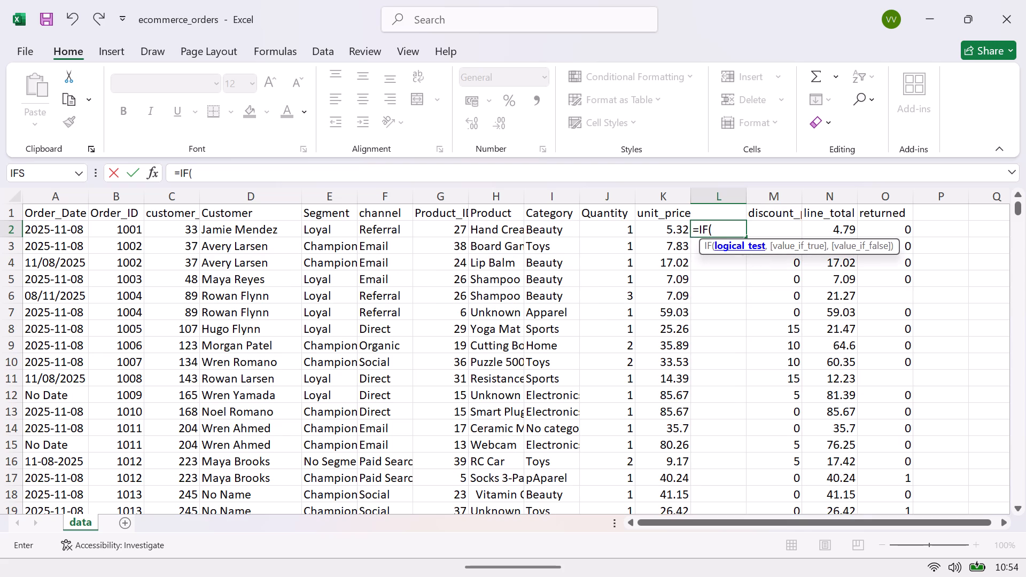
pyautogui.click(672, 227)
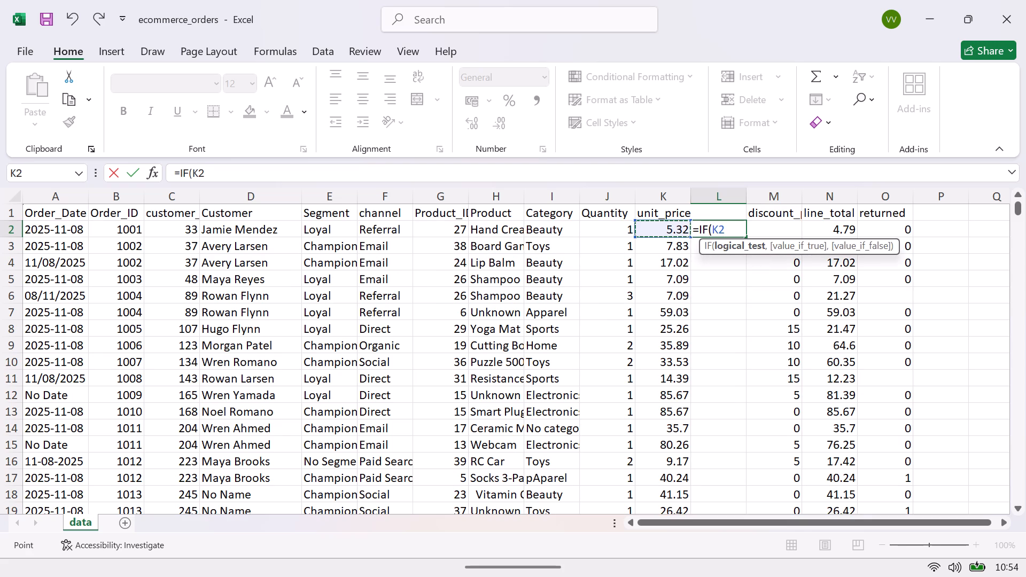
pyautogui.write('M<')
pyautogui.press('BackSpace')
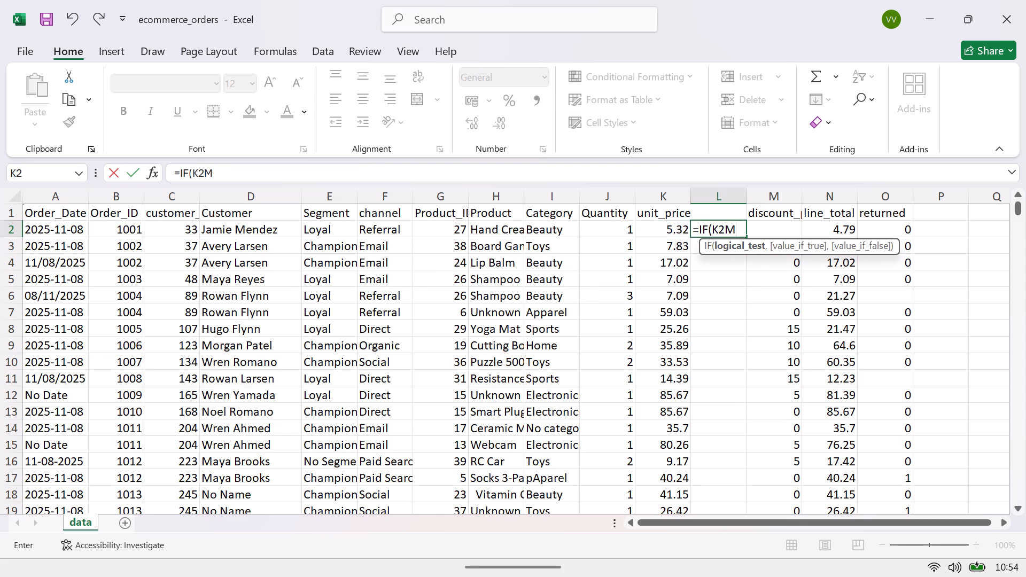
pyautogui.press('BackSpace')
pyautogui.write('<>')
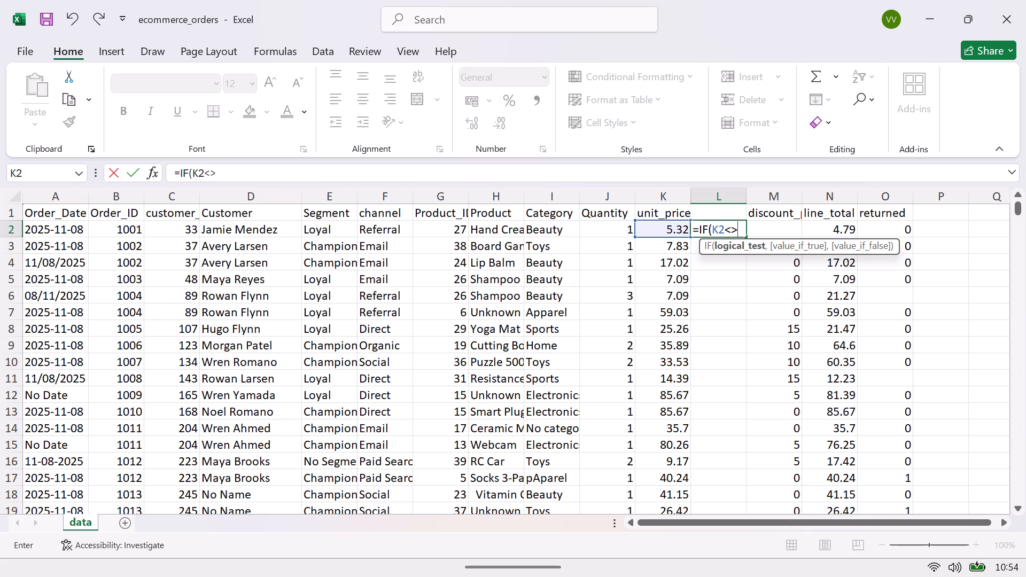
pyautogui.write('""')
pyautogui.press(',')
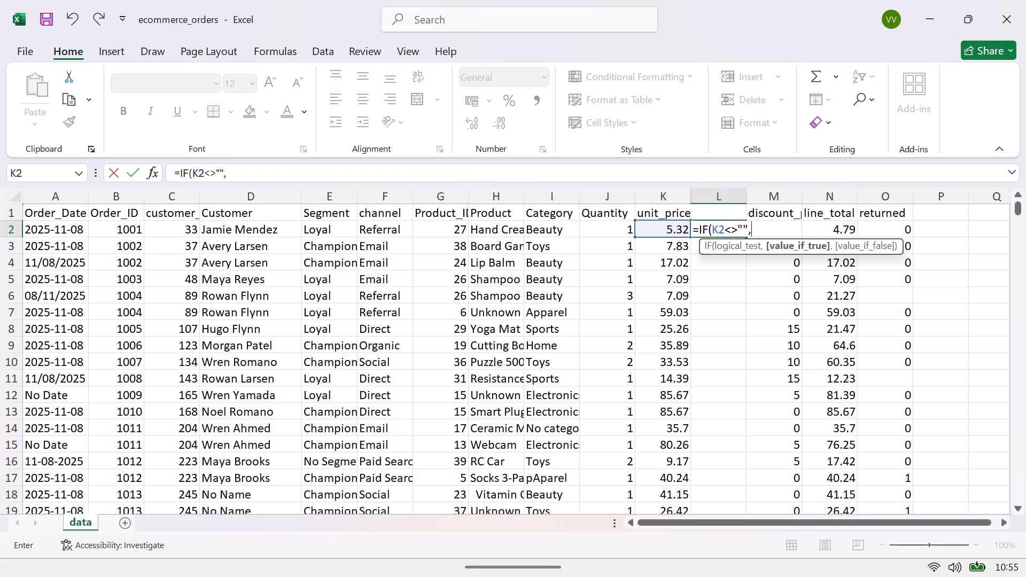
pyautogui.click(651, 228)
pyautogui.press(',')
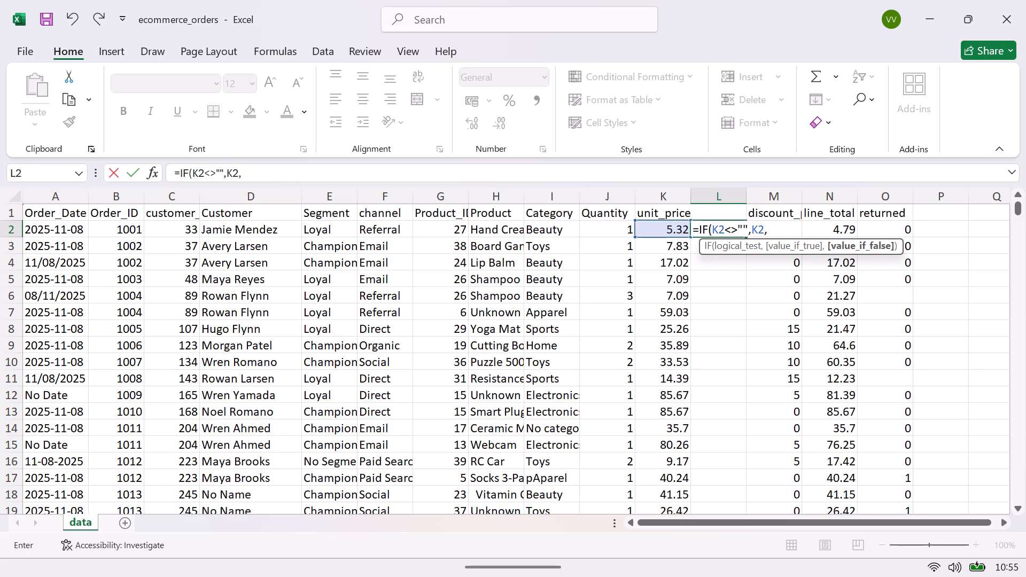
pyautogui.write('MED')
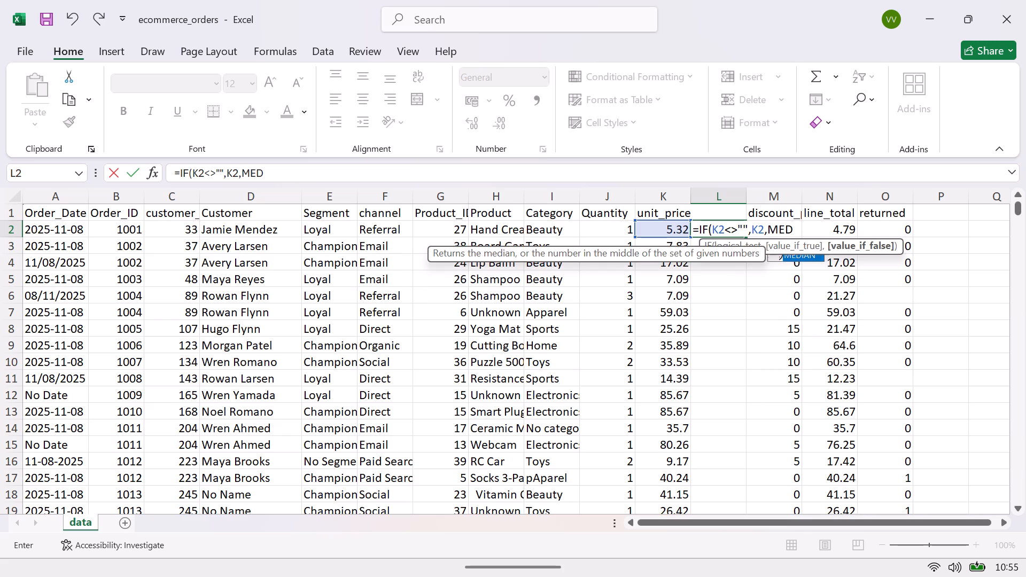
pyautogui.press('Tab')
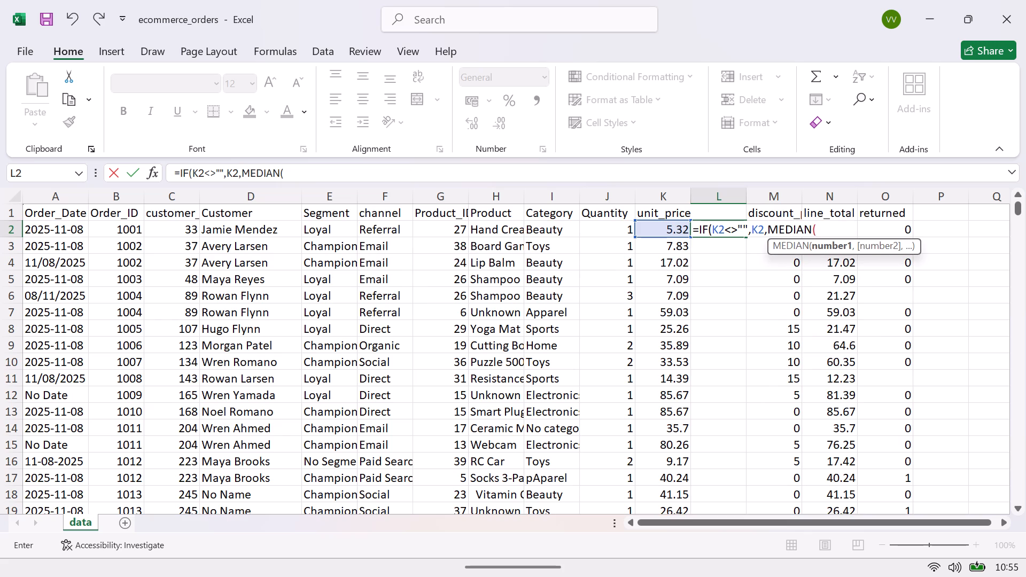
pyautogui.press('k')
pyautogui.press('2')
pyautogui.write(';K8091')
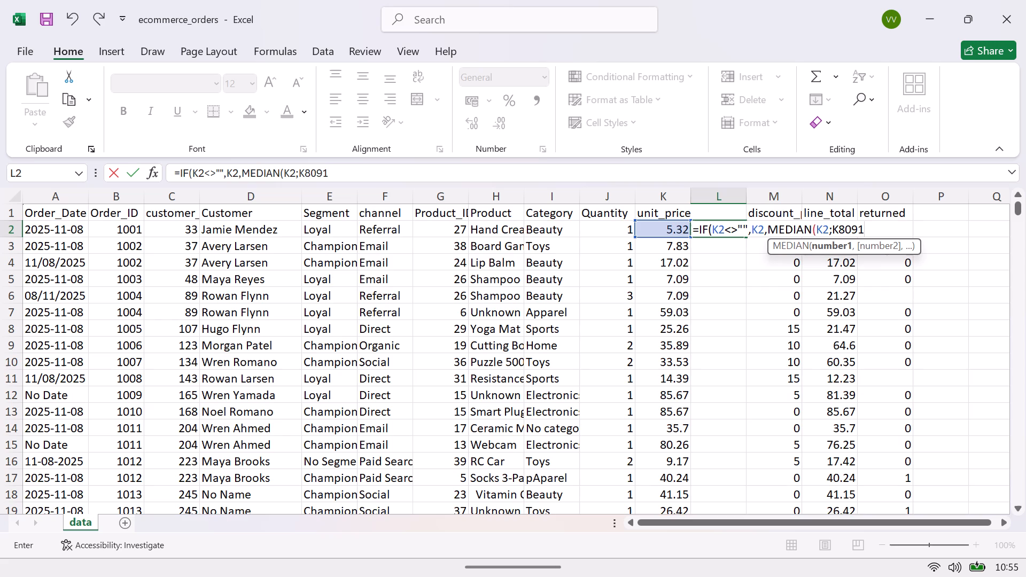
pyautogui.hotkey('shift', ')')
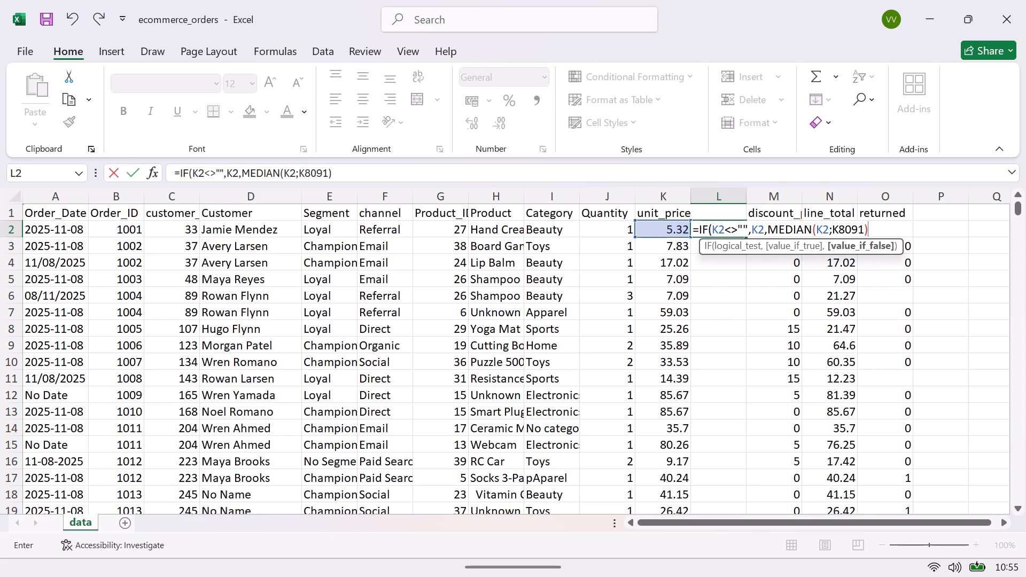
pyautogui.click(831, 232)
pyautogui.press('BackSpace')
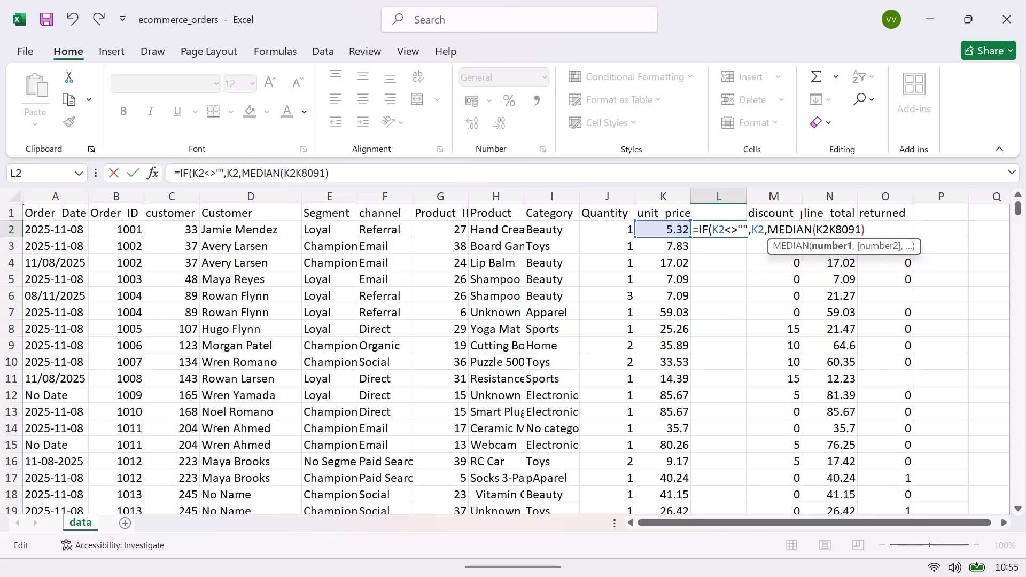
pyautogui.hotkey('shift', ':')
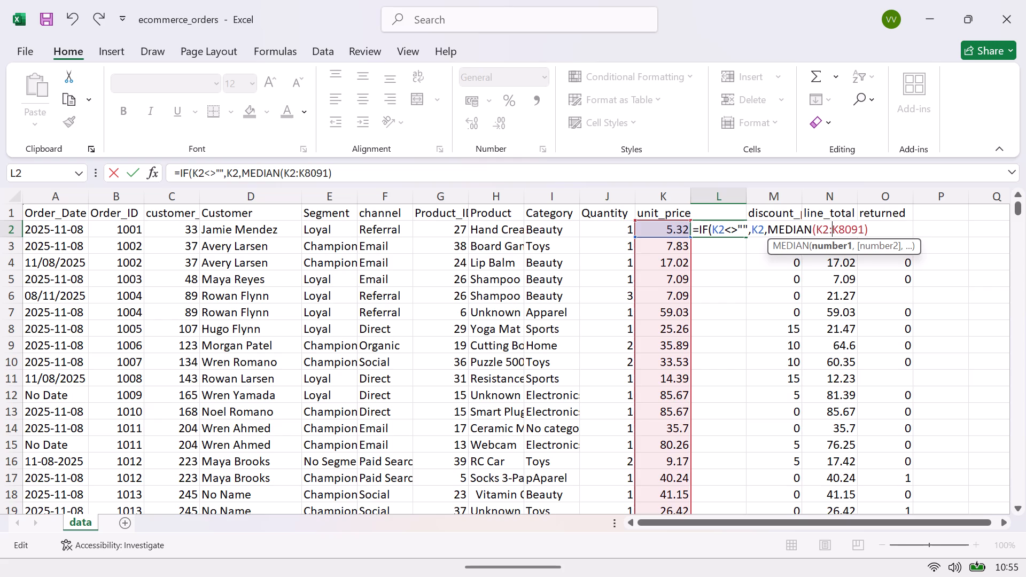
pyautogui.click(873, 233)
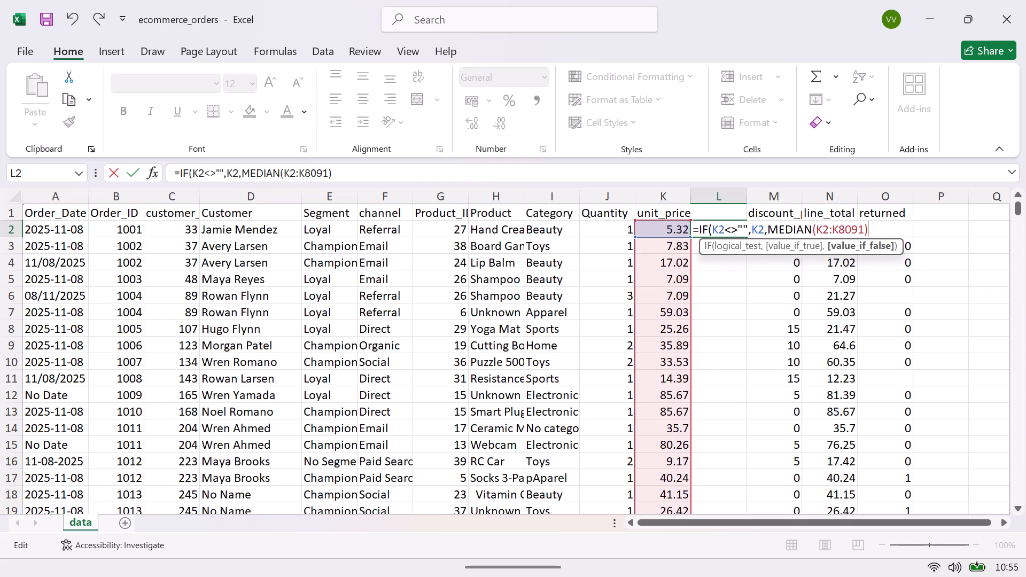
pyautogui.hotkey('shift', ')')
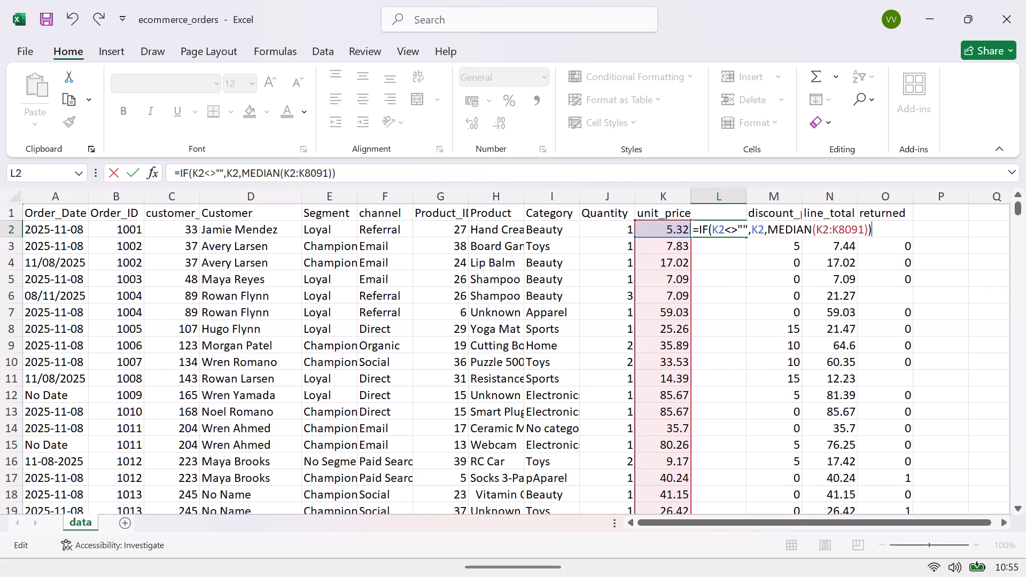
pyautogui.click(770, 232)
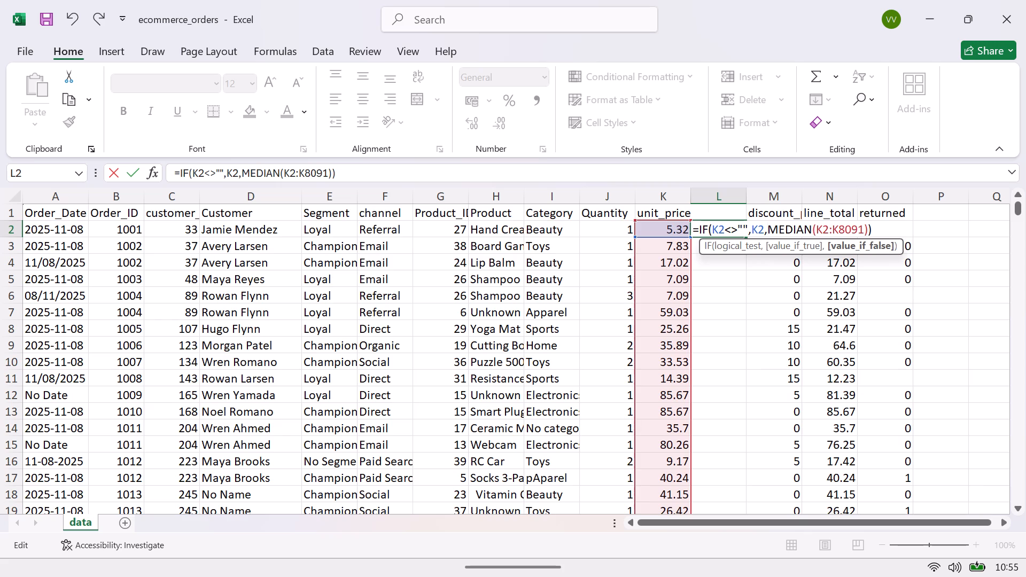
pyautogui.click(870, 230)
pyautogui.press('Return')
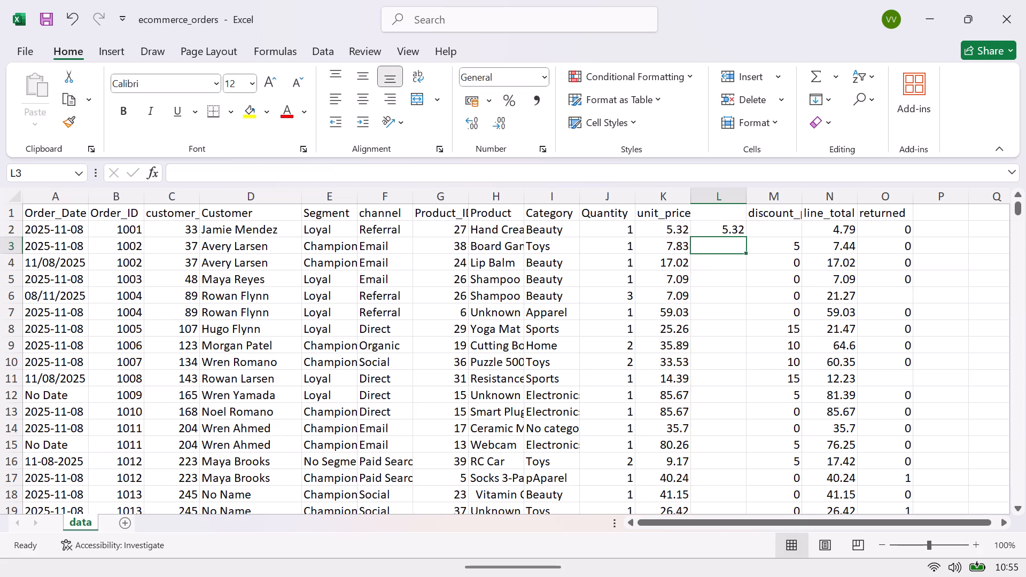
# Fill the L2 formula down the helper column to the last data row.
pyautogui.click(730, 229)
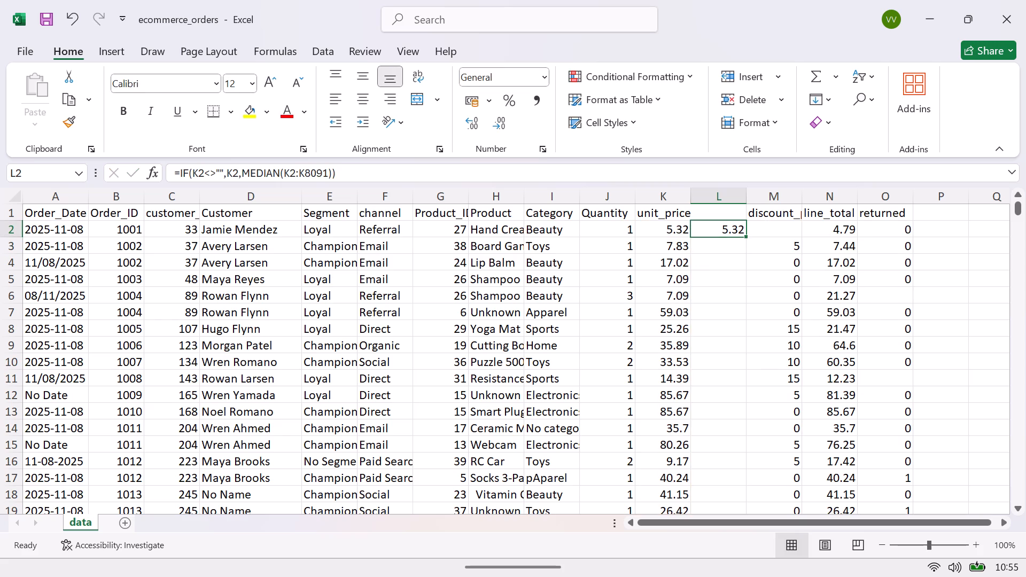
pyautogui.doubleClick(744, 233)
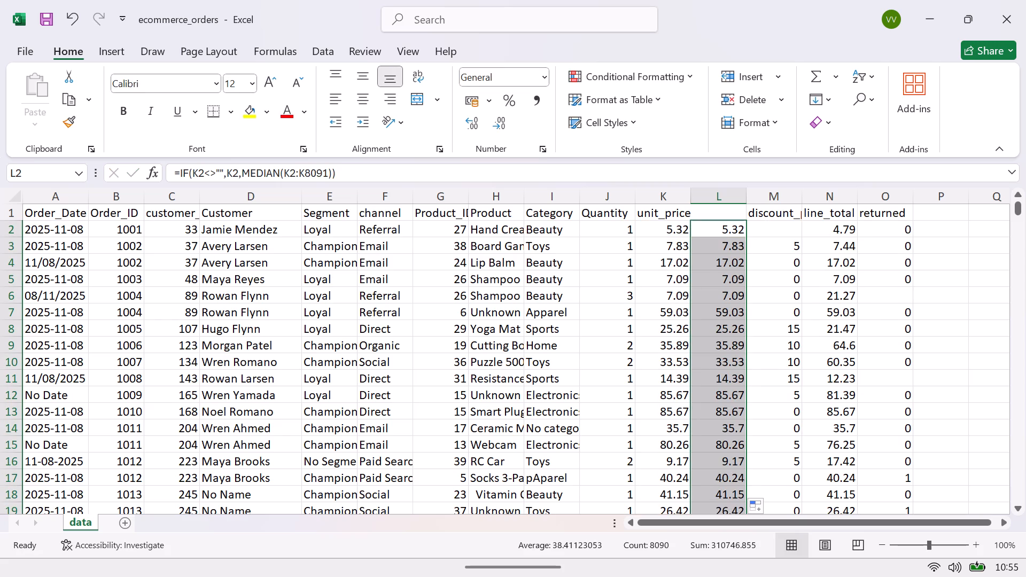
# Enter Unit_Price as the helper column's header in L1.
pyautogui.click(722, 208)
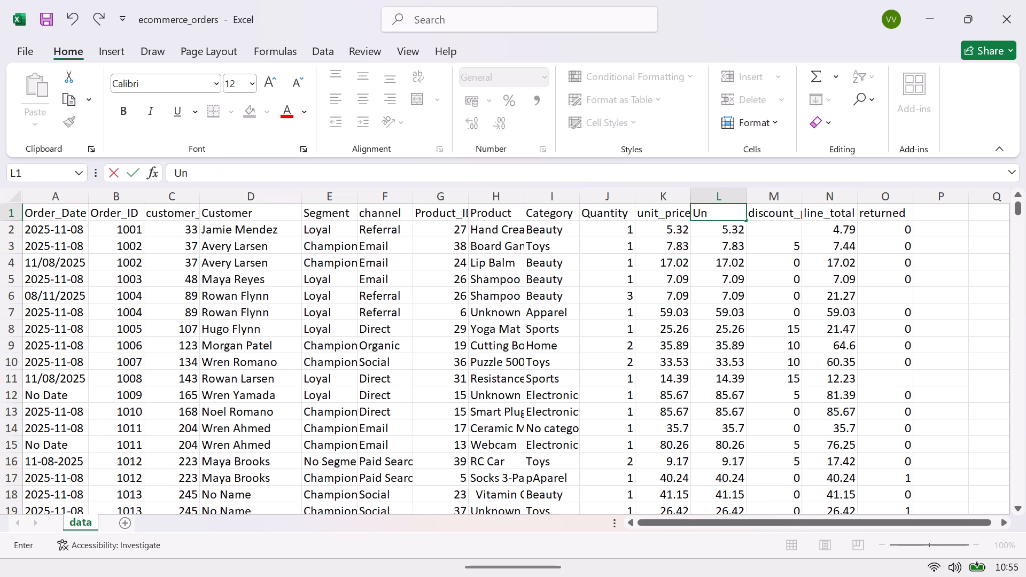
pyautogui.press('BackSpace')
pyautogui.hotkey('shift', '_')
pyautogui.write('rice')
pyautogui.press('Return')
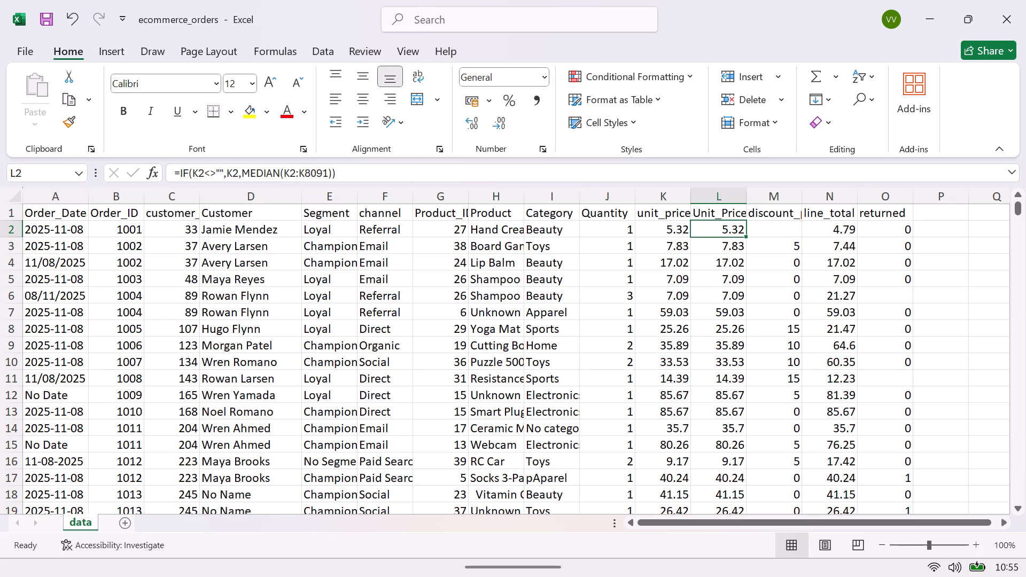
# Copy helper column L and paste it over the original unit_price column K as values only.
pyautogui.click(728, 197)
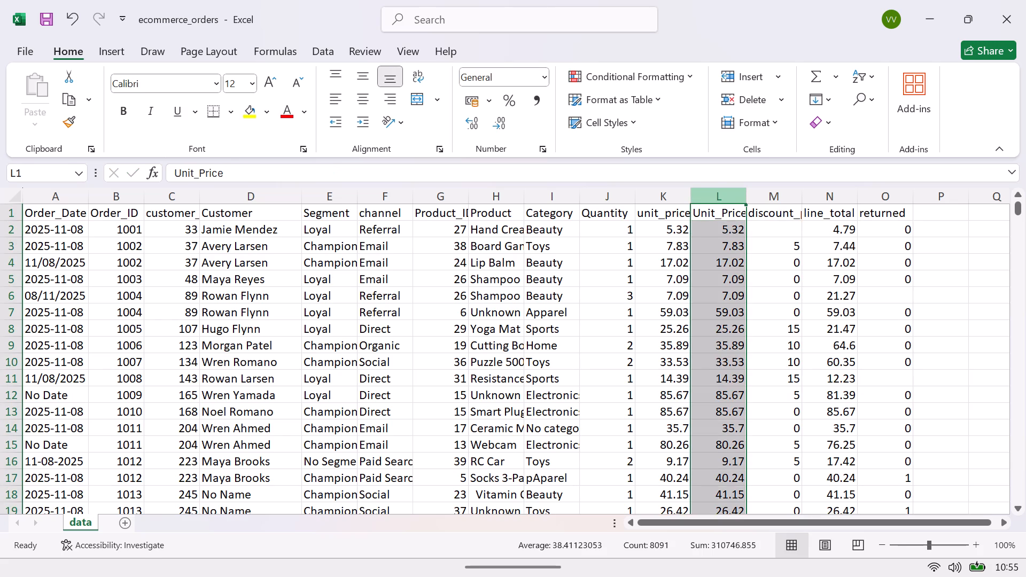
pyautogui.hotkey('ctrl', 'c')
pyautogui.click(650, 200)
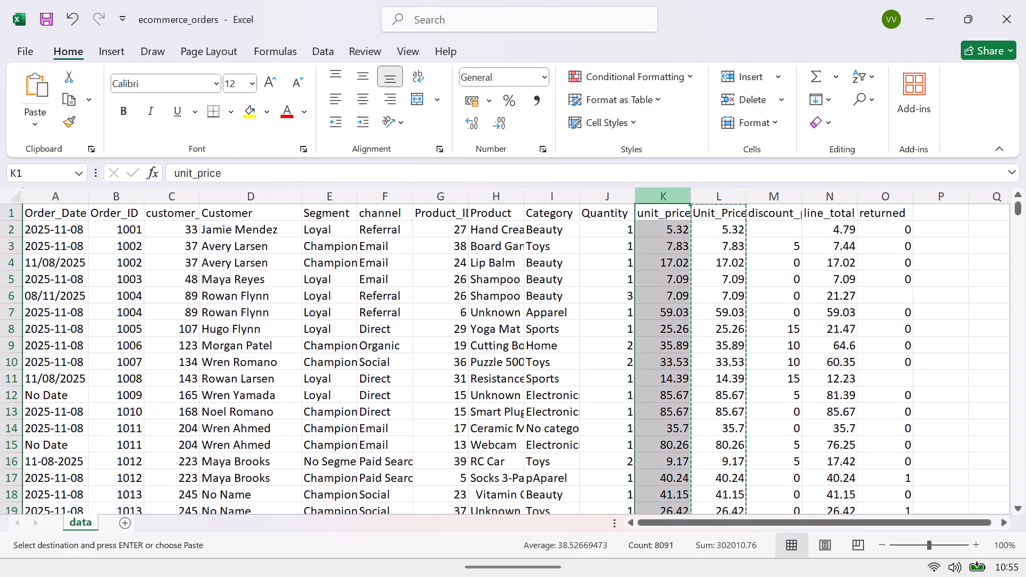
pyautogui.rightClick(650, 200)
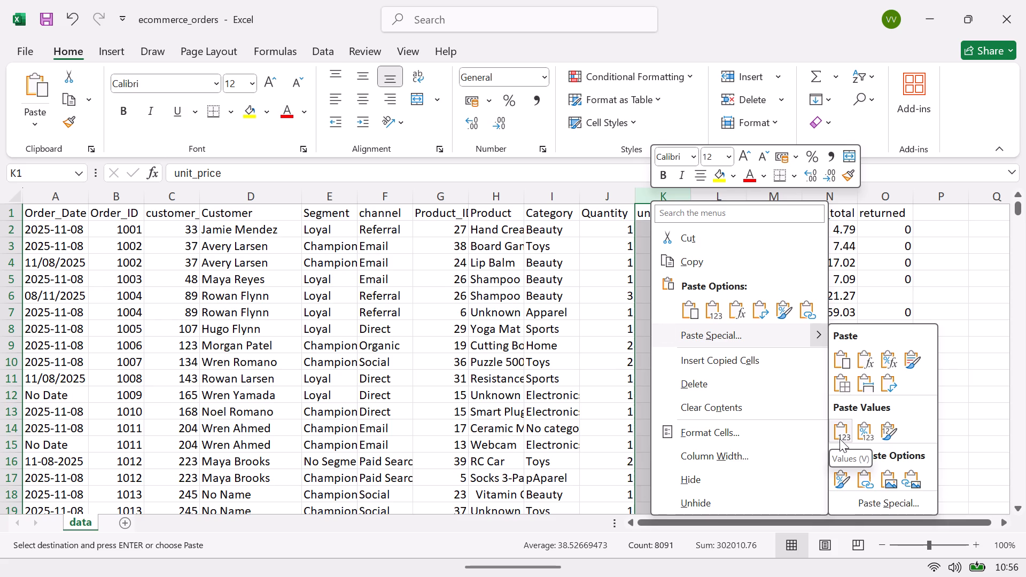
pyautogui.click(840, 439)
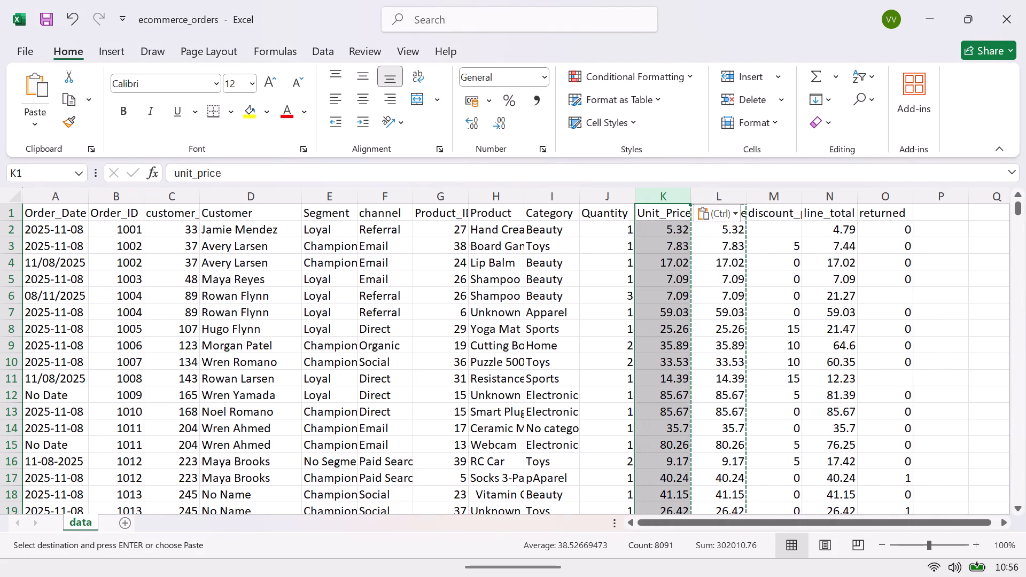
# Delete the helper column L.
pyautogui.click(735, 198)
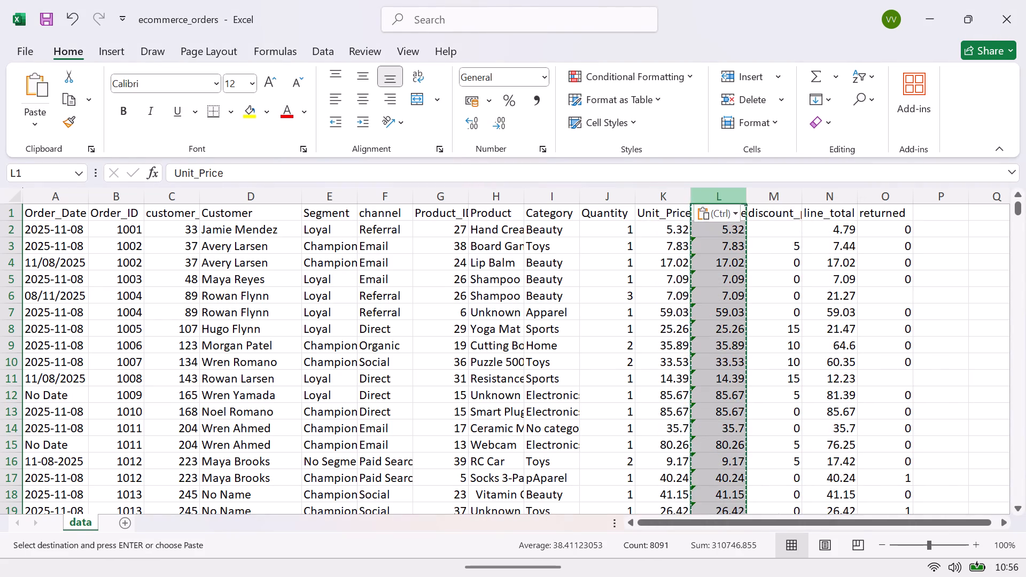
pyautogui.rightClick(735, 198)
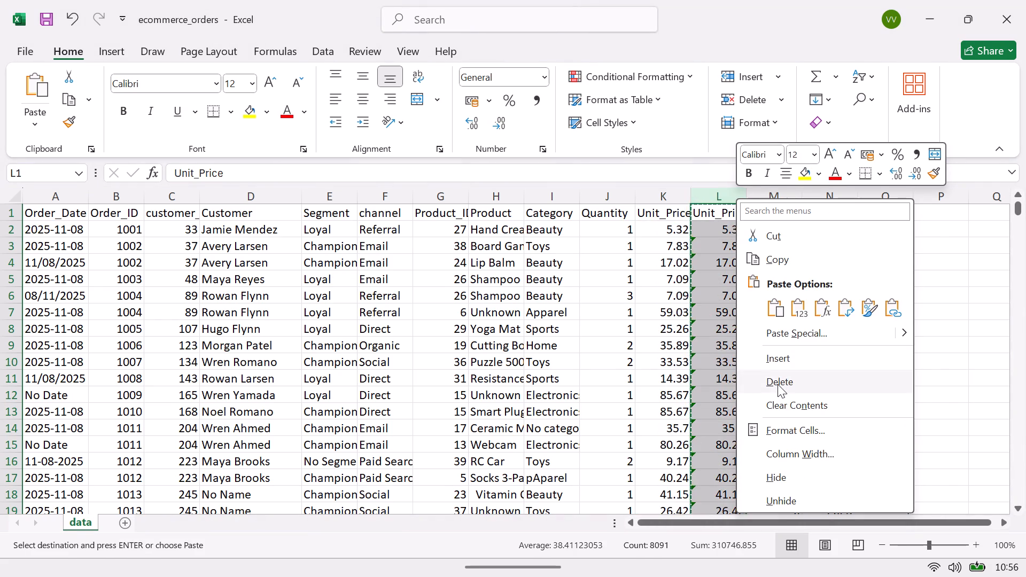
pyautogui.click(778, 384)
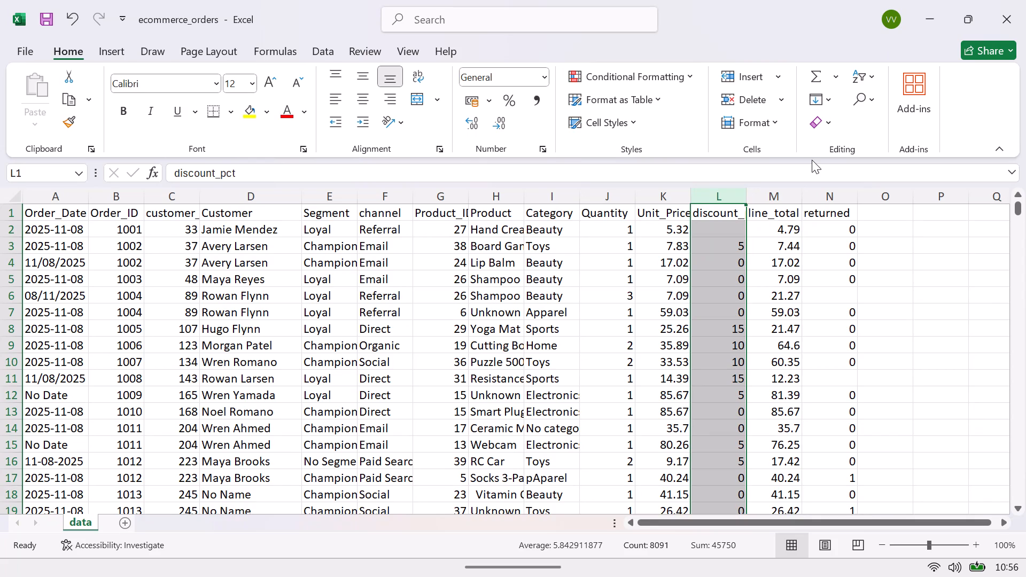
# Insert a blank helper column between discount_pct and line_total.
pyautogui.click(757, 190)
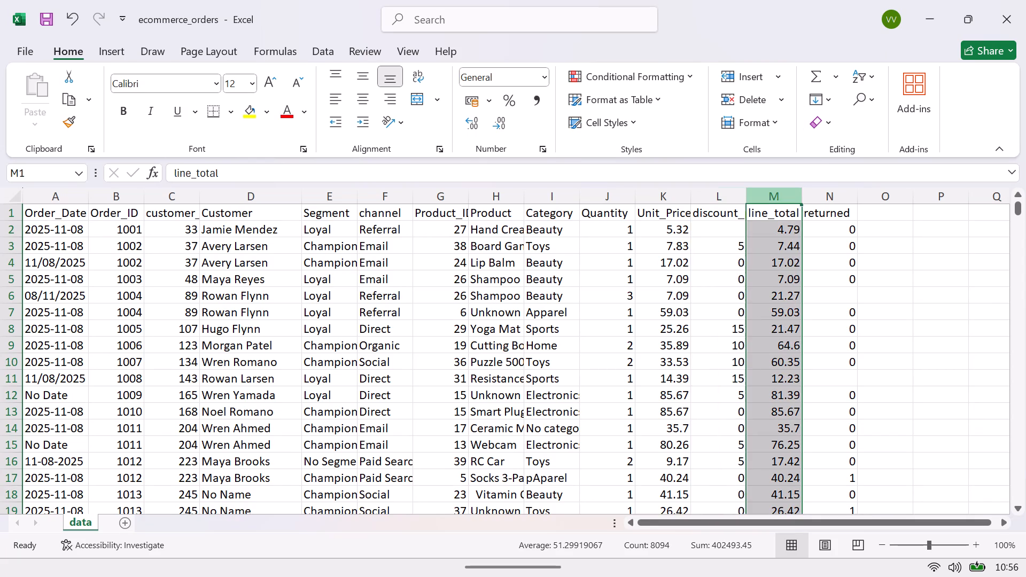
pyautogui.rightClick(757, 190)
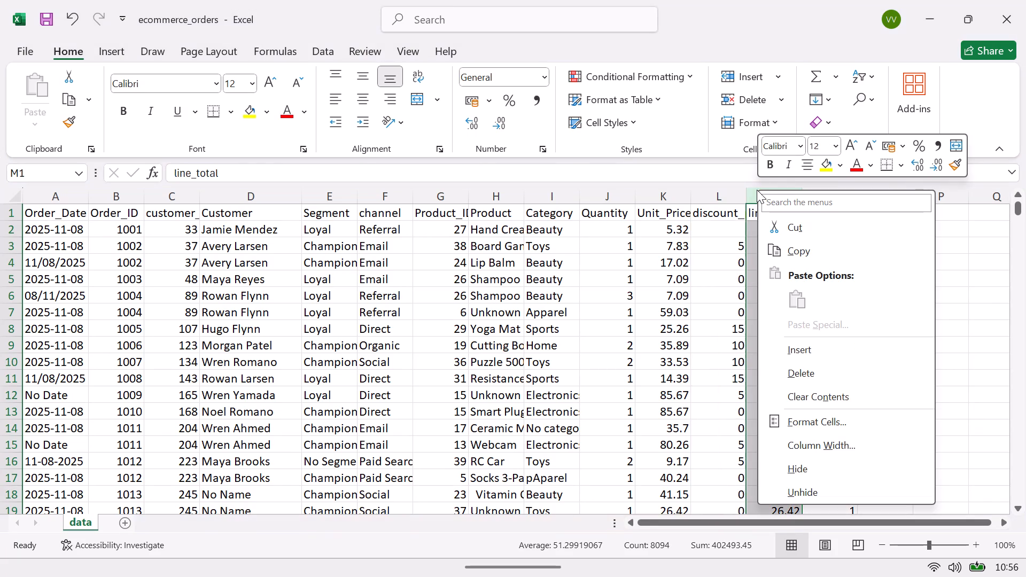
pyautogui.click(814, 350)
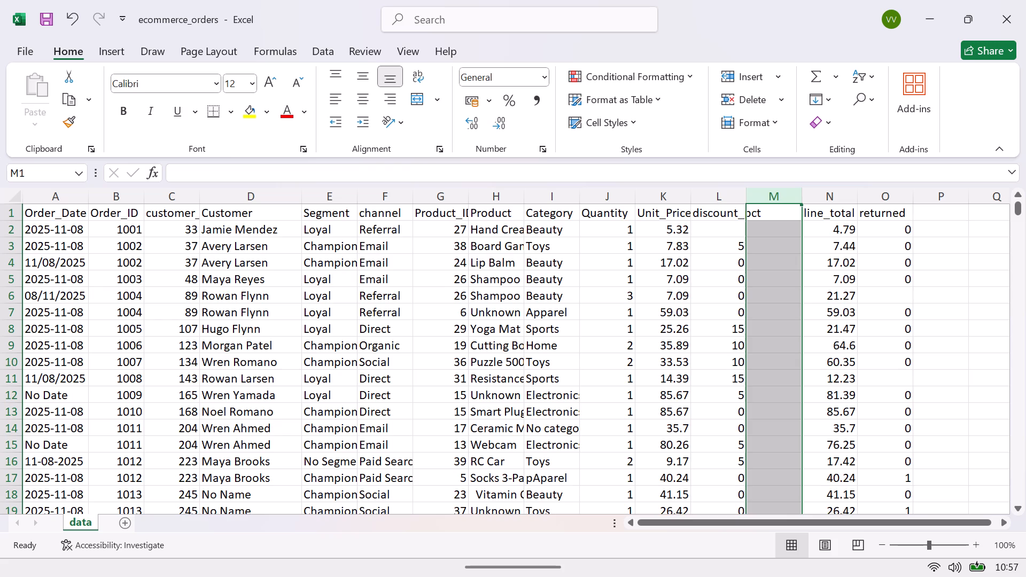
# Enter the formula =IF(L2<>"",L2,0) in M2 to replace blank discounts with 0.
pyautogui.click(774, 233)
pyautogui.press('=')
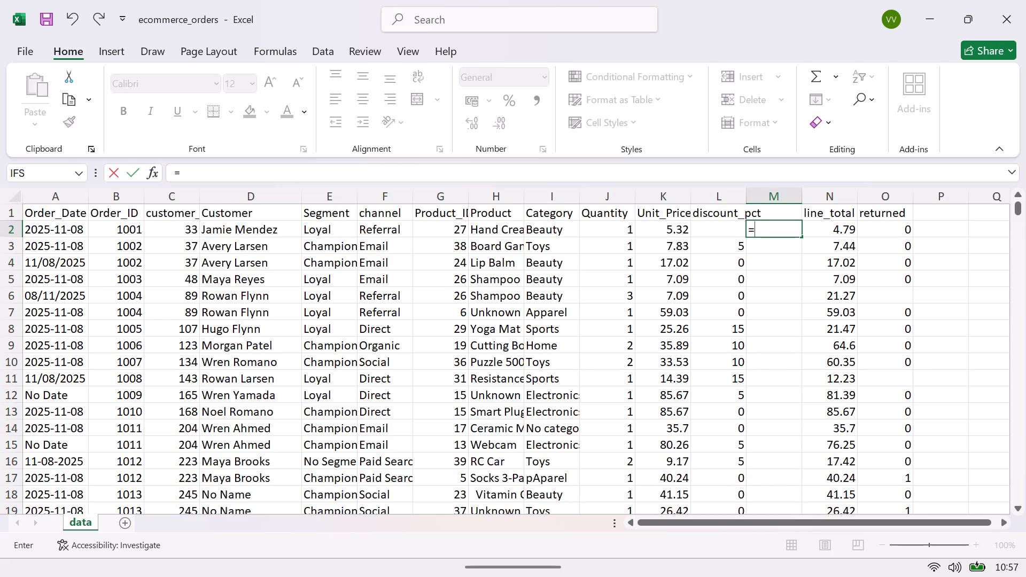
pyautogui.write('if')
pyautogui.press('Tab')
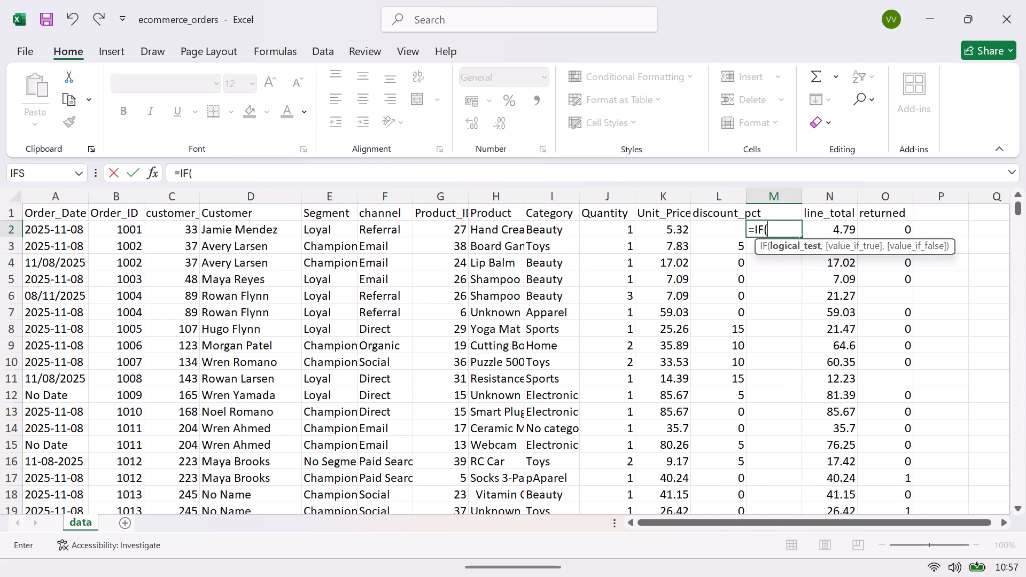
pyautogui.click(720, 228)
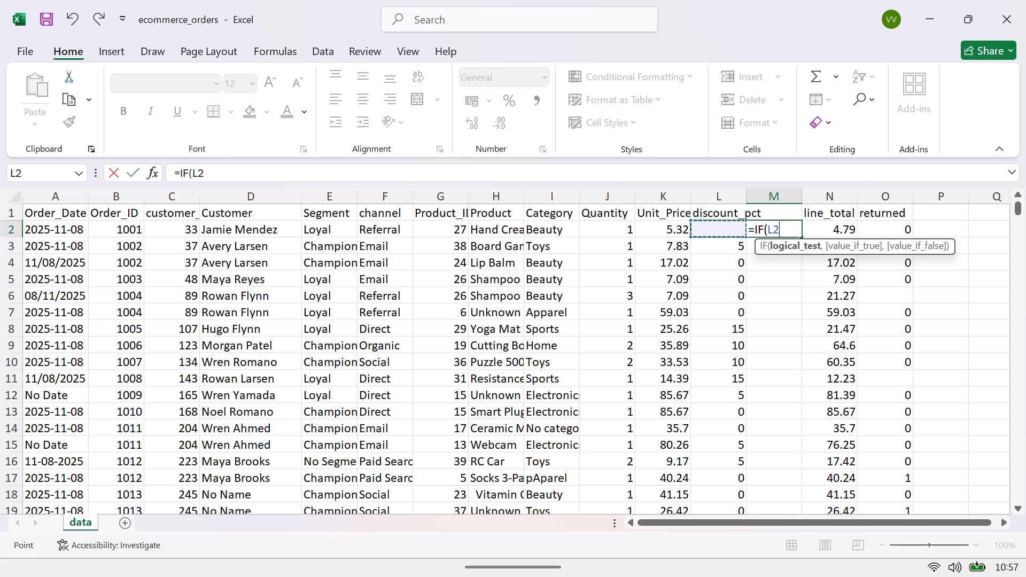
pyautogui.write('<>')
pyautogui.write('""')
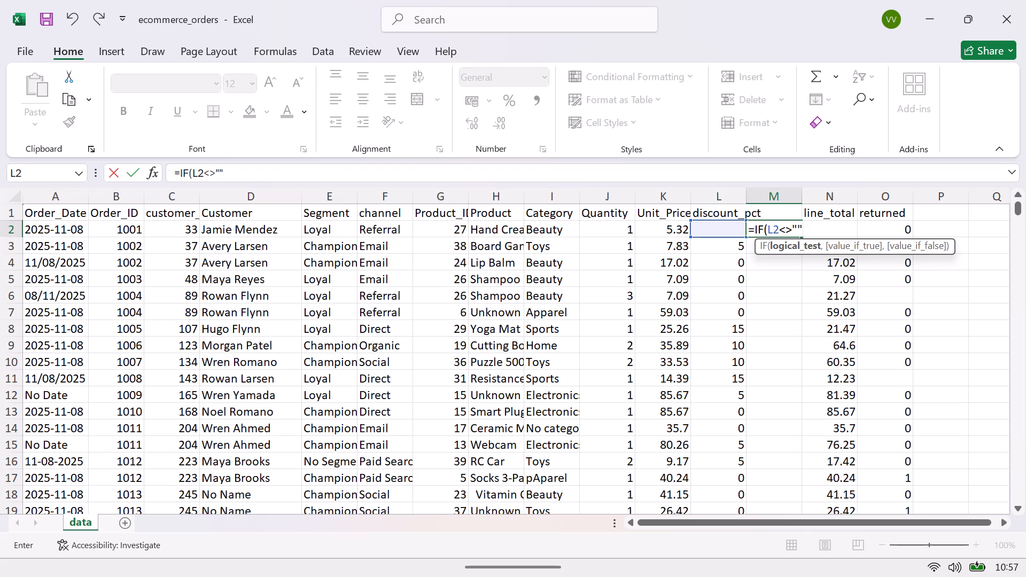
pyautogui.press(',')
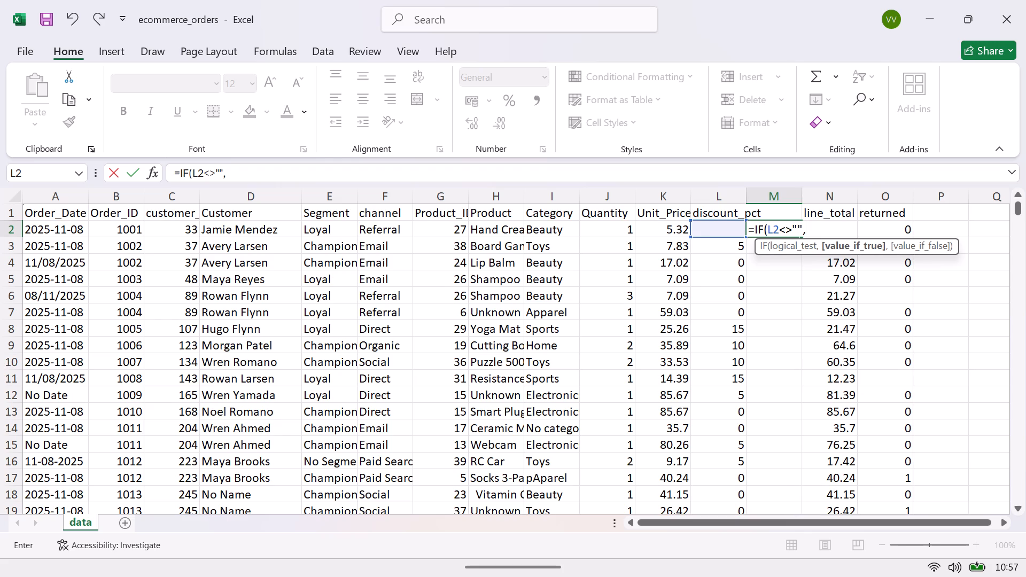
pyautogui.click(726, 231)
pyautogui.press(',')
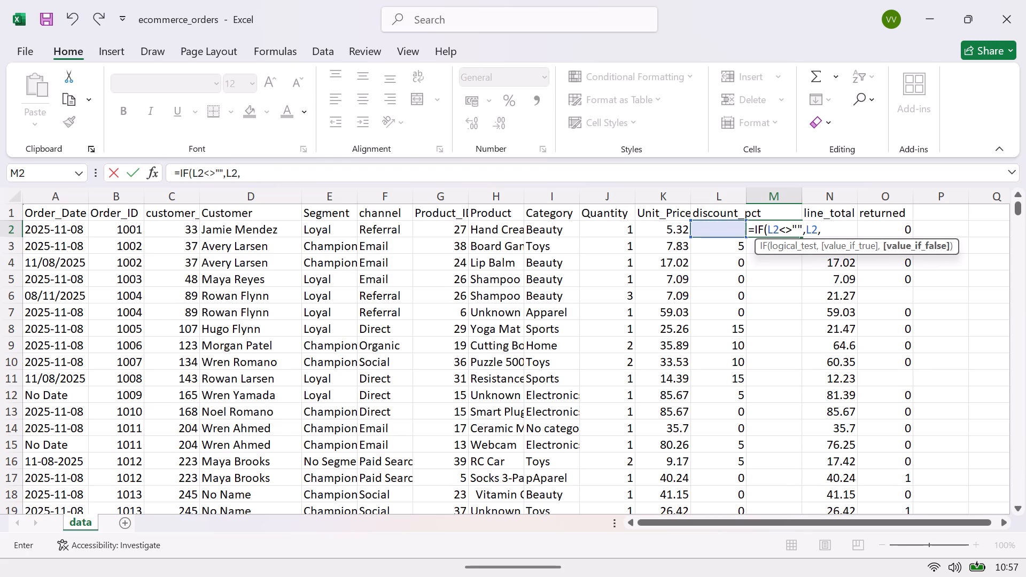
pyautogui.press('0')
pyautogui.hotkey('shift', ')')
pyautogui.press('Return')
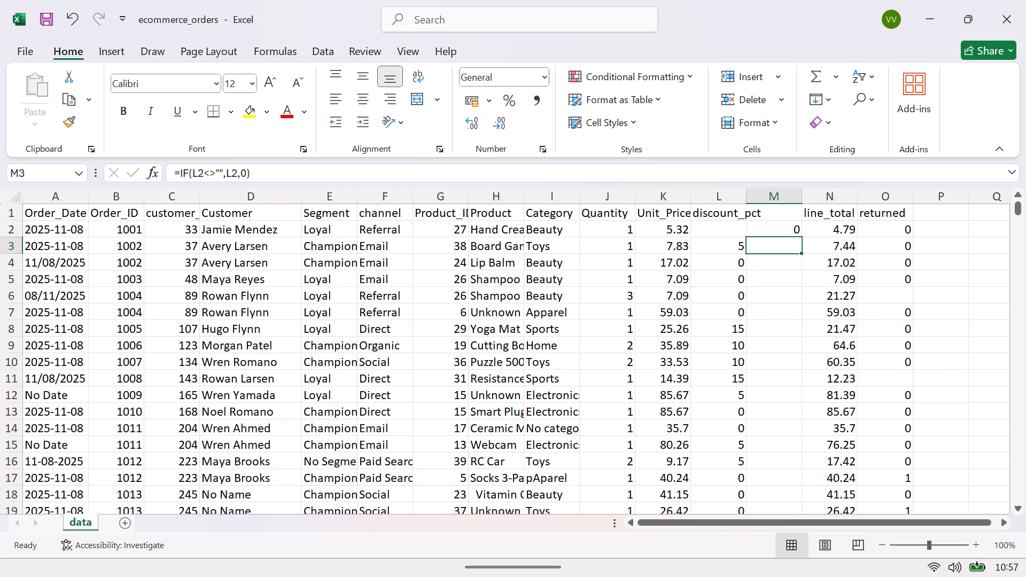
# Fill the M2 formula down the helper column to the last data row.
pyautogui.click(777, 229)
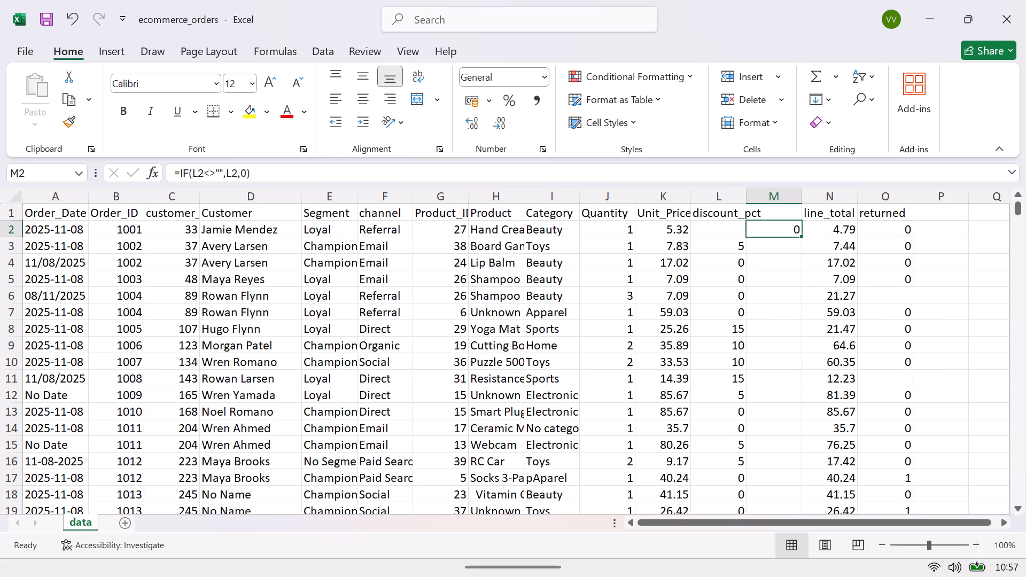
pyautogui.doubleClick(801, 235)
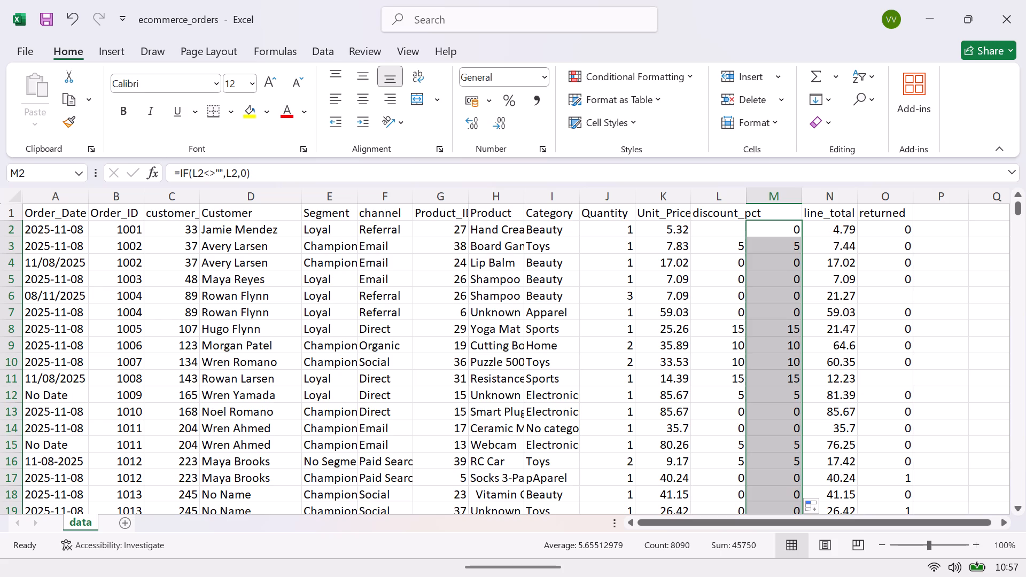
# Enter Discount_pct as the helper column's header in M1.
pyautogui.click(777, 208)
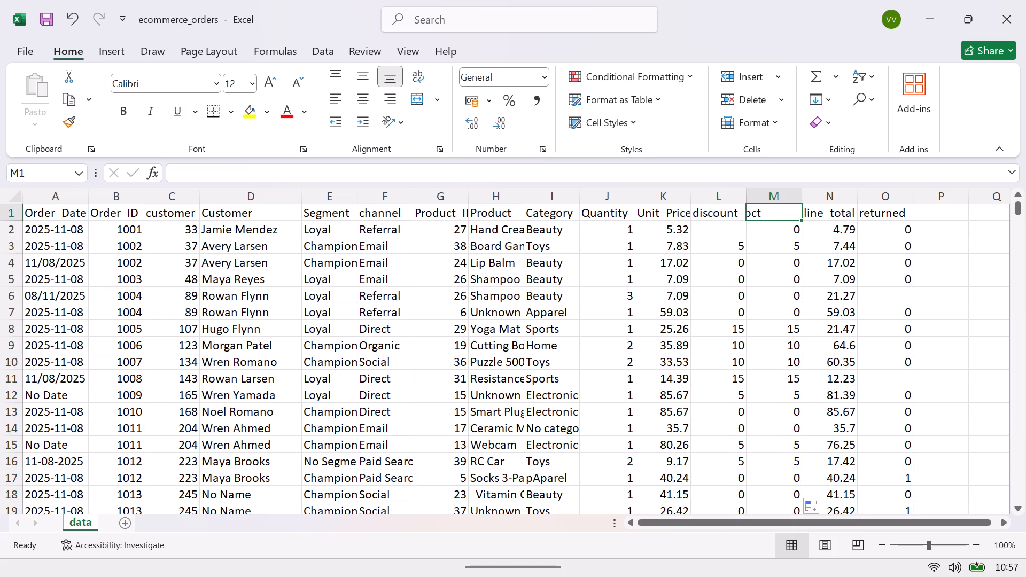
pyautogui.press('d')
pyautogui.write('iscount')
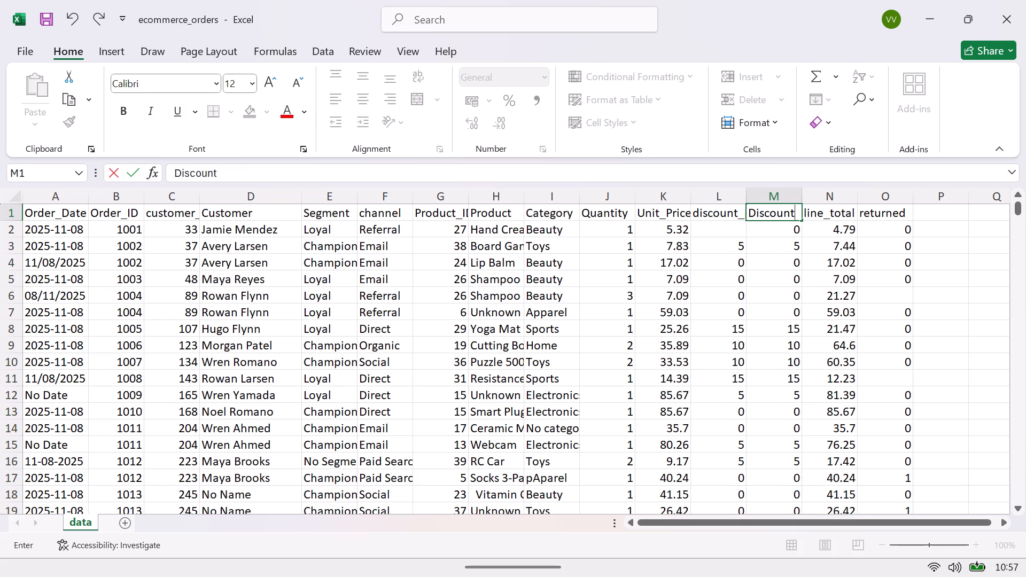
pyautogui.hotkey('shift', '_')
pyautogui.write('pct')
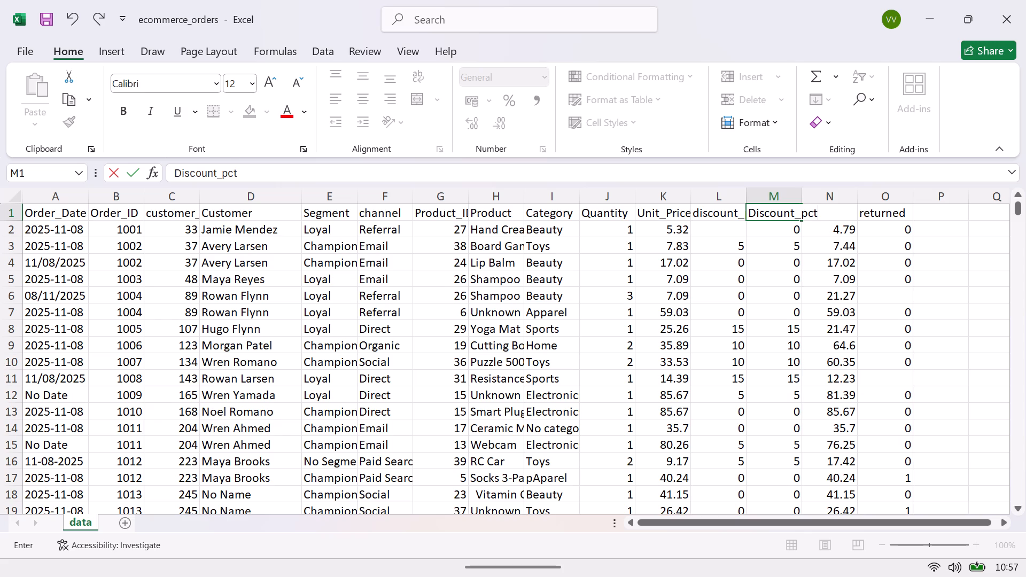
pyautogui.press('Return')
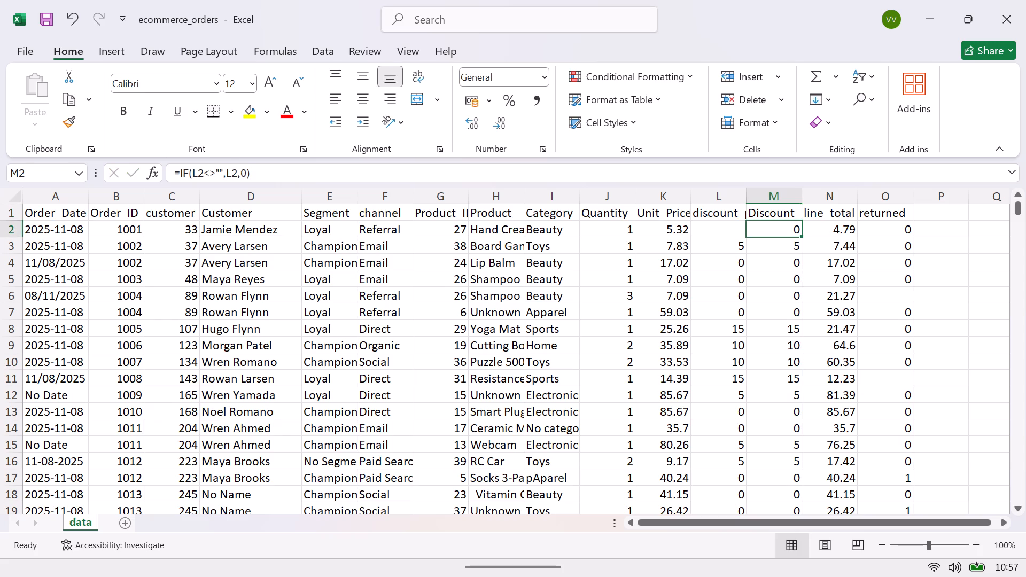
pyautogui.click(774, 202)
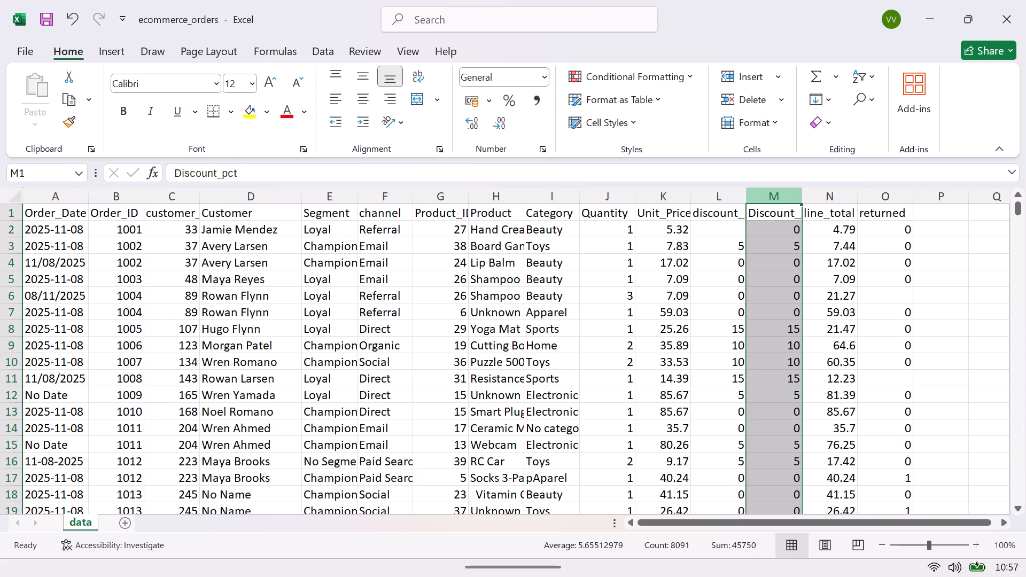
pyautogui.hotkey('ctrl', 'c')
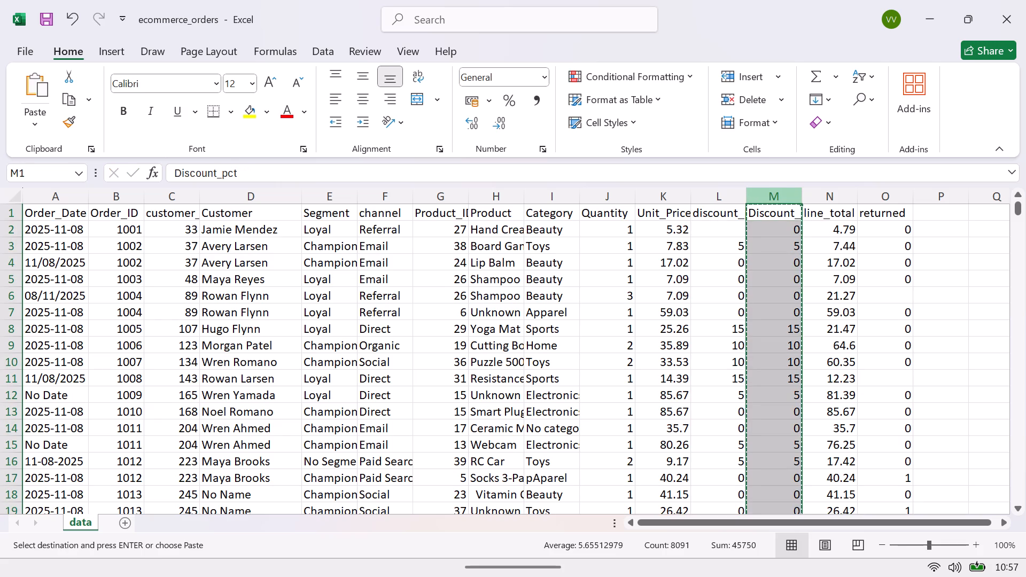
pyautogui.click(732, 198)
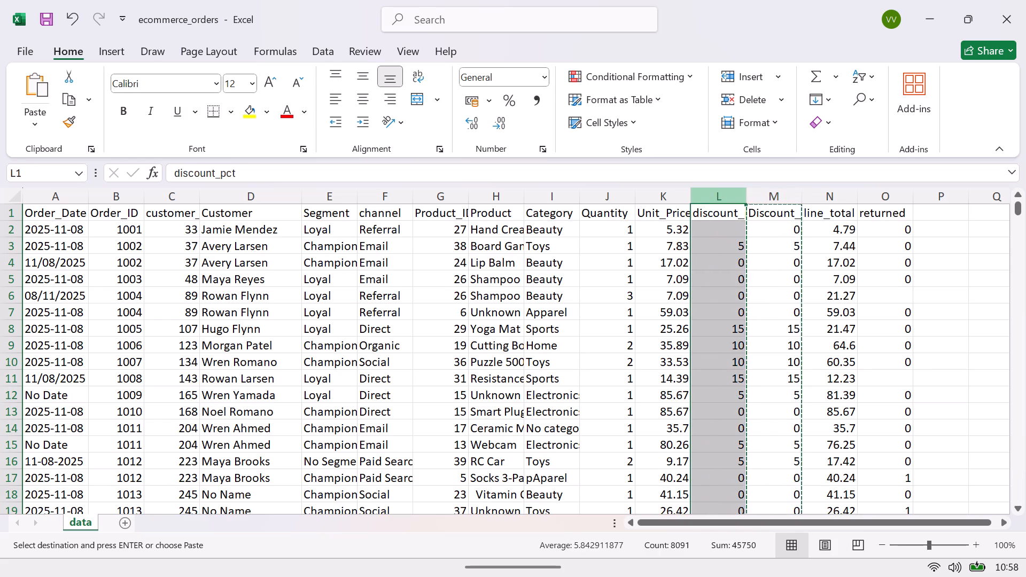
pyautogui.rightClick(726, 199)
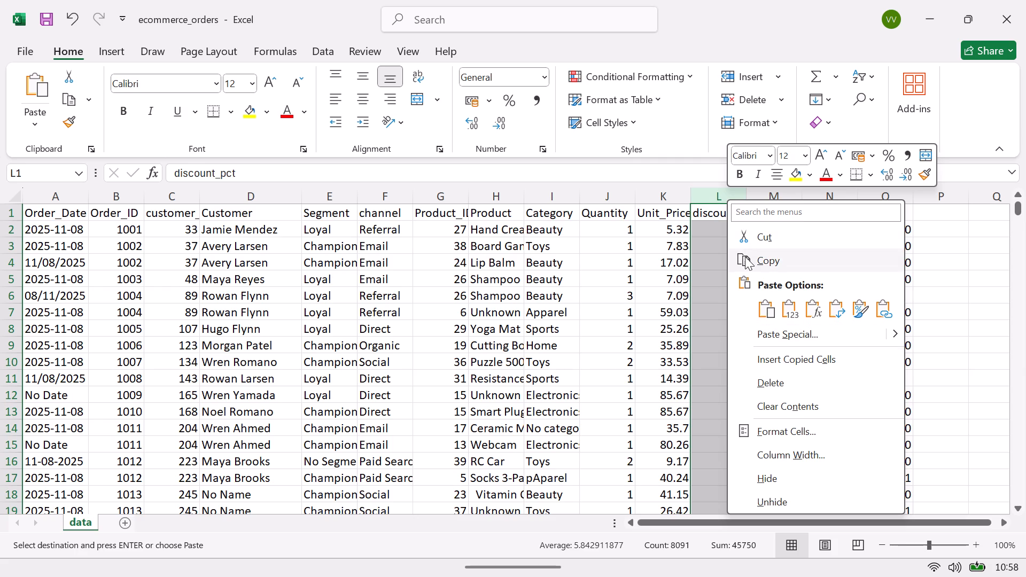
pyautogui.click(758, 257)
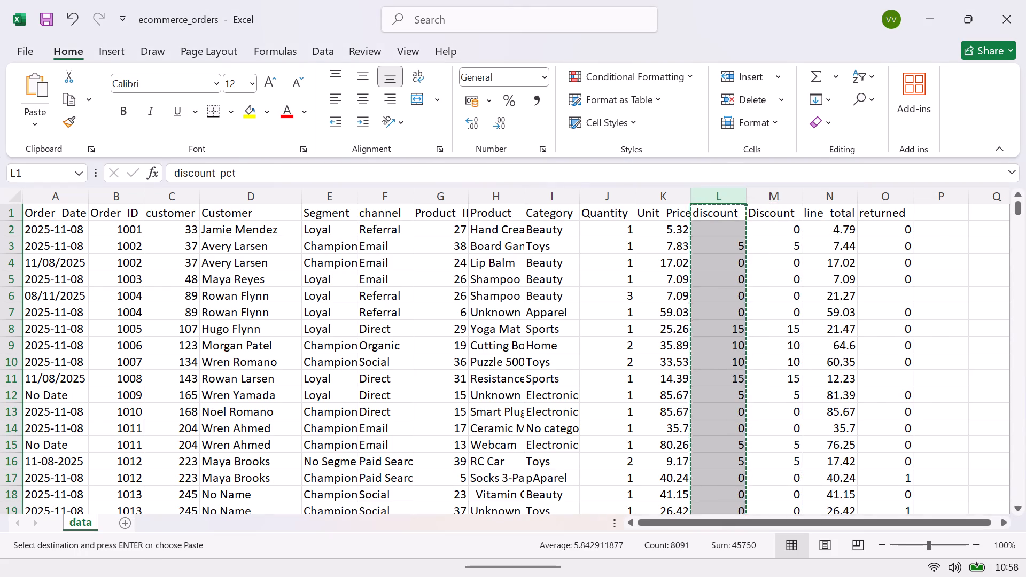
# Copy helper column M and paste it over the original discount_pct column L as values only.
pyautogui.click(778, 195)
pyautogui.rightClick(778, 195)
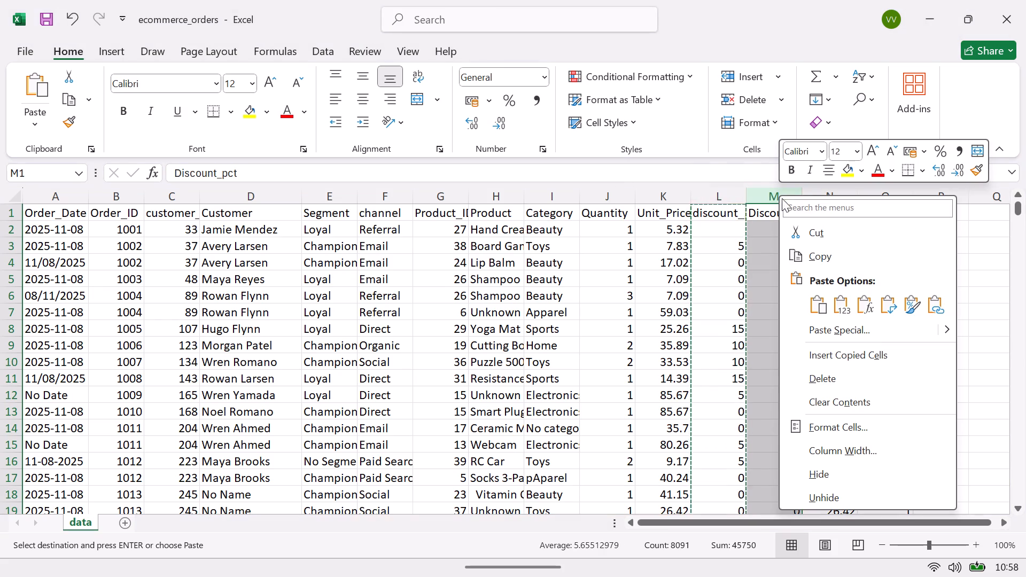
pyautogui.click(817, 254)
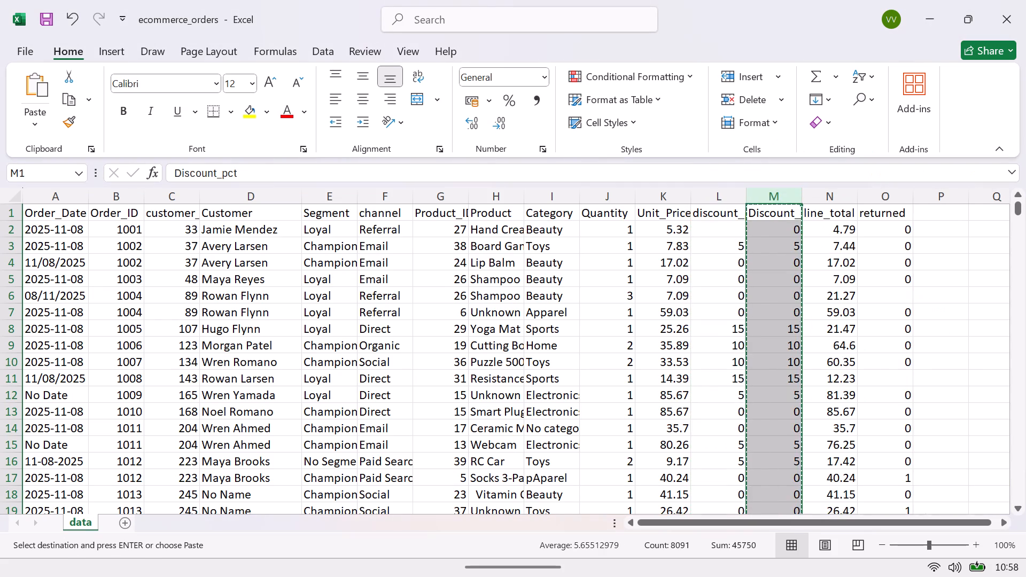
pyautogui.click(714, 196)
pyautogui.rightClick(714, 196)
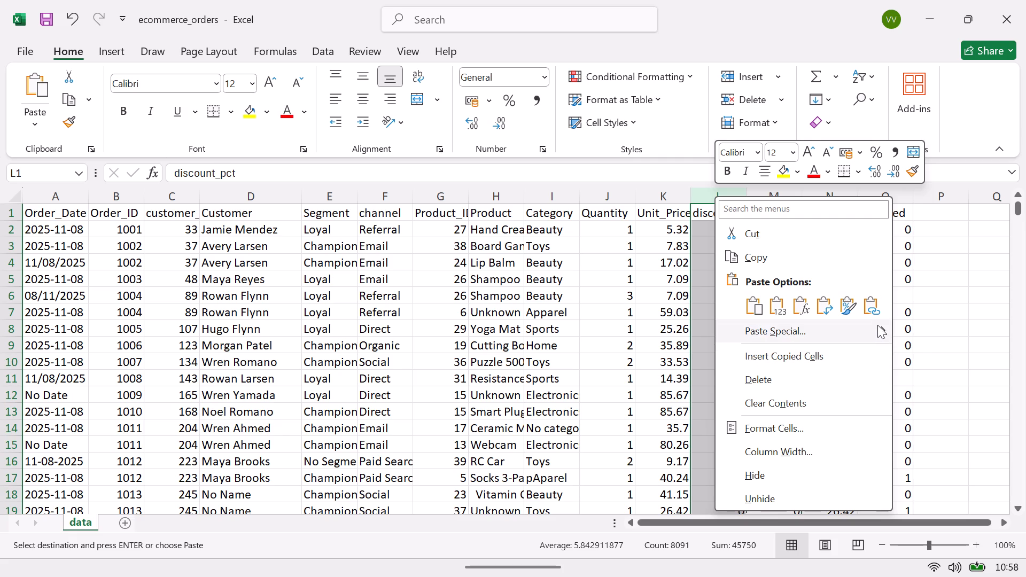
pyautogui.click(907, 417)
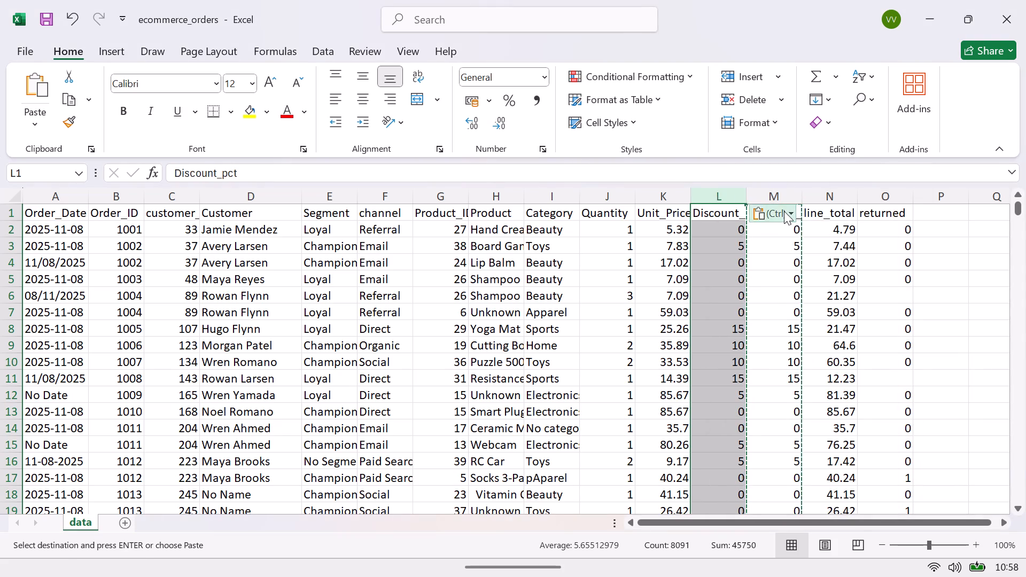
# Delete the helper column M.
pyautogui.click(784, 211)
pyautogui.click(782, 192)
pyautogui.click(782, 192)
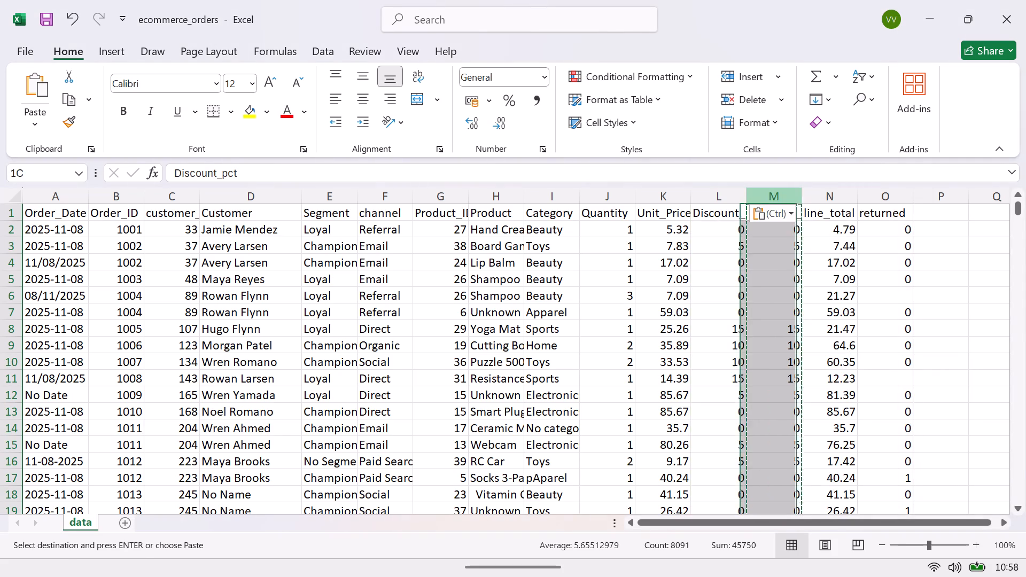
pyautogui.rightClick(782, 192)
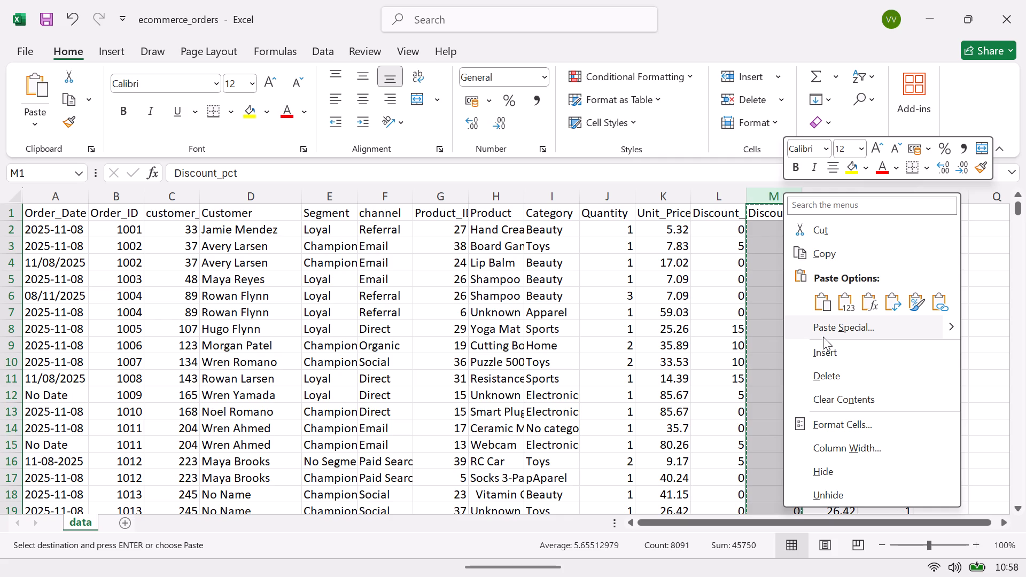
pyautogui.click(829, 372)
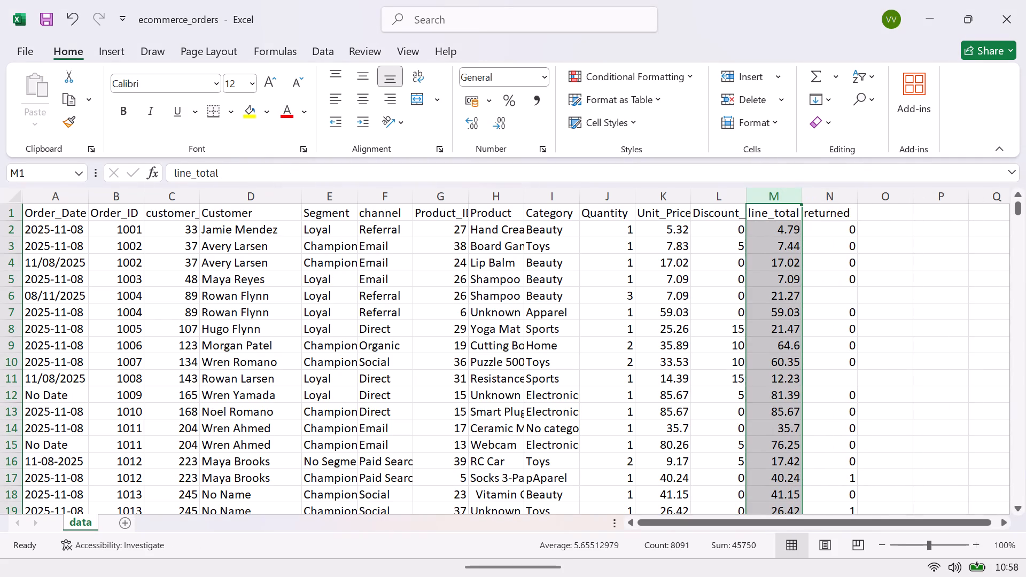
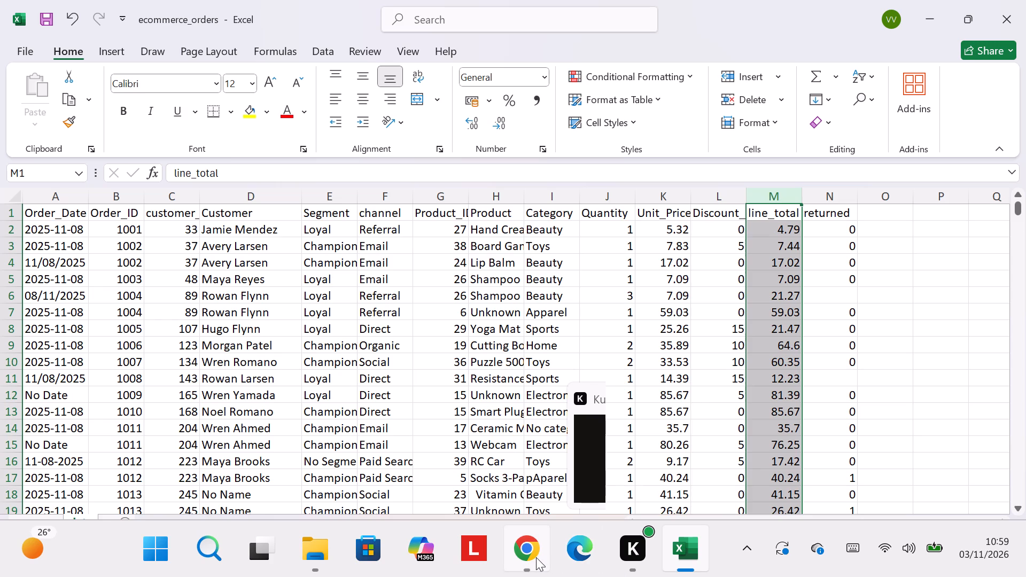
# Open the Windows Calculator app alongside the ecommerce_orders workbook.
pyautogui.click(177, 562)
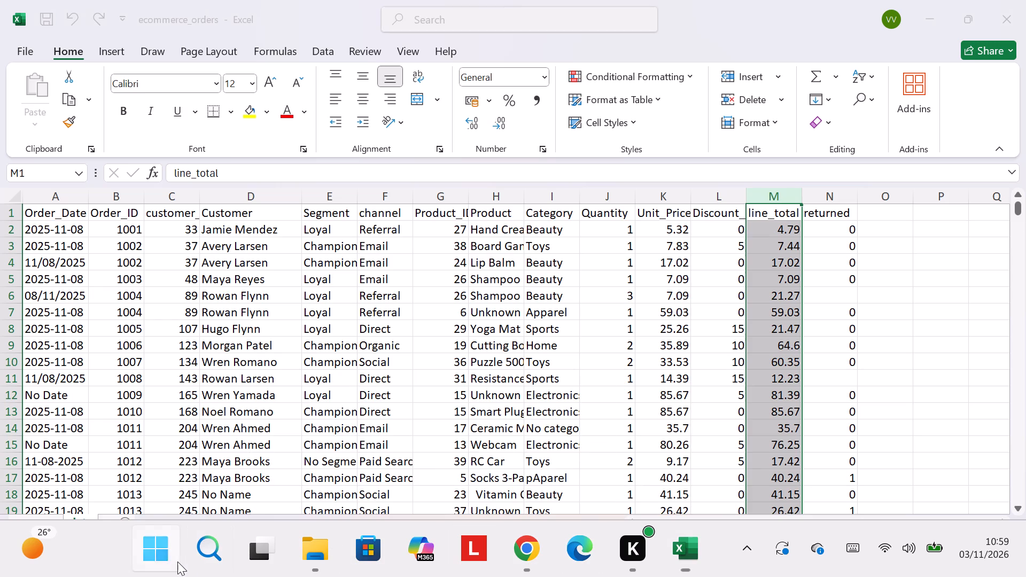
pyautogui.write('calcu')
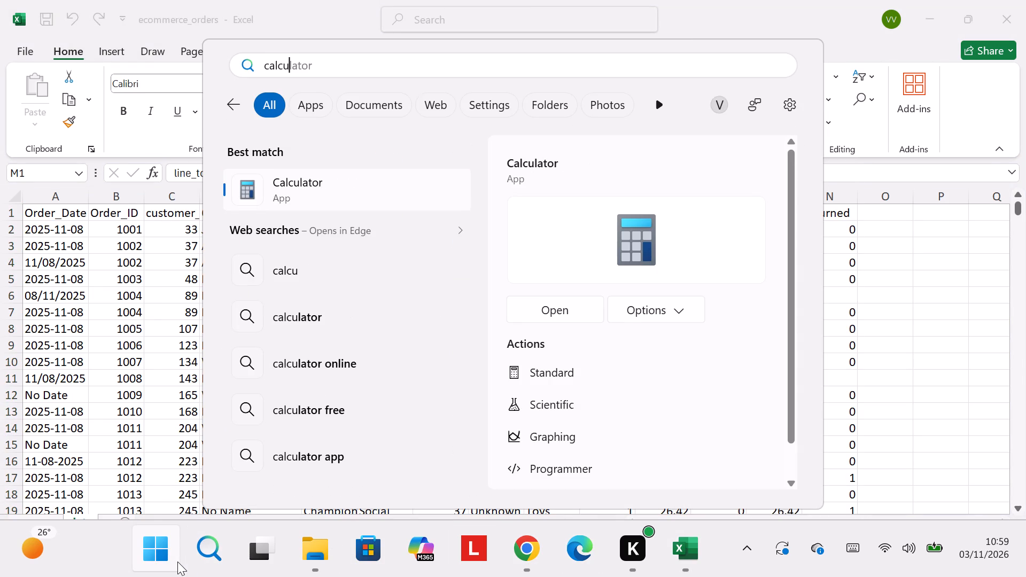
pyautogui.click(336, 199)
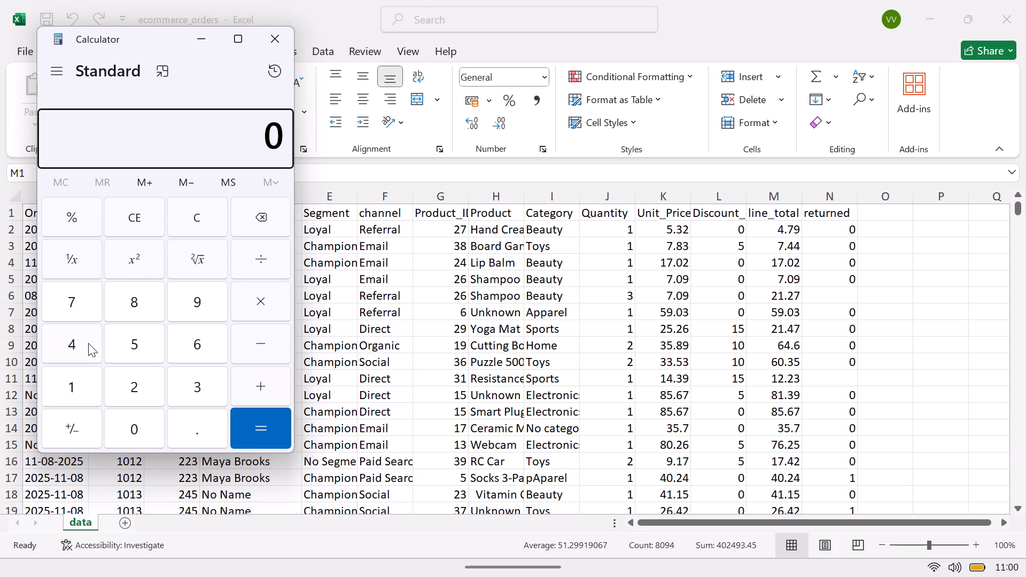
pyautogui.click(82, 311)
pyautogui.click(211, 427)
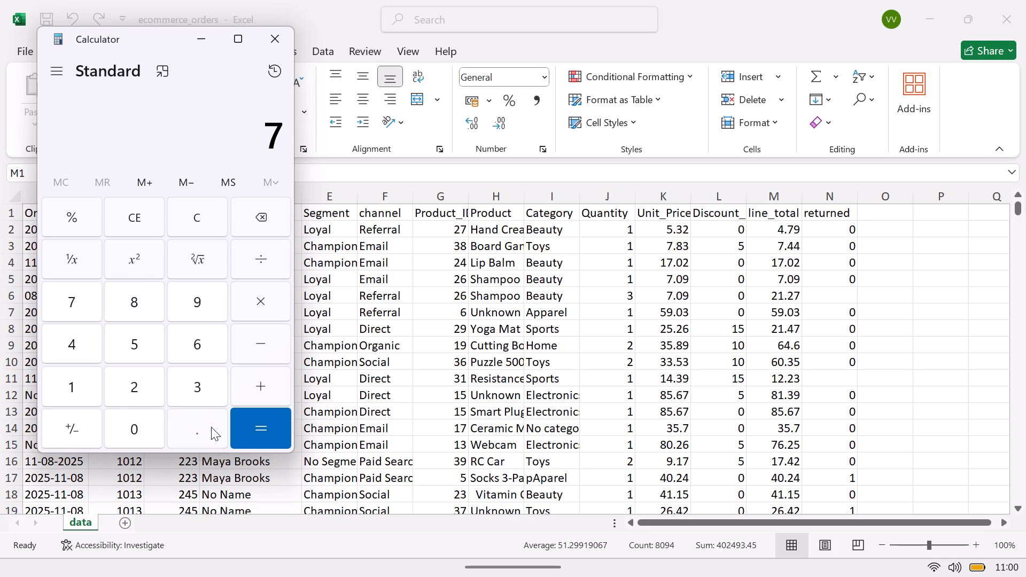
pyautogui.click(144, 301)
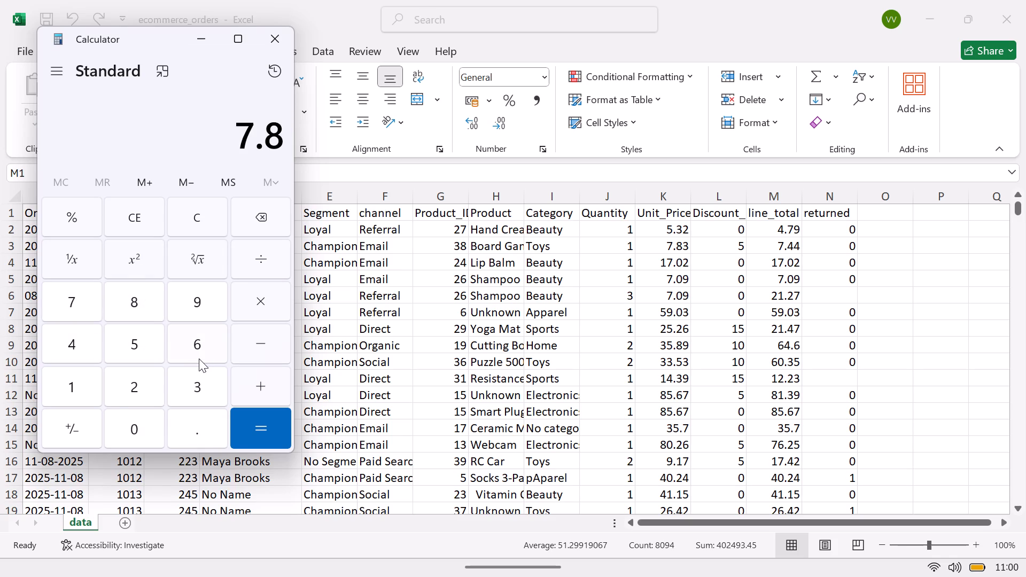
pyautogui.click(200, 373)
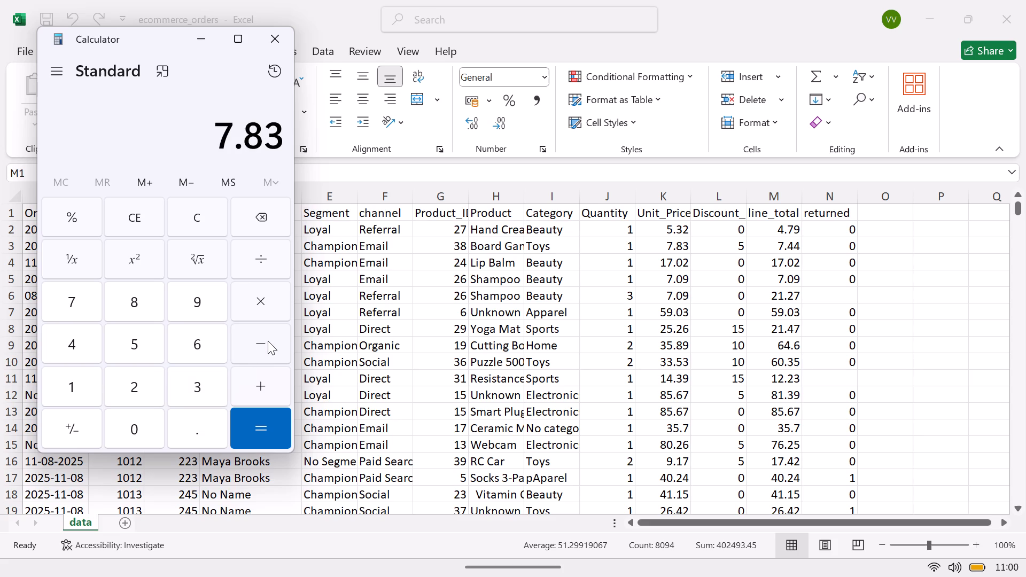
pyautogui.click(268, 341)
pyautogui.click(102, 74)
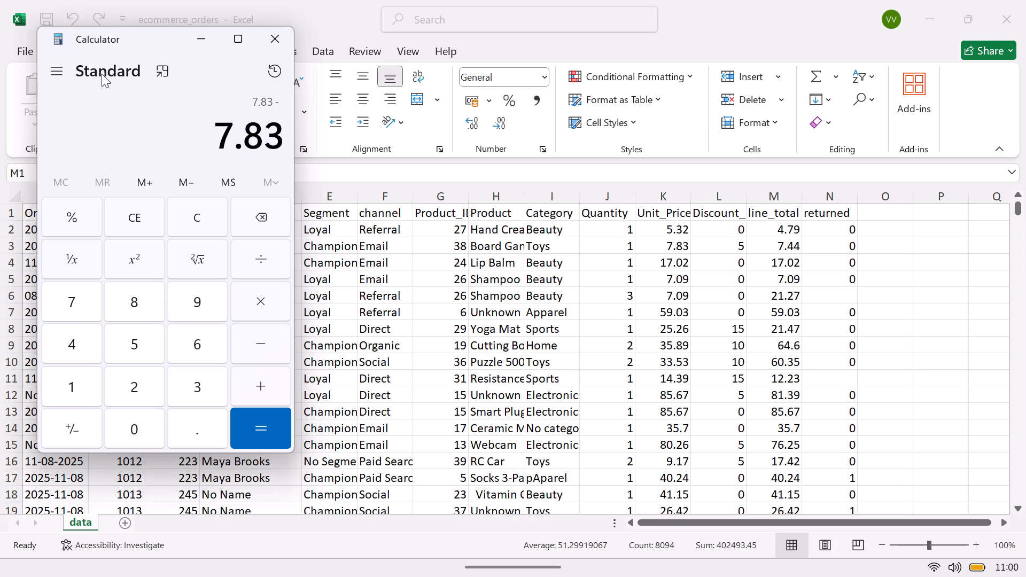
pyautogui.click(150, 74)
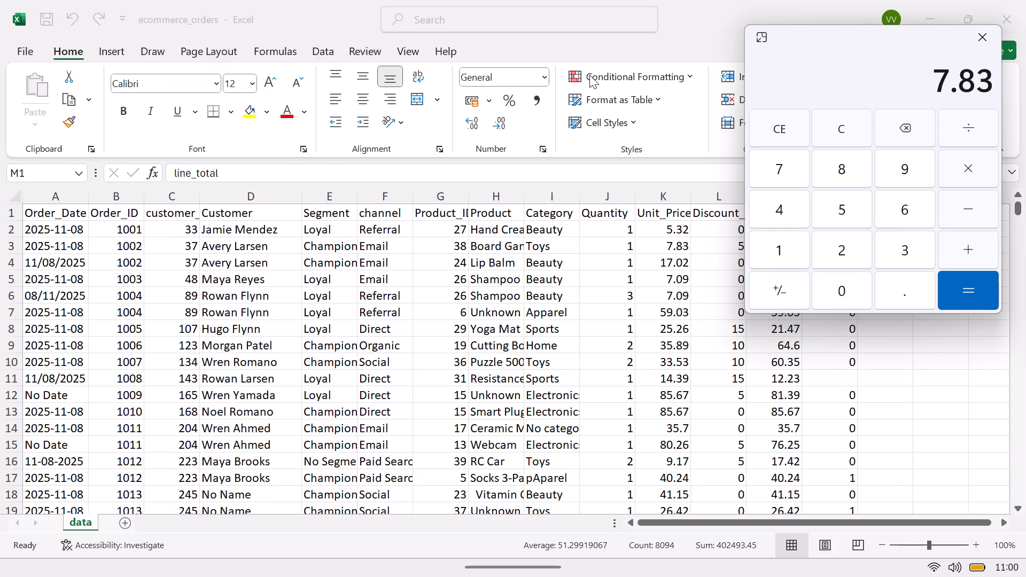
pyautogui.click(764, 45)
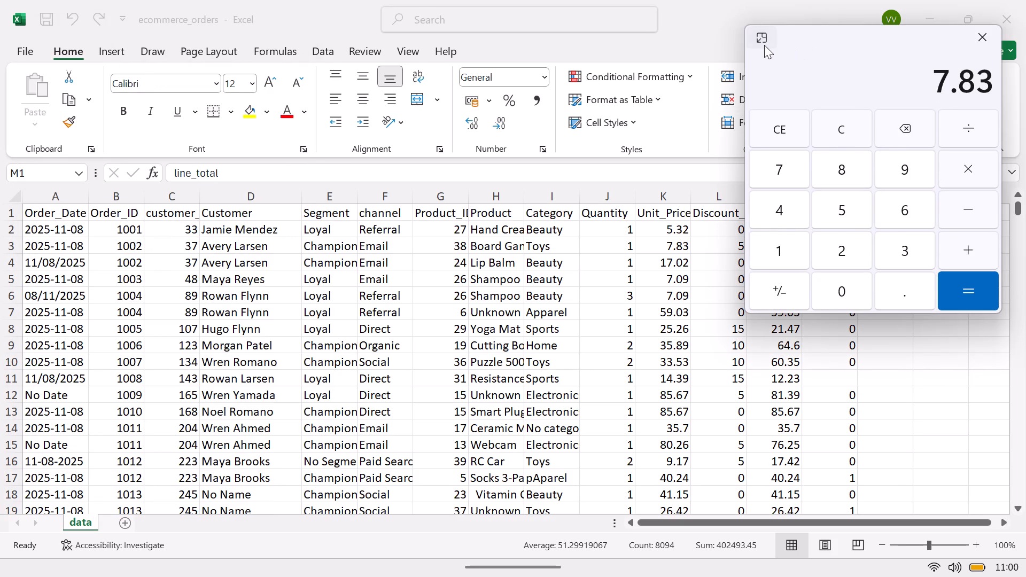
# Switch the calculator to Scientific mode and enter 7.83 − (7.83 × 0.05) to check the row 3 line_total discount.
pyautogui.click(56, 77)
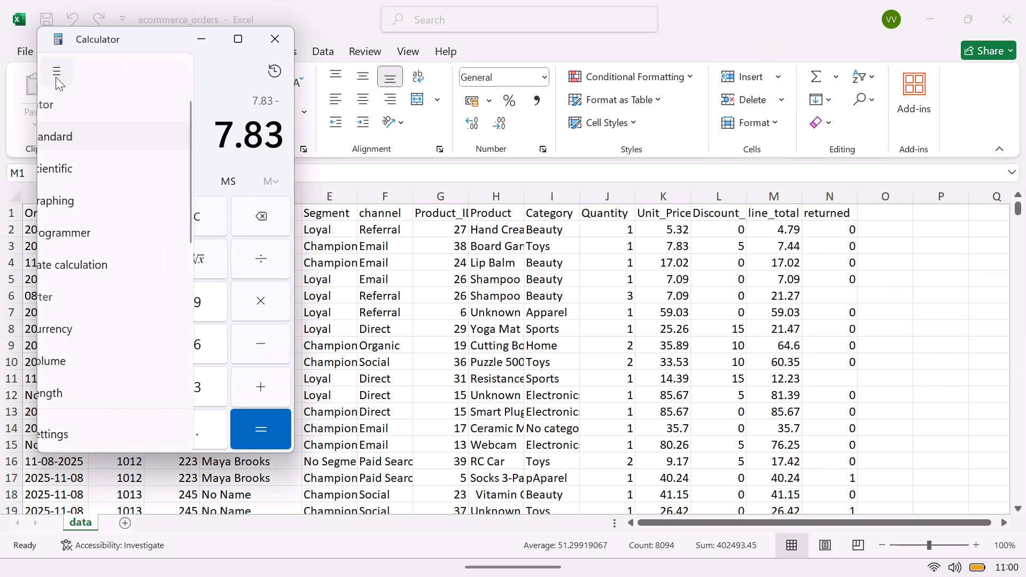
pyautogui.click(104, 168)
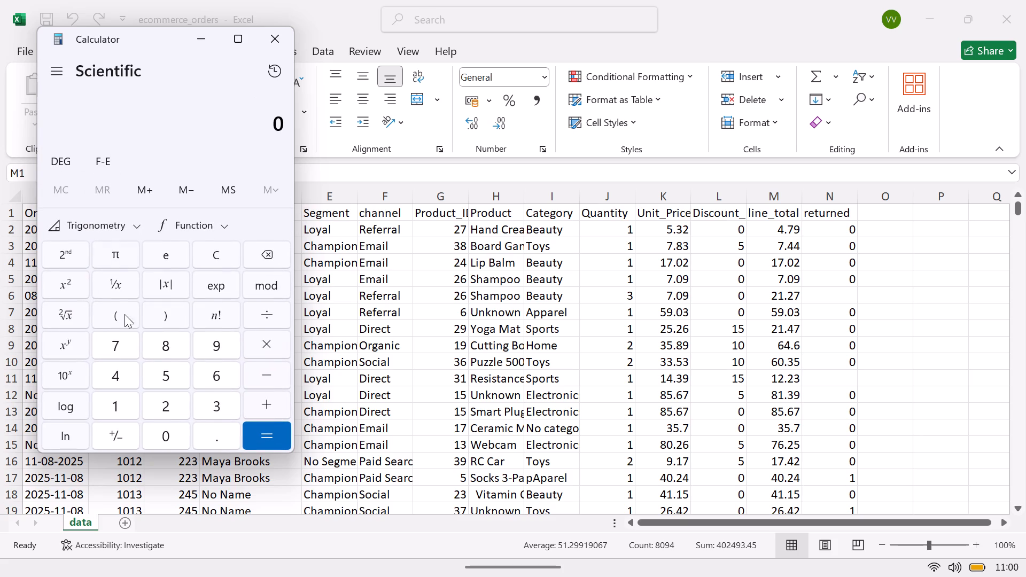
pyautogui.click(130, 355)
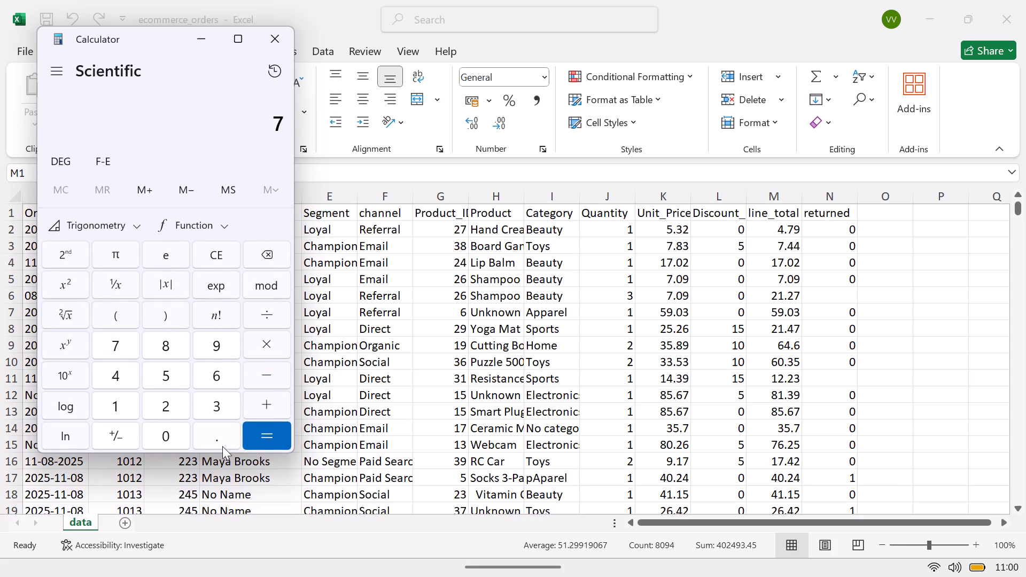
pyautogui.click(218, 437)
pyautogui.click(162, 342)
pyautogui.click(203, 406)
pyautogui.click(258, 382)
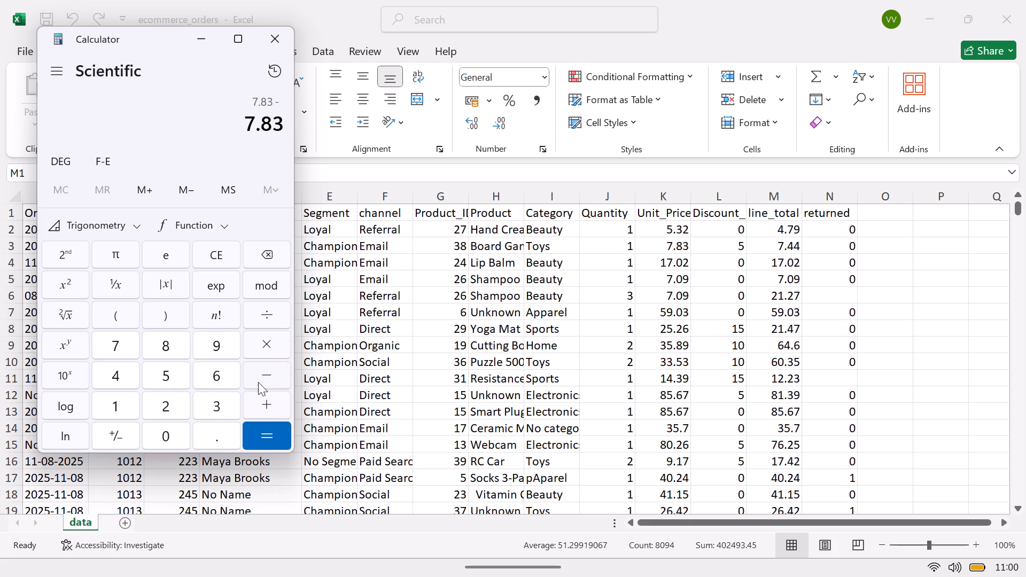
pyautogui.click(127, 326)
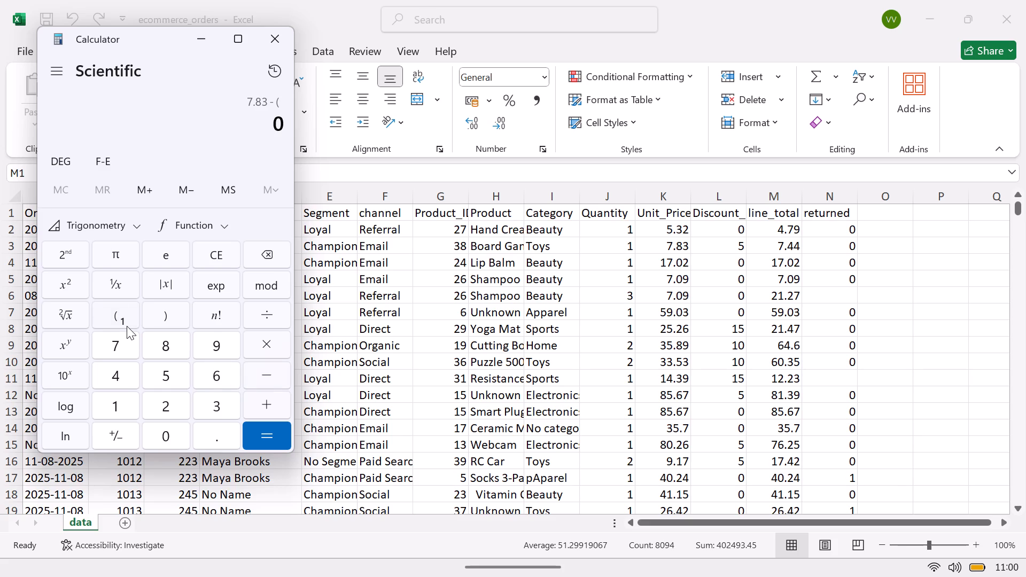
pyautogui.click(111, 350)
pyautogui.click(207, 434)
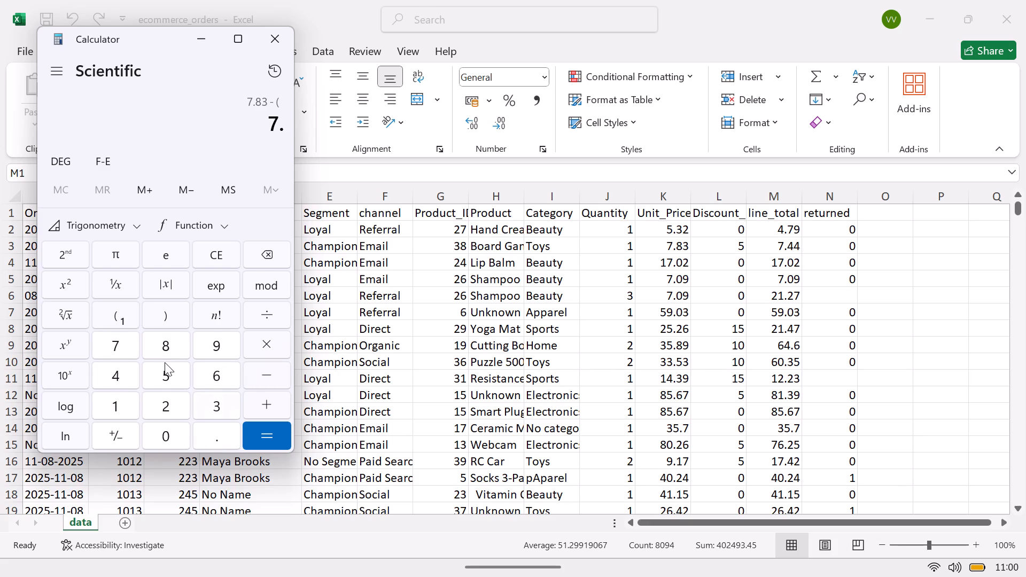
pyautogui.click(165, 358)
pyautogui.click(206, 408)
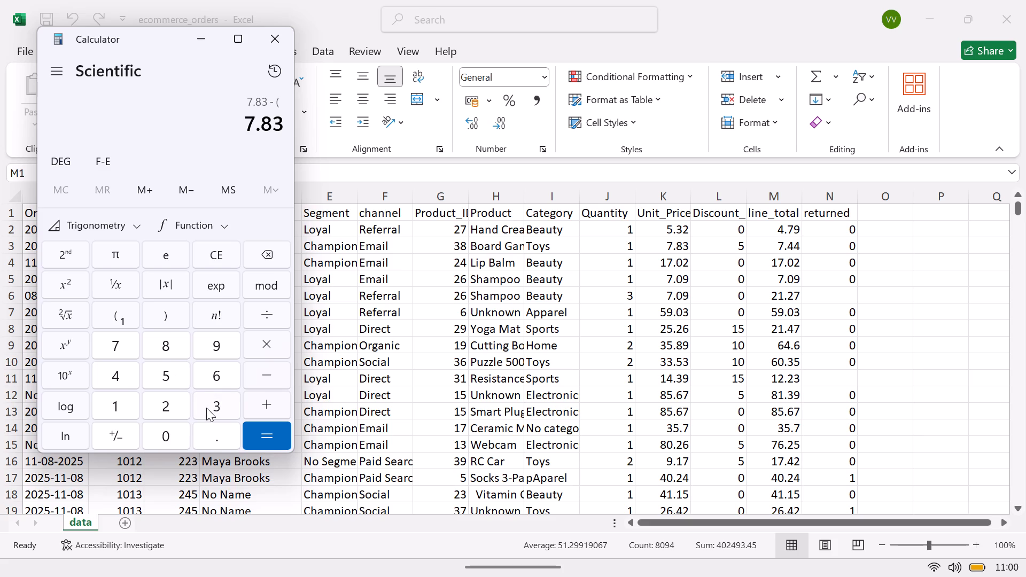
pyautogui.click(270, 350)
pyautogui.click(180, 431)
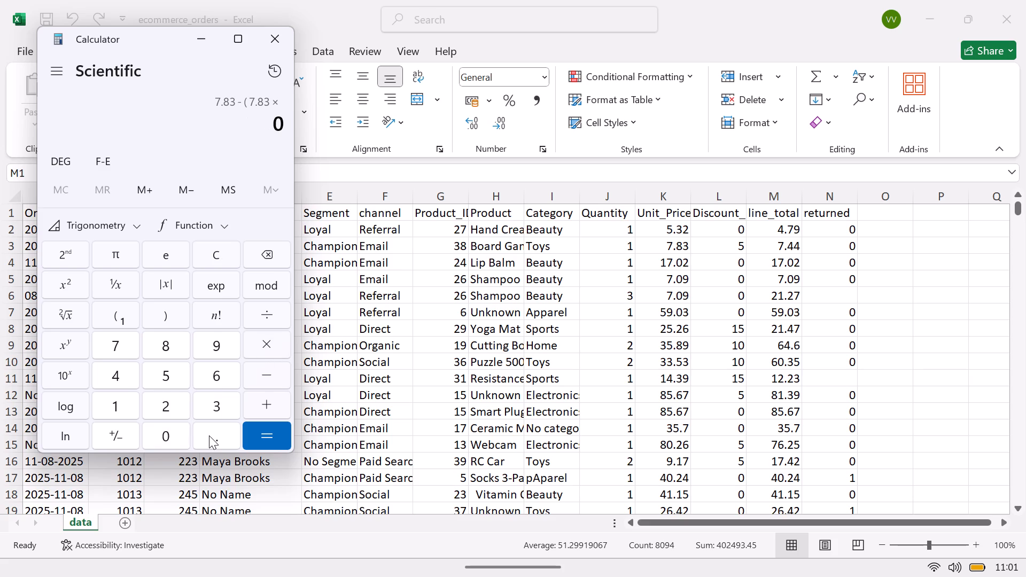
pyautogui.click(209, 435)
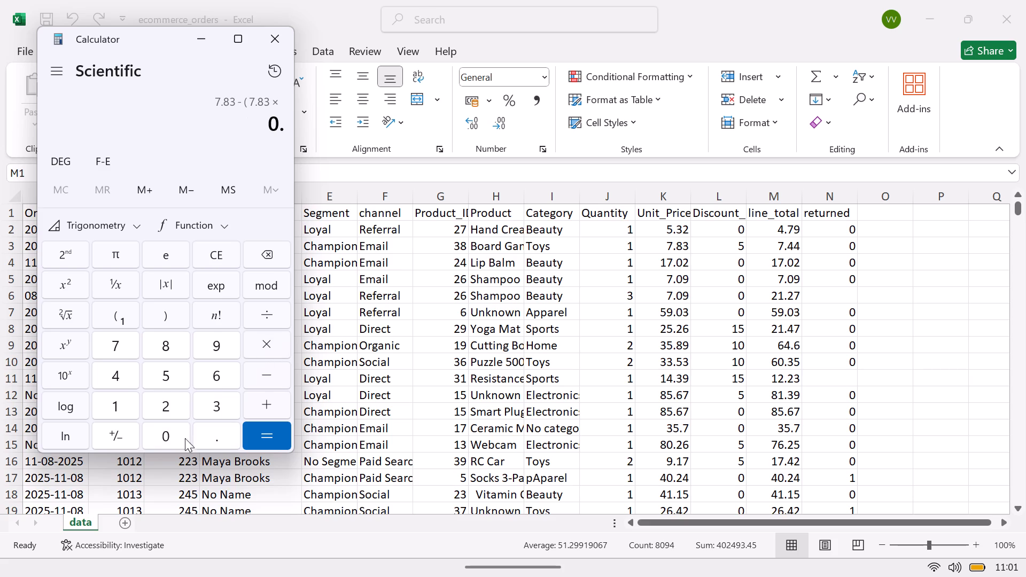
pyautogui.click(175, 440)
pyautogui.click(176, 376)
pyautogui.click(180, 318)
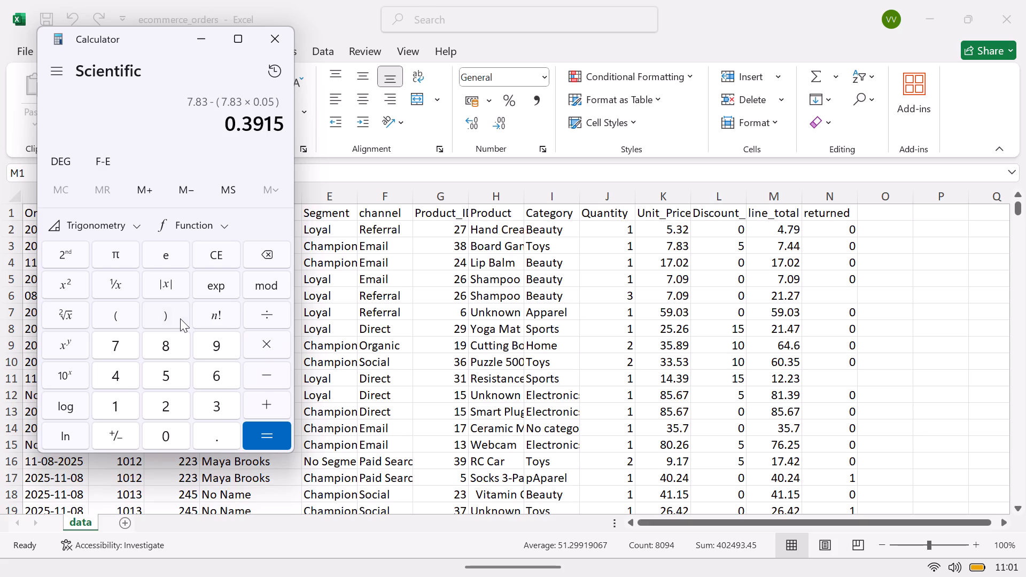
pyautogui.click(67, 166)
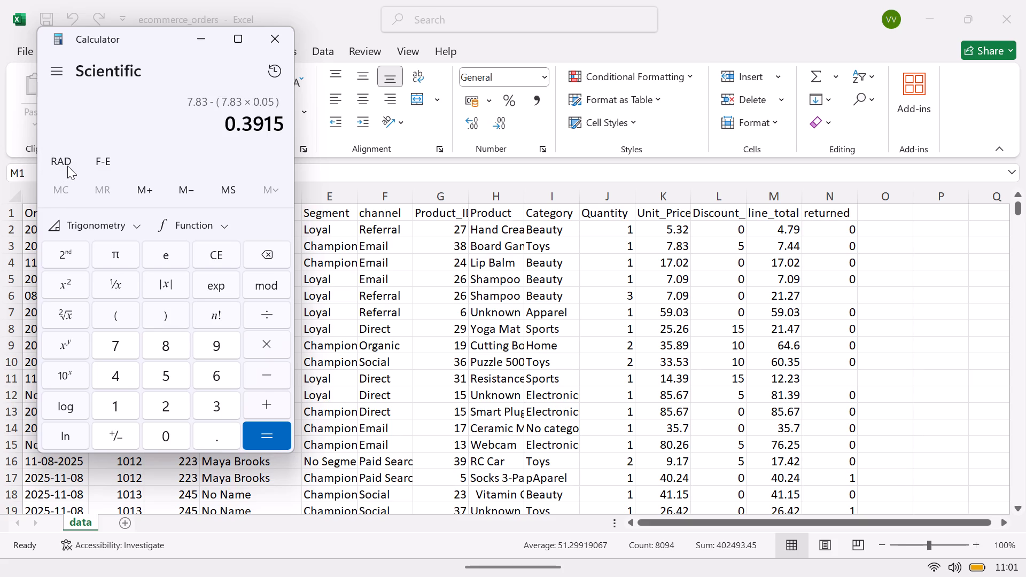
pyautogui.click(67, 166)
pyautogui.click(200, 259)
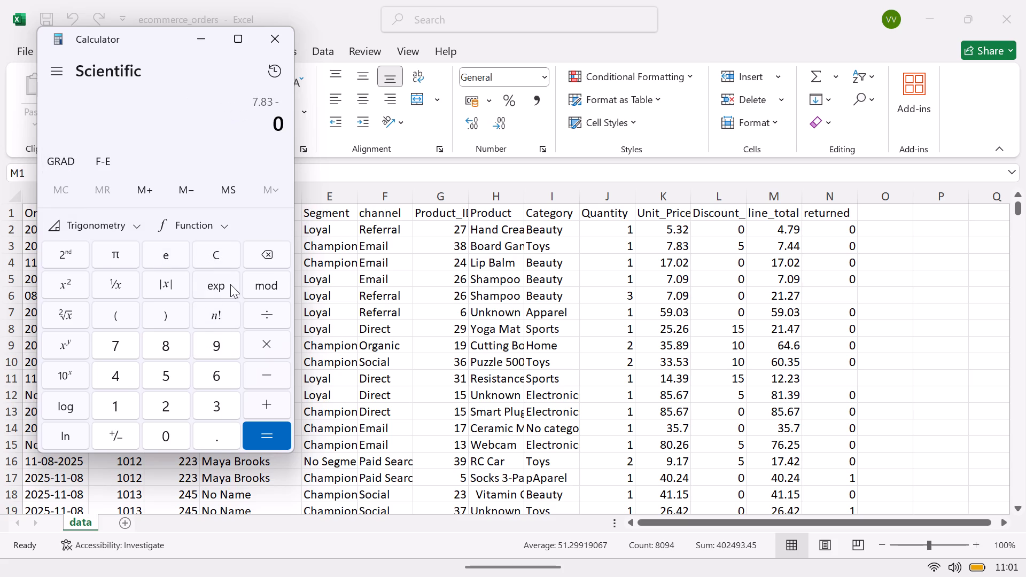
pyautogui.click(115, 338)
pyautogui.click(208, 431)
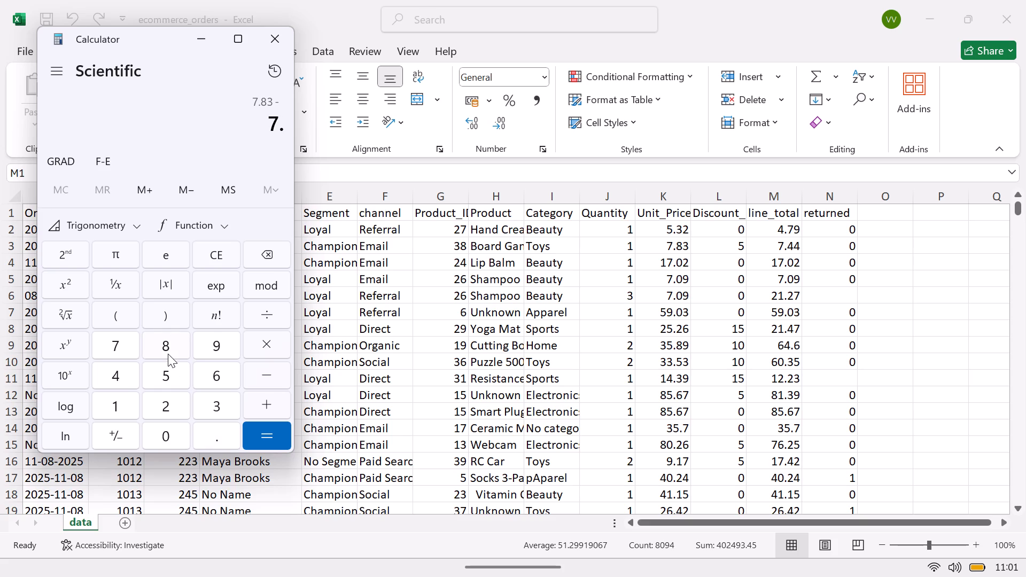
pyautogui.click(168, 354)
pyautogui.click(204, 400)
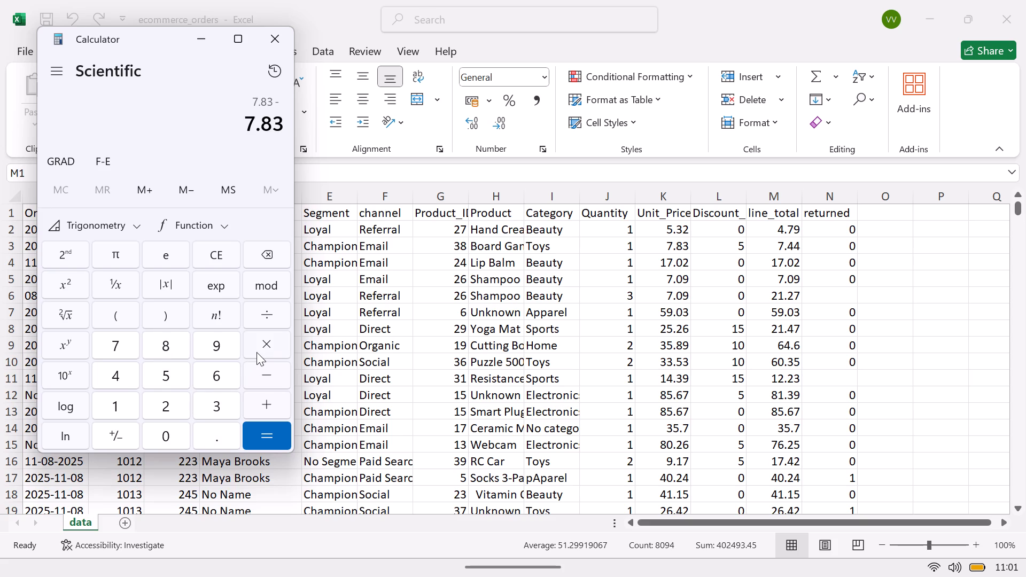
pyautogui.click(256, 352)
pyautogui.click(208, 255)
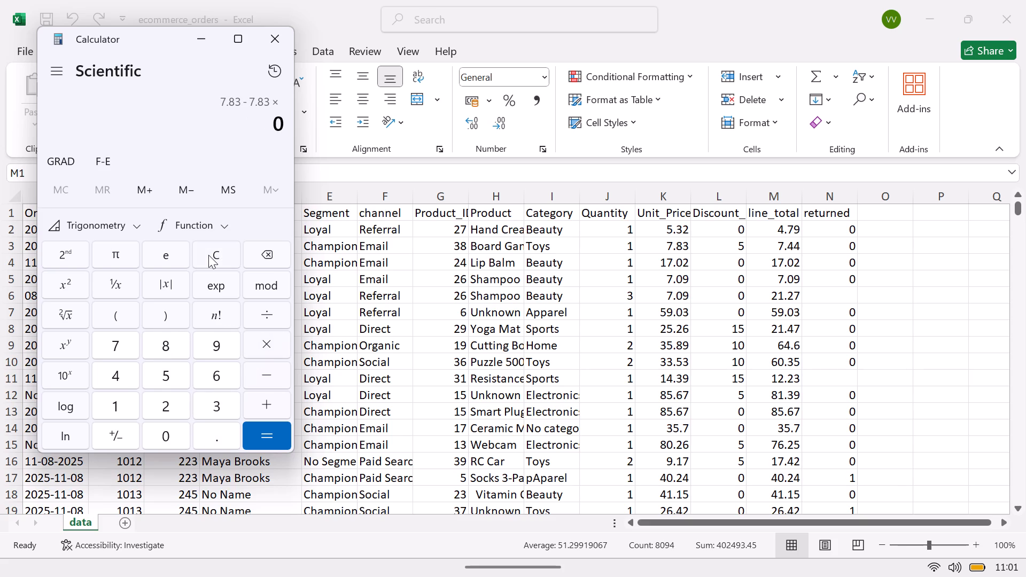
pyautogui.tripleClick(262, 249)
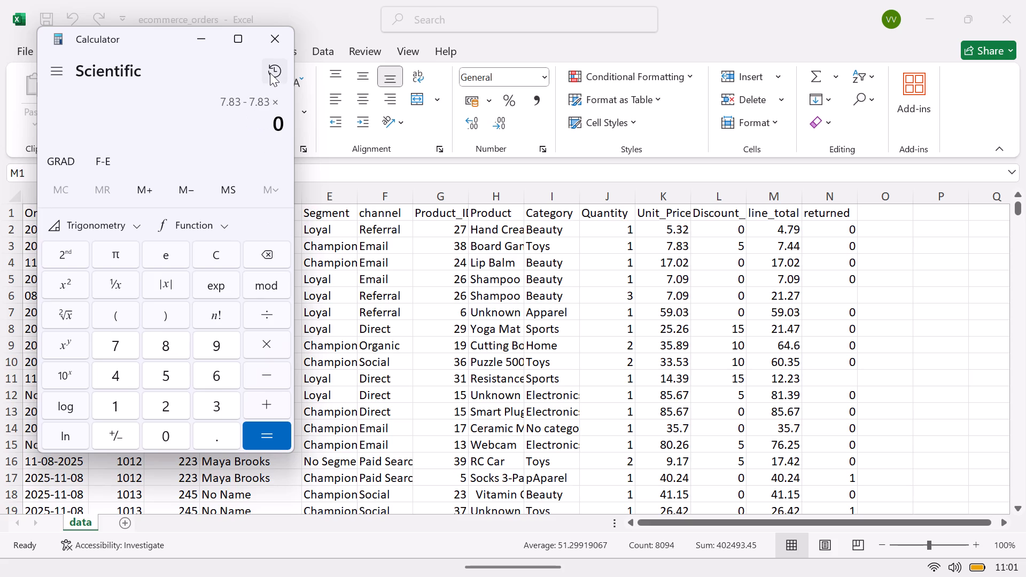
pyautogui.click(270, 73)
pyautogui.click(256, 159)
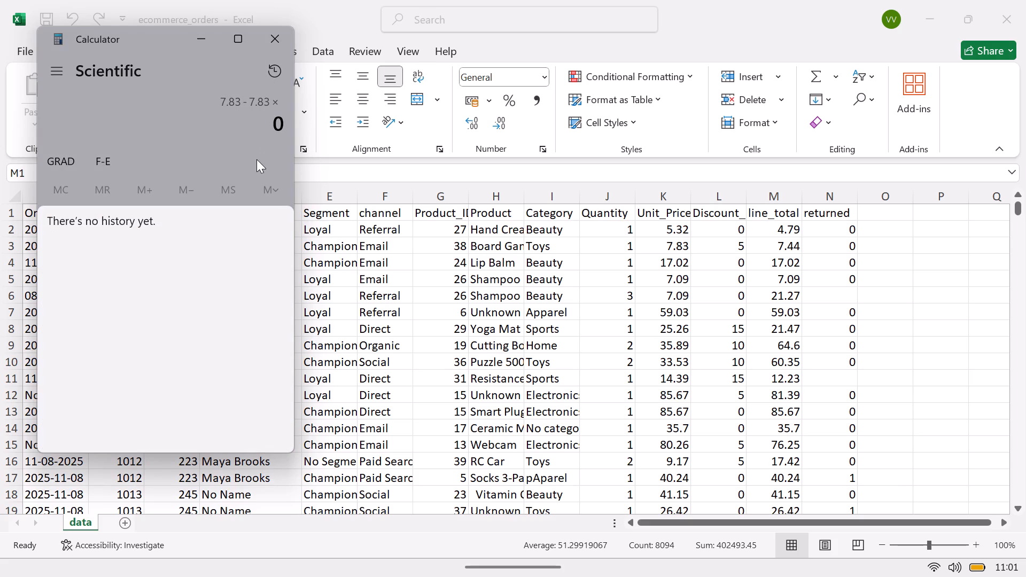
# Switch the calculator back to Standard mode.
pyautogui.click(58, 60)
pyautogui.moveTo(108, 117); pyautogui.dragTo(108, 133)
pyautogui.click(108, 133)
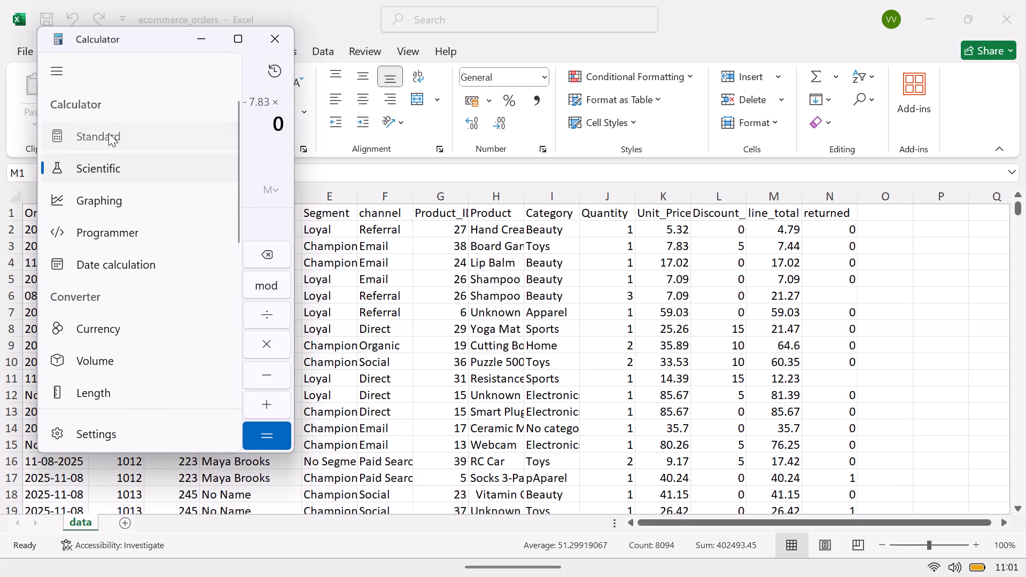
# Calculate 7.83 × 0.05 to work out the discount amount for row 3.
pyautogui.click(74, 294)
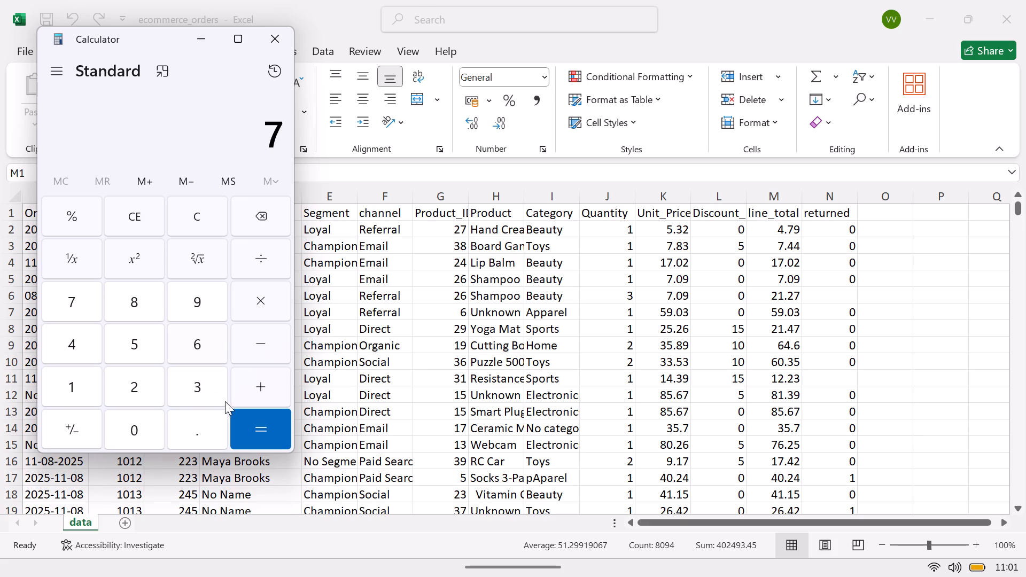
pyautogui.click(191, 429)
pyautogui.click(195, 397)
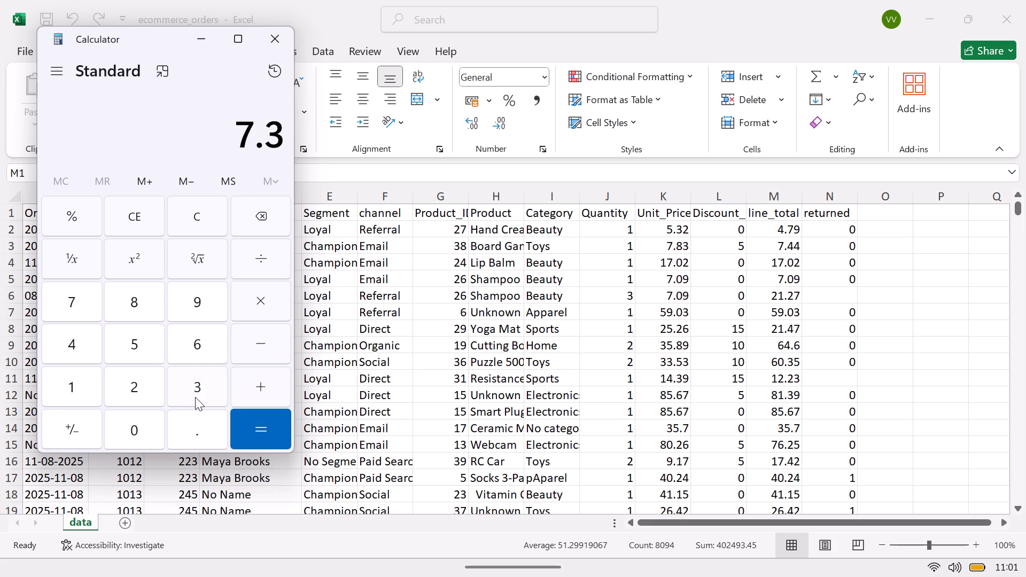
pyautogui.click(268, 218)
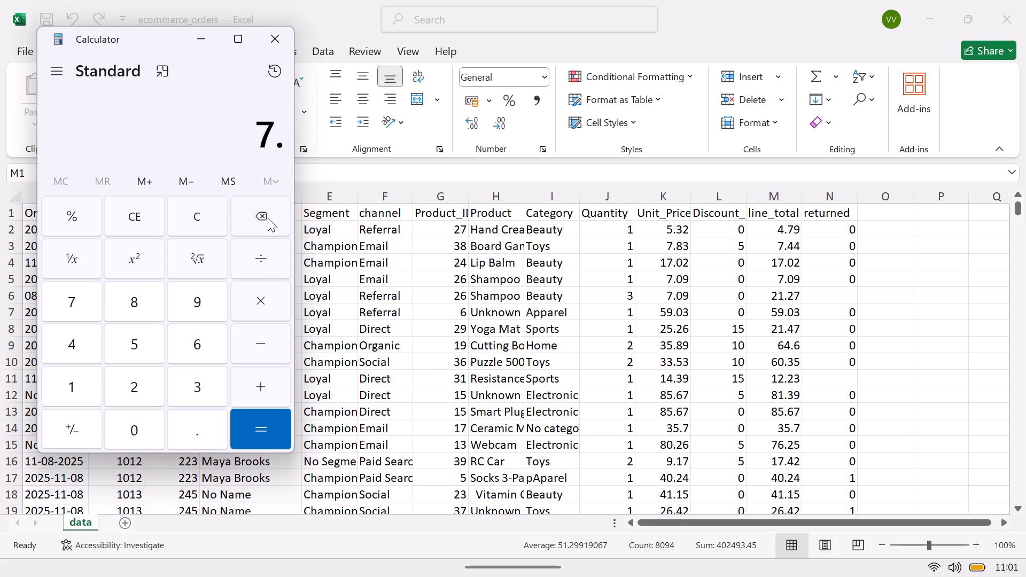
pyautogui.click(137, 318)
pyautogui.click(198, 385)
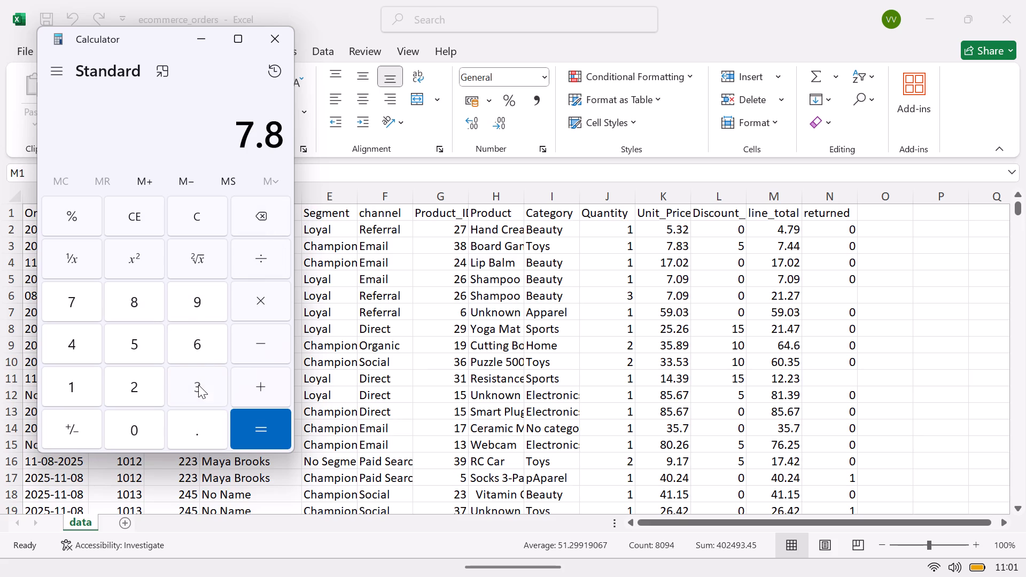
pyautogui.click(242, 302)
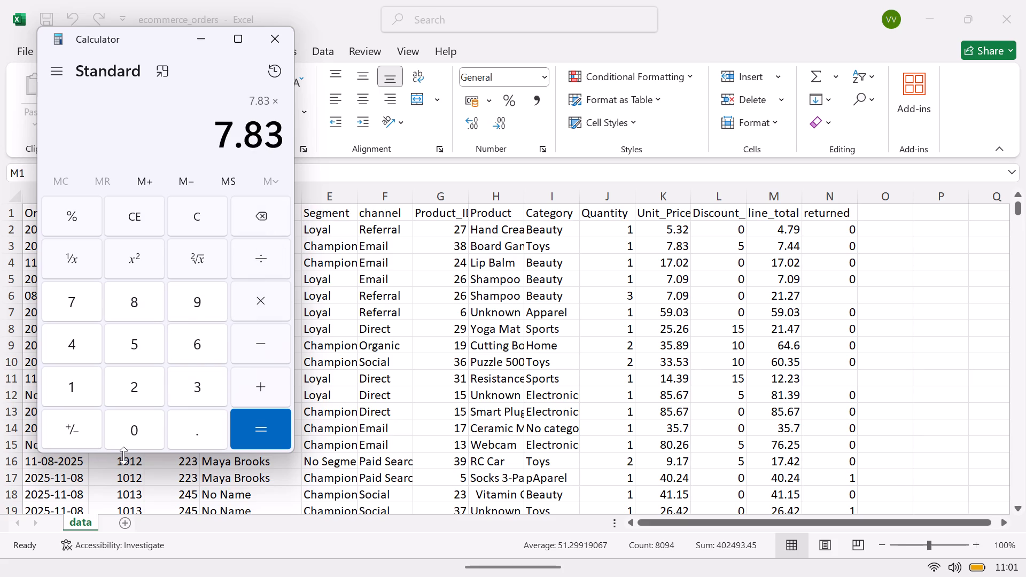
pyautogui.click(134, 425)
pyautogui.click(180, 431)
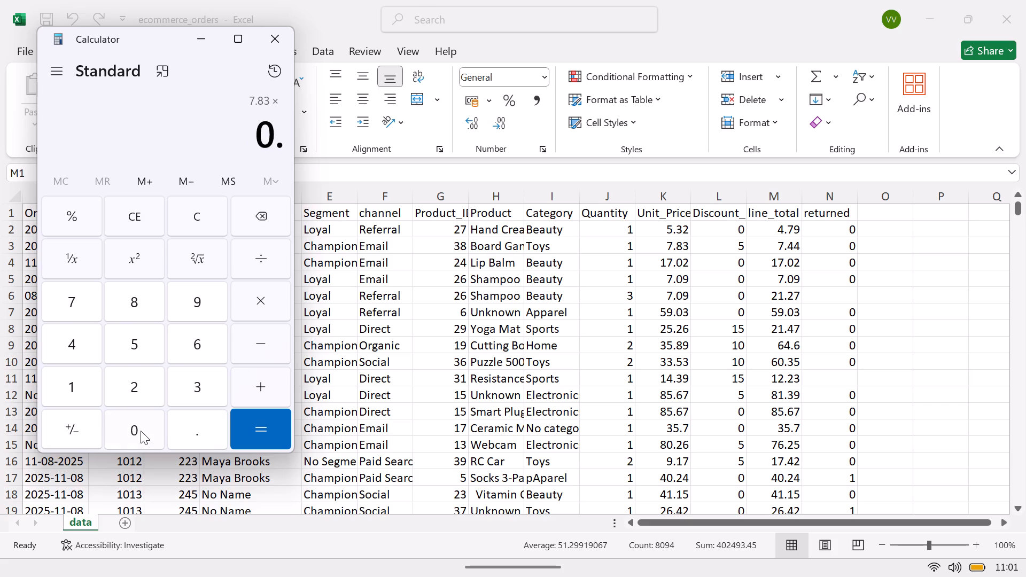
pyautogui.click(141, 431)
pyautogui.click(139, 338)
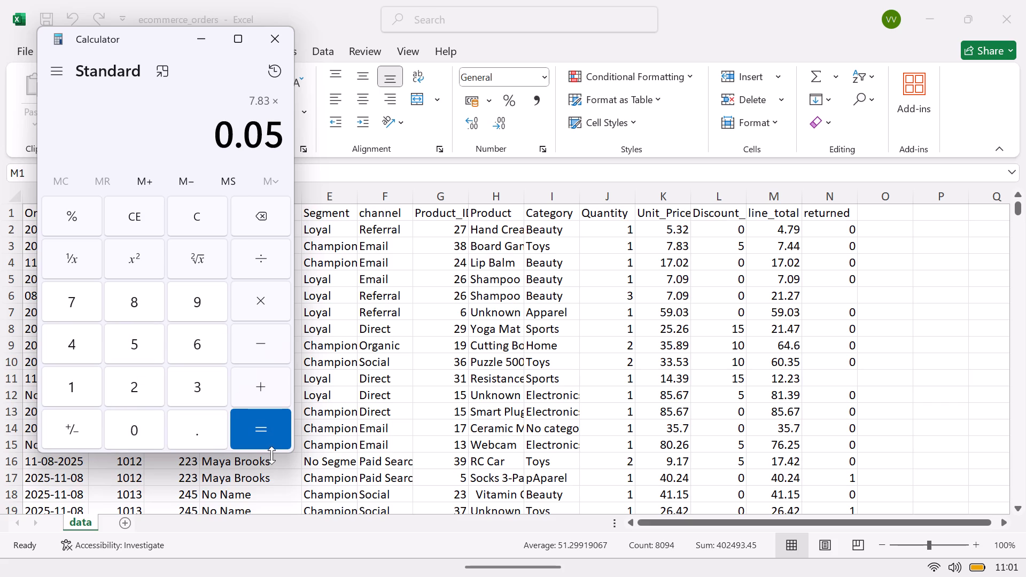
pyautogui.click(269, 441)
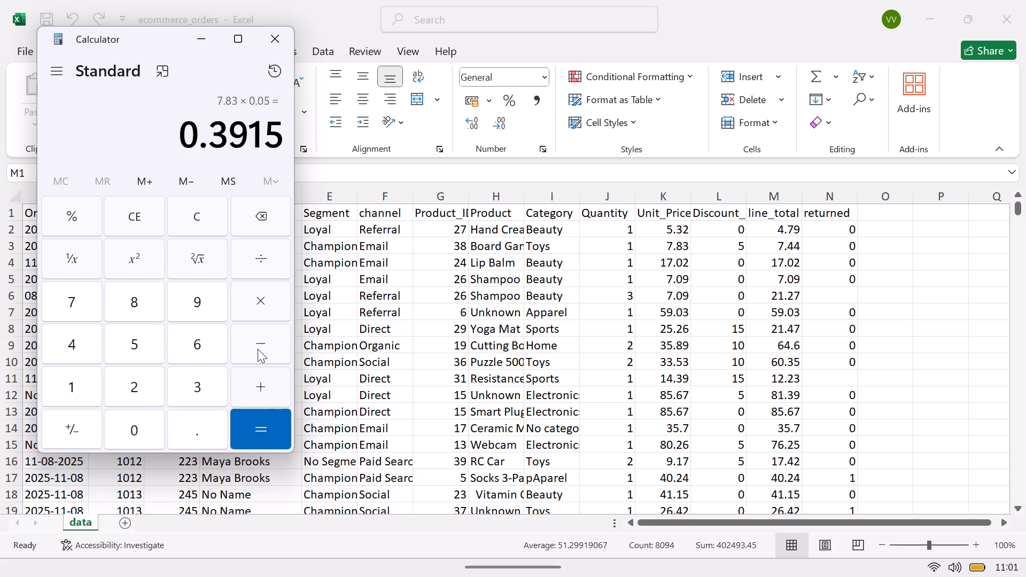
# Subtract the unit price 7.83 from the calculated discount to check the row 3 line_total.
pyautogui.click(256, 342)
pyautogui.click(85, 292)
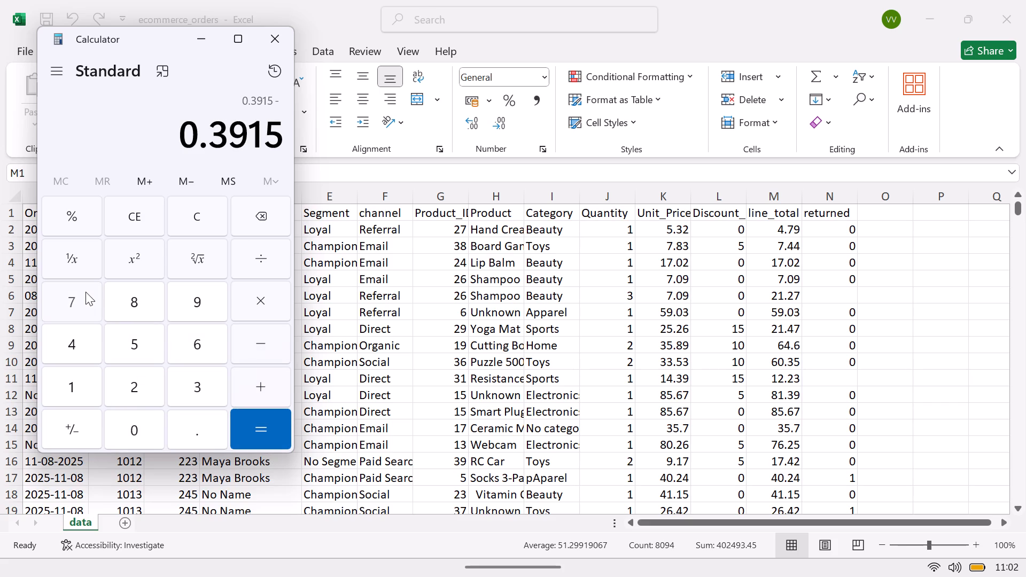
pyautogui.click(182, 431)
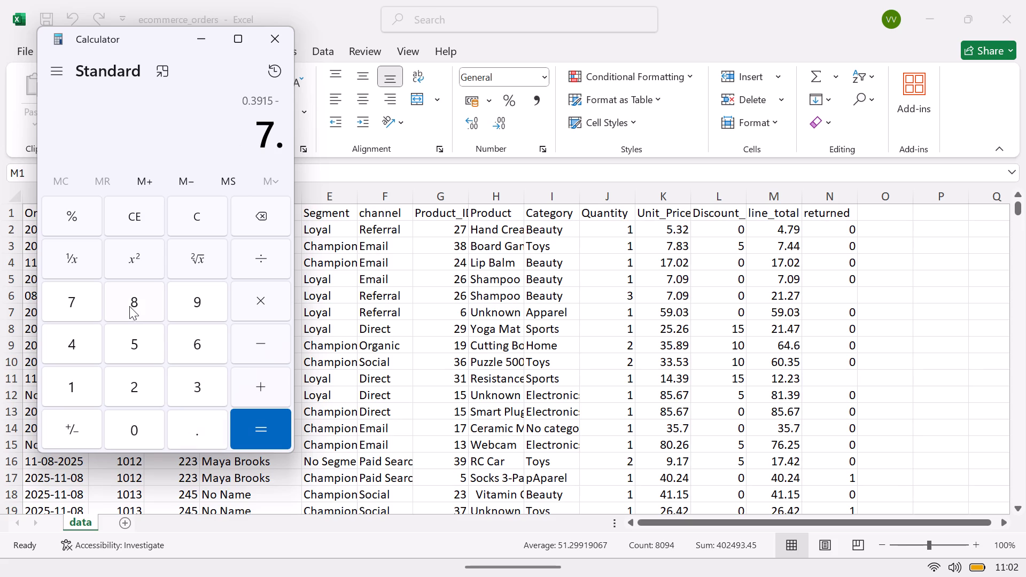
pyautogui.click(129, 305)
pyautogui.click(176, 401)
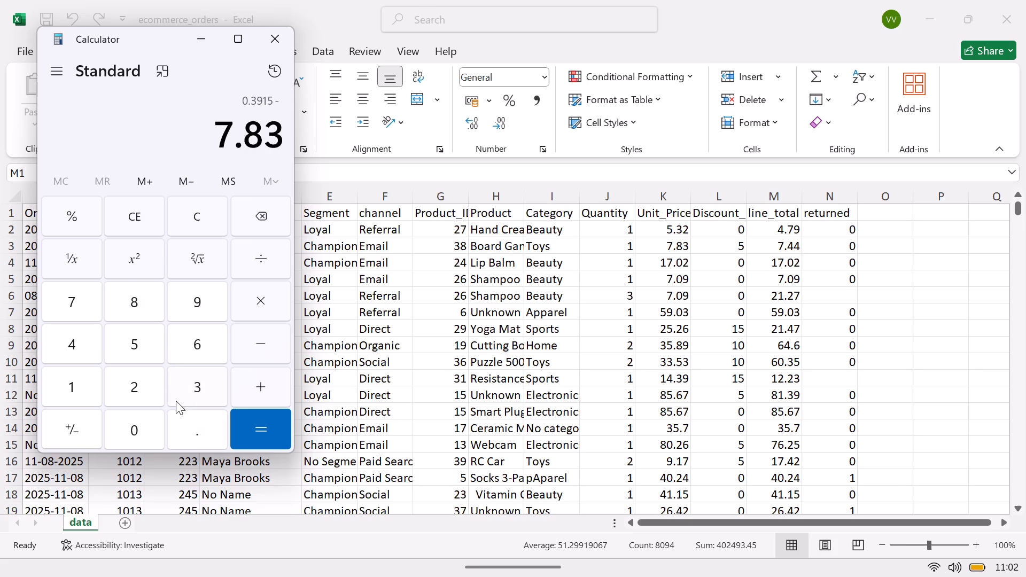
pyautogui.click(253, 423)
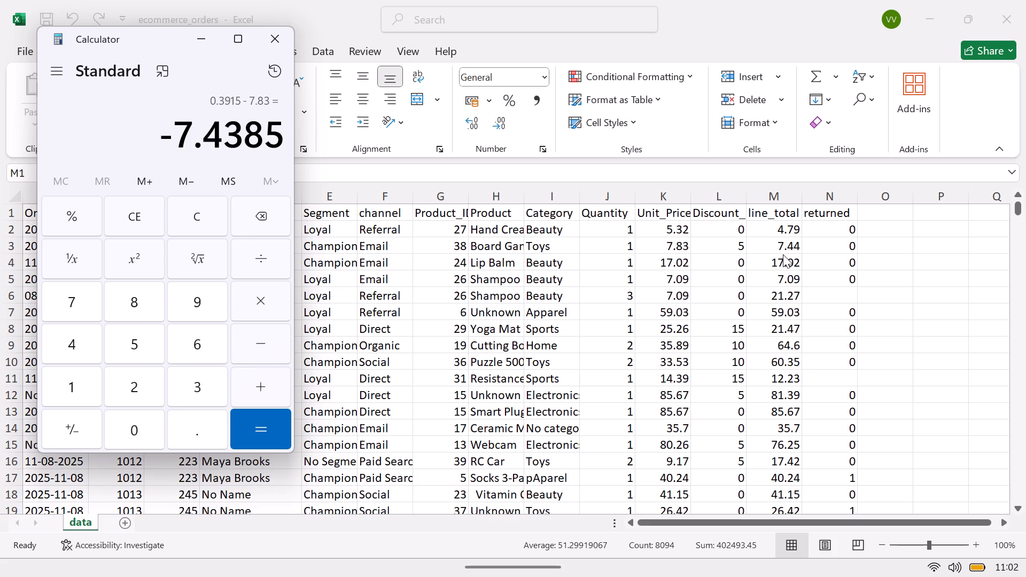
# Clear the calculator and compute 7.09 × 3 to check the row 6 line_total against unit price and quantity.
pyautogui.click(153, 204)
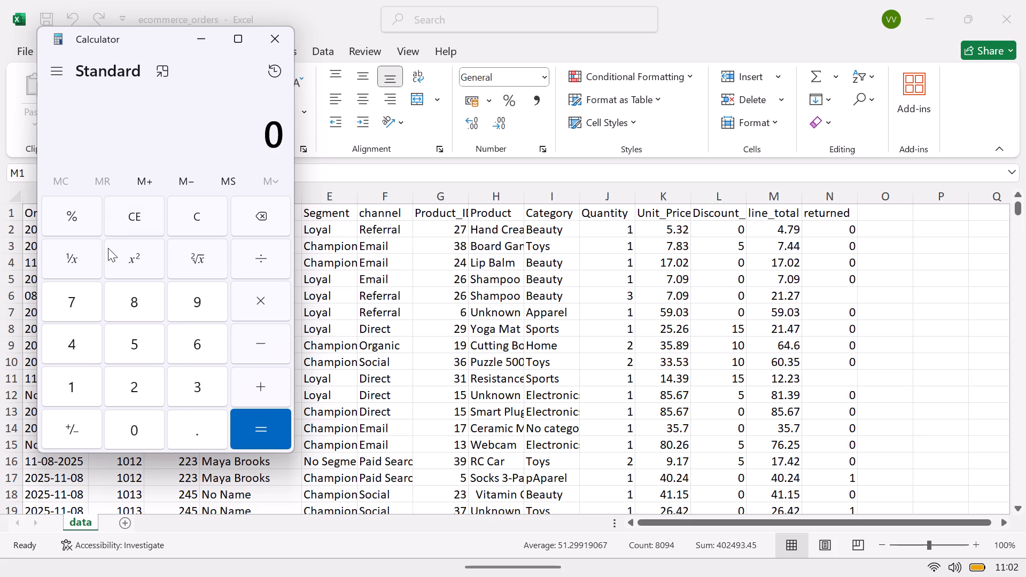
pyautogui.click(82, 298)
pyautogui.click(198, 434)
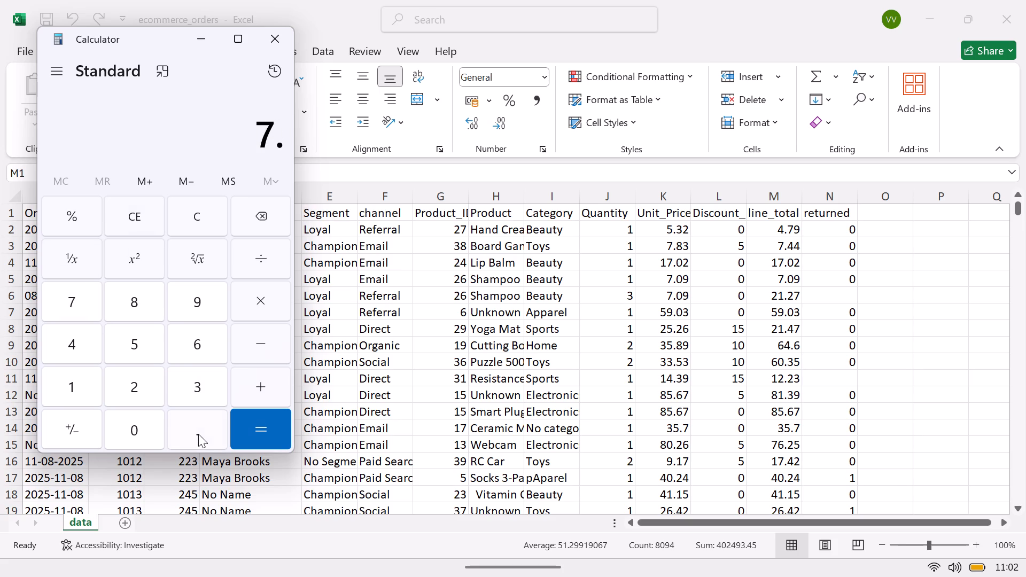
pyautogui.click(146, 429)
pyautogui.click(195, 315)
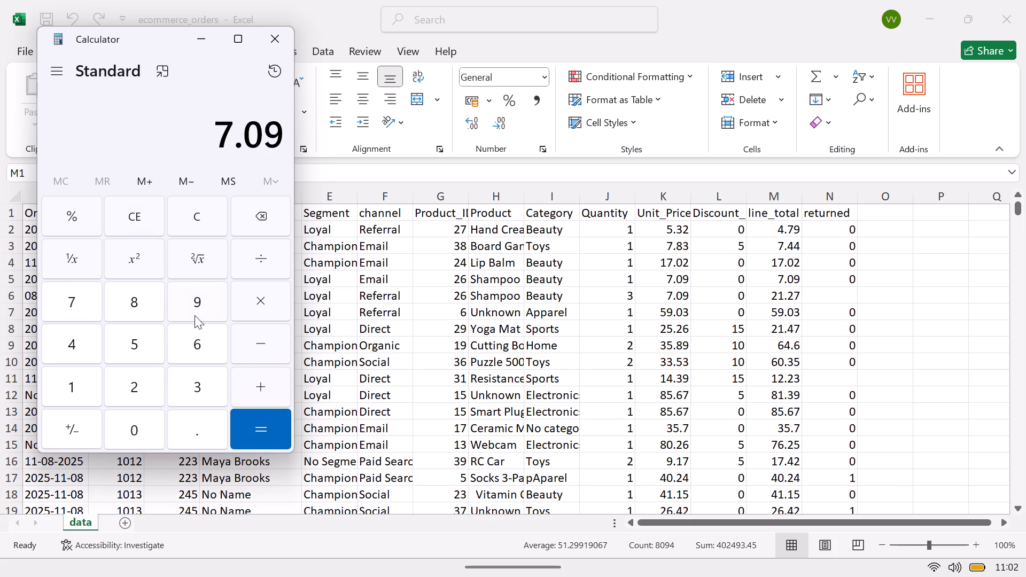
pyautogui.click(266, 313)
pyautogui.click(205, 378)
pyautogui.click(256, 429)
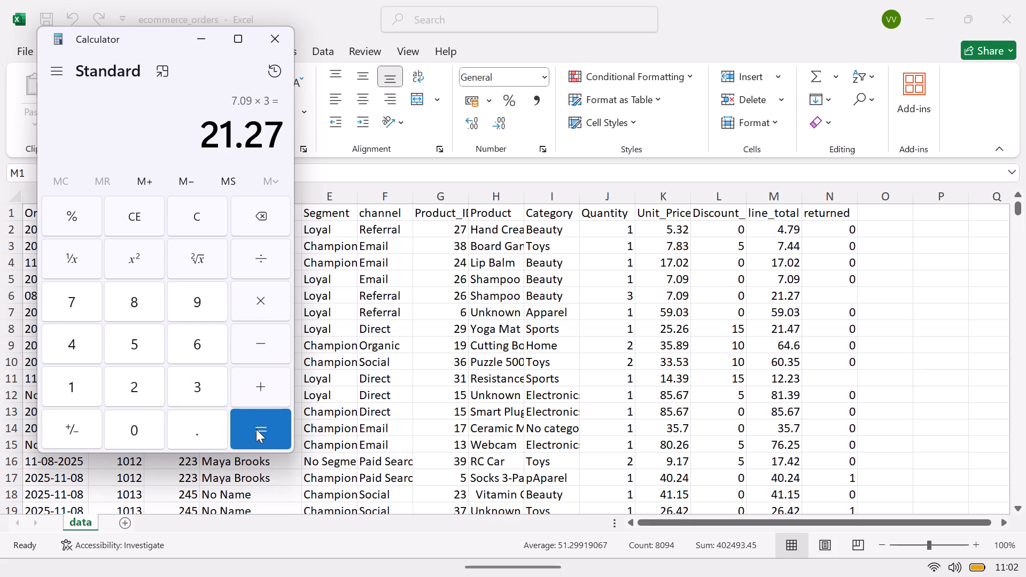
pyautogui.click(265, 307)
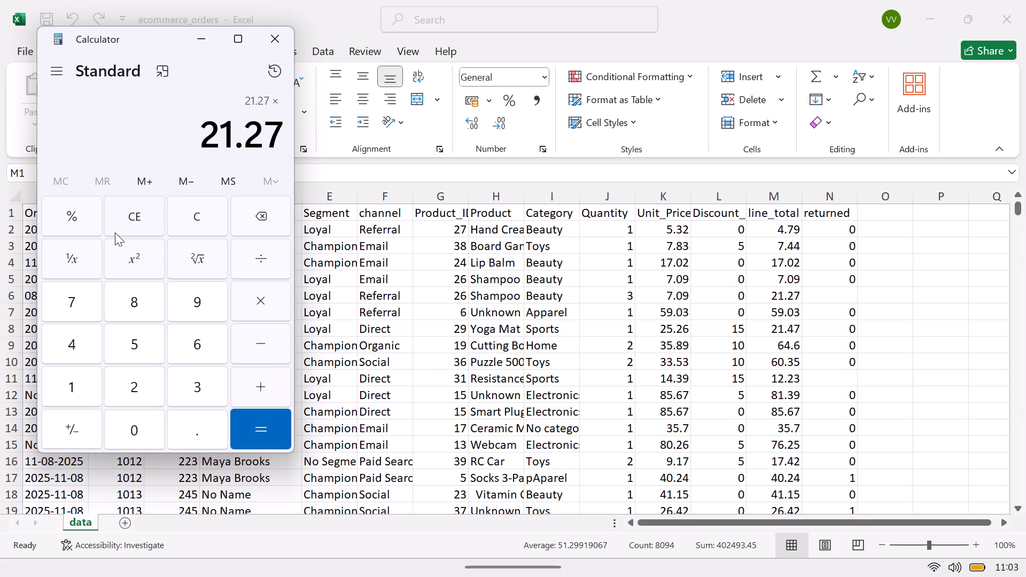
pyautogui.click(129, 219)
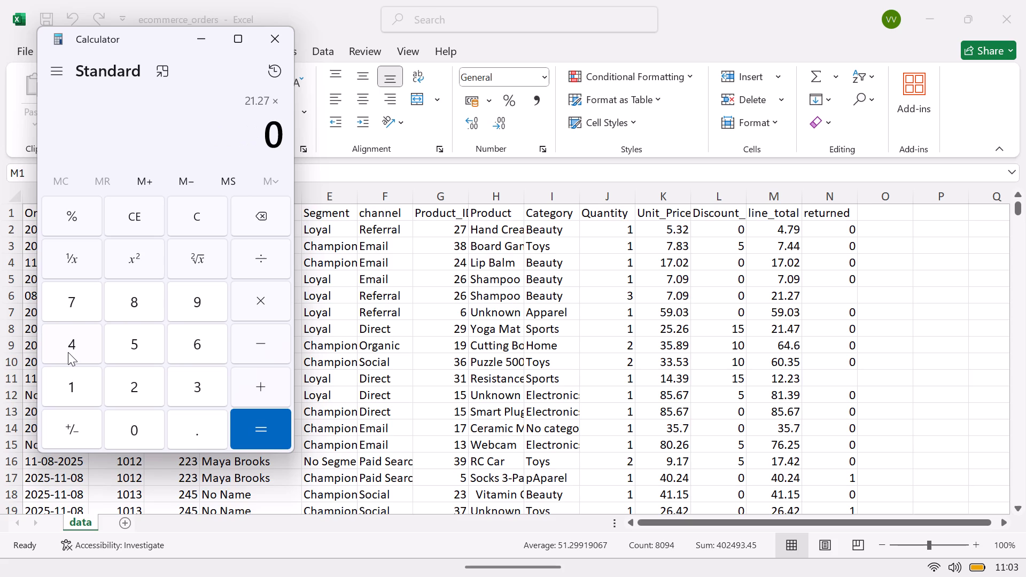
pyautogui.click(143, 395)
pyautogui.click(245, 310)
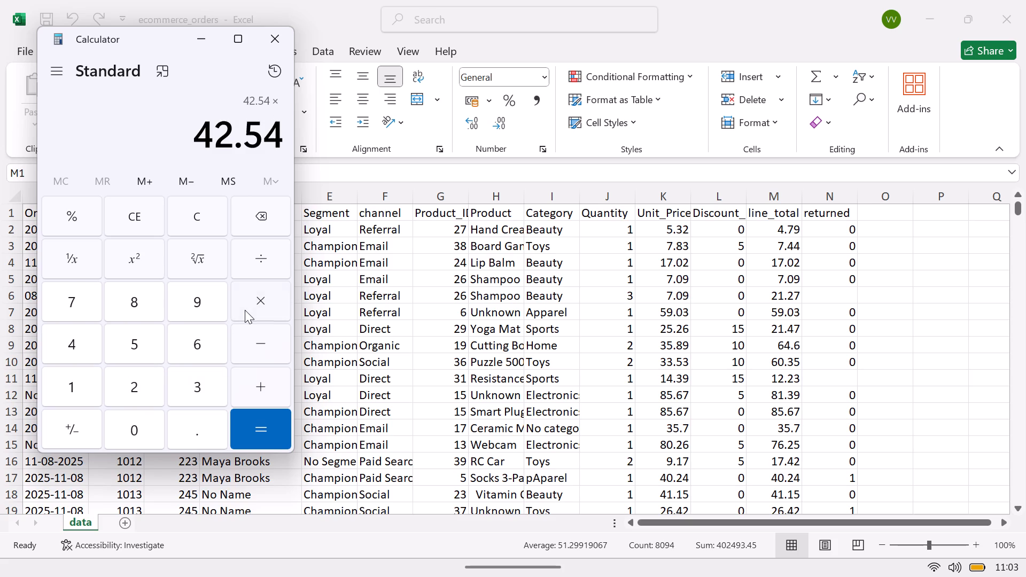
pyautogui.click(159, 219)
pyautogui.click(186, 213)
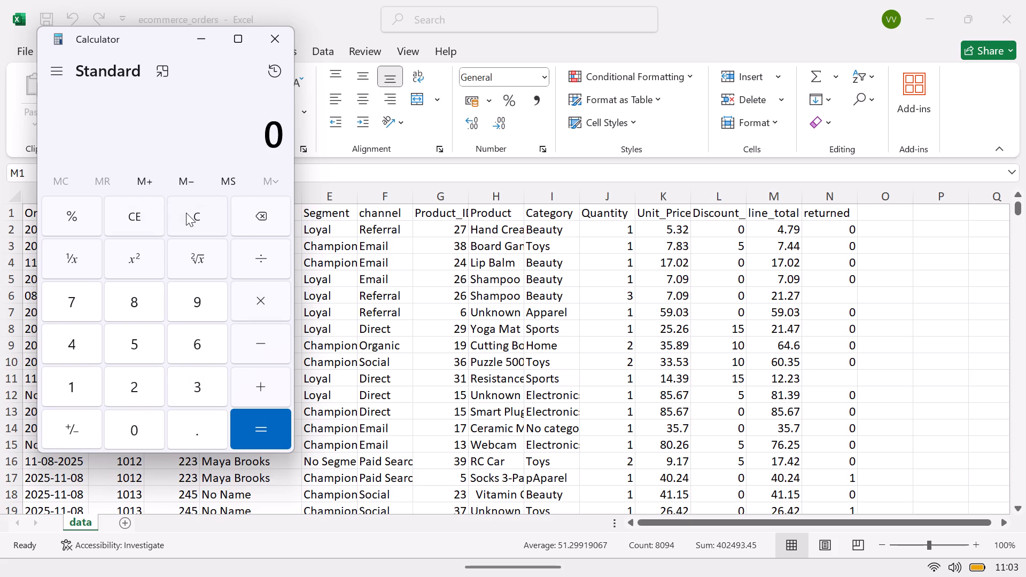
# Calculate 2 × 35.89 to get the undiscounted total for row 9.
pyautogui.click(138, 385)
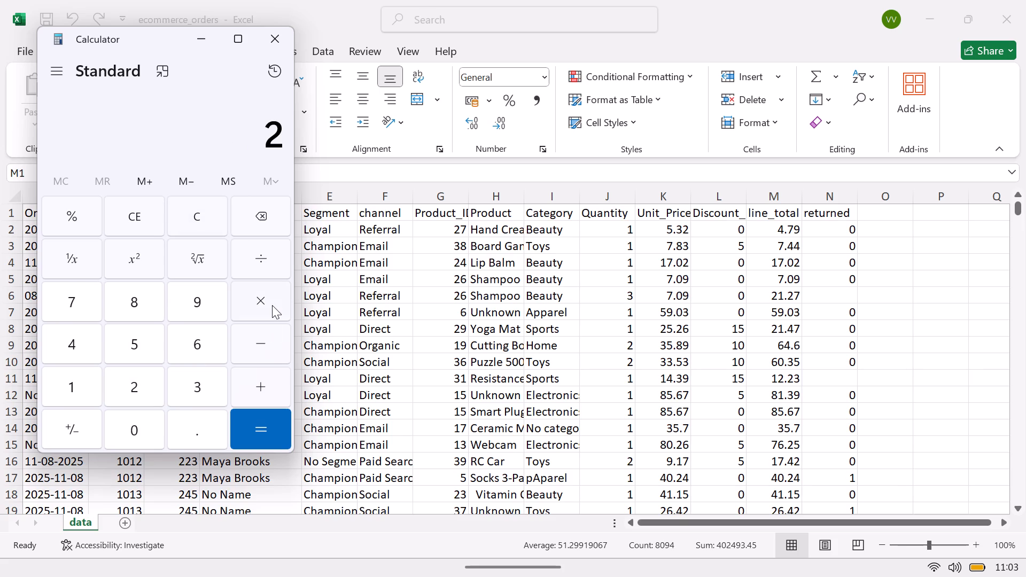
pyautogui.click(272, 303)
pyautogui.click(209, 390)
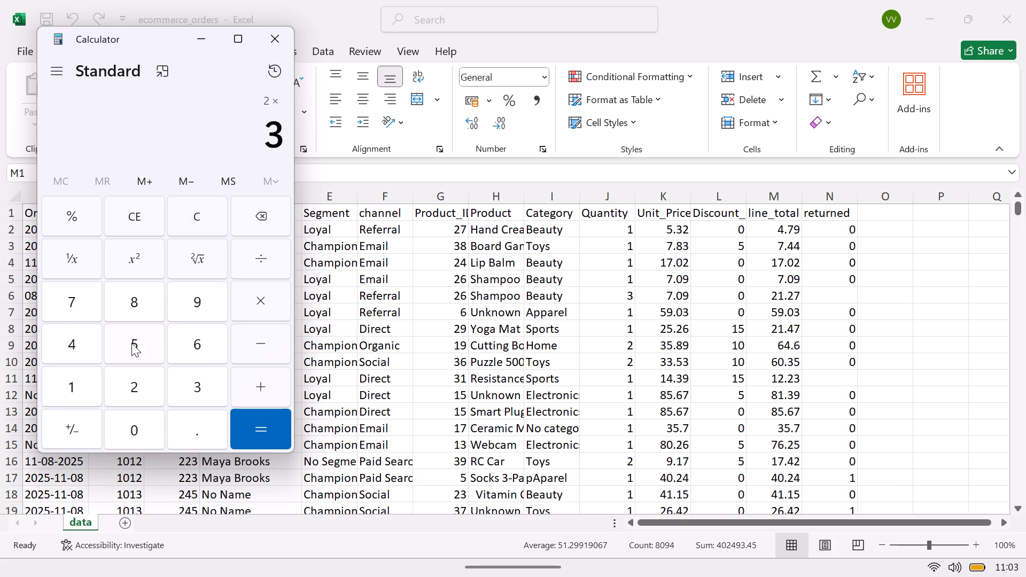
pyautogui.click(128, 341)
pyautogui.click(183, 427)
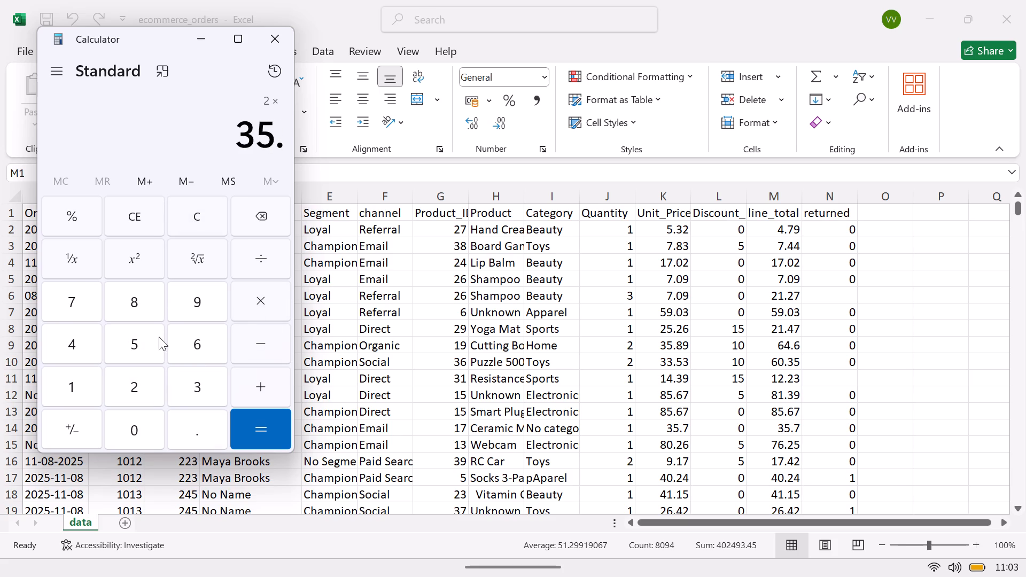
pyautogui.click(141, 314)
pyautogui.click(204, 302)
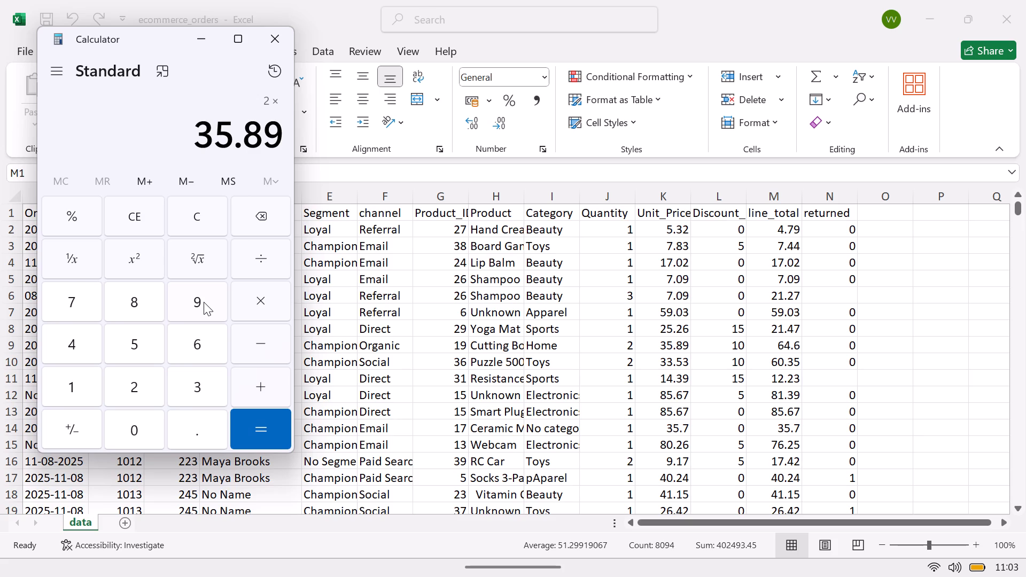
pyautogui.click(252, 442)
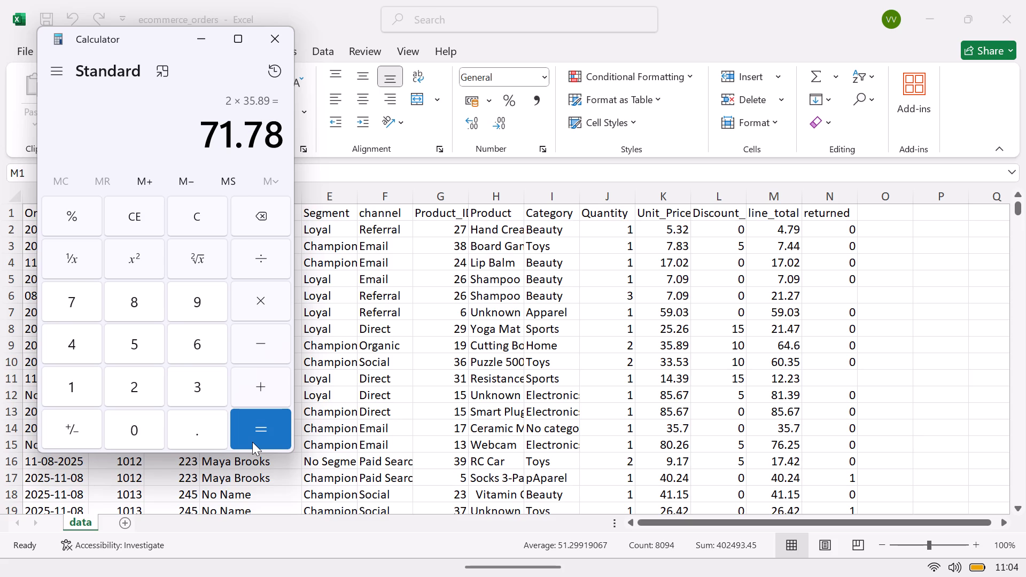
# Multiply the row 9 undiscounted total by 0.1 to work out its 10 percent discount amount.
pyautogui.click(260, 314)
pyautogui.click(128, 434)
pyautogui.click(207, 433)
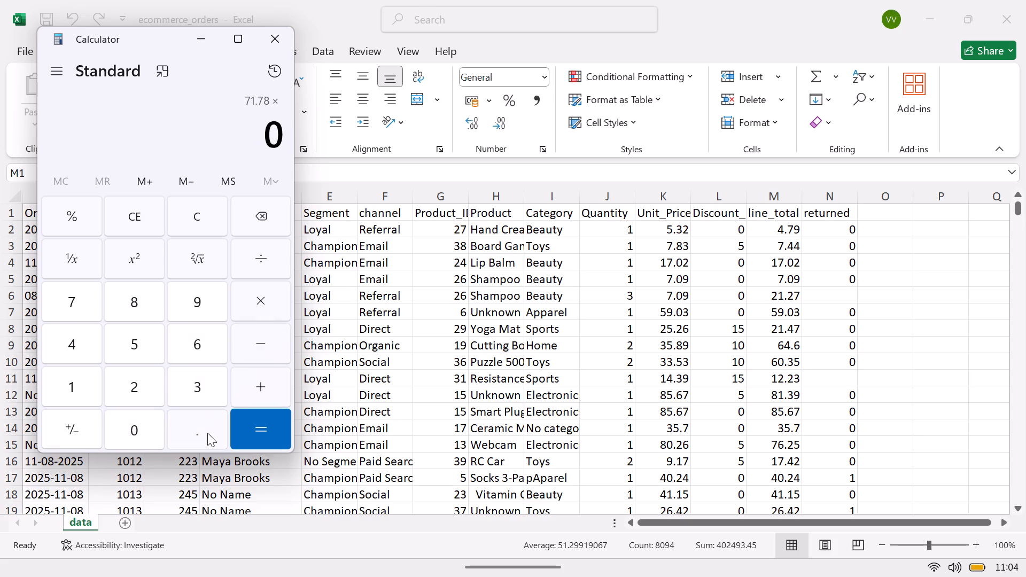
pyautogui.click(78, 382)
pyautogui.click(250, 442)
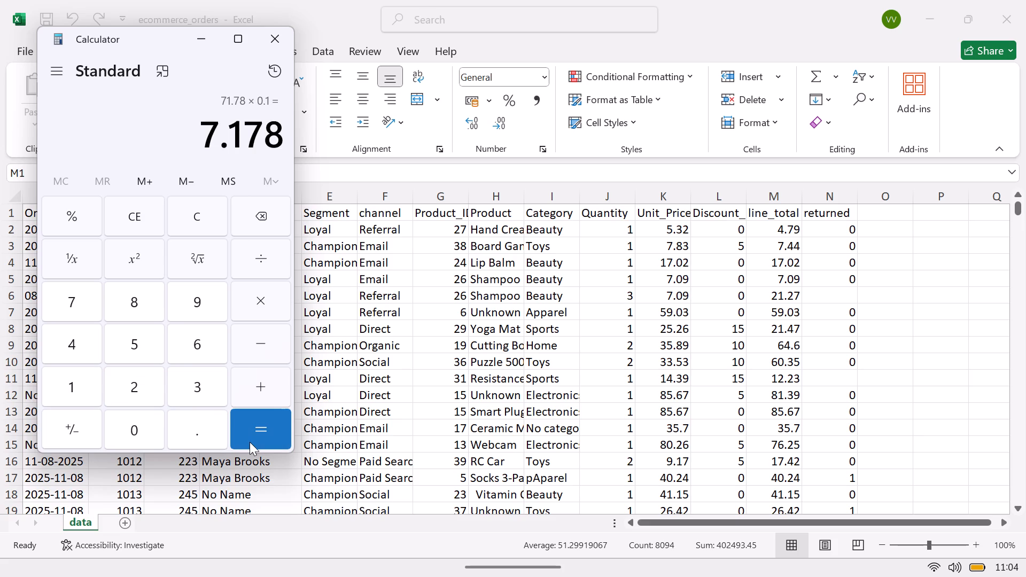
# Subtract 71.78 from the calculated discount amount to check the row 9 line_total.
pyautogui.click(265, 348)
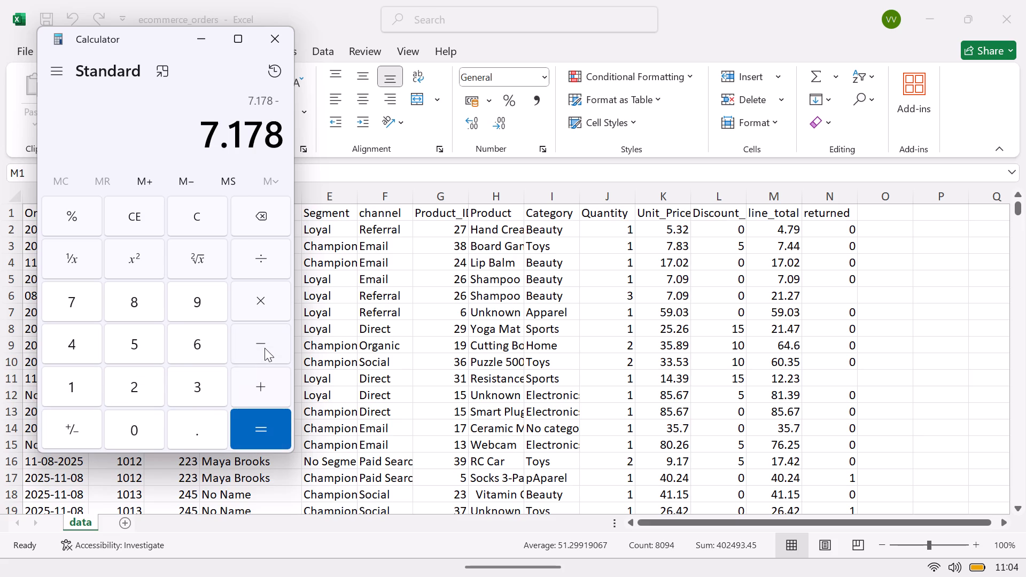
pyautogui.click(52, 307)
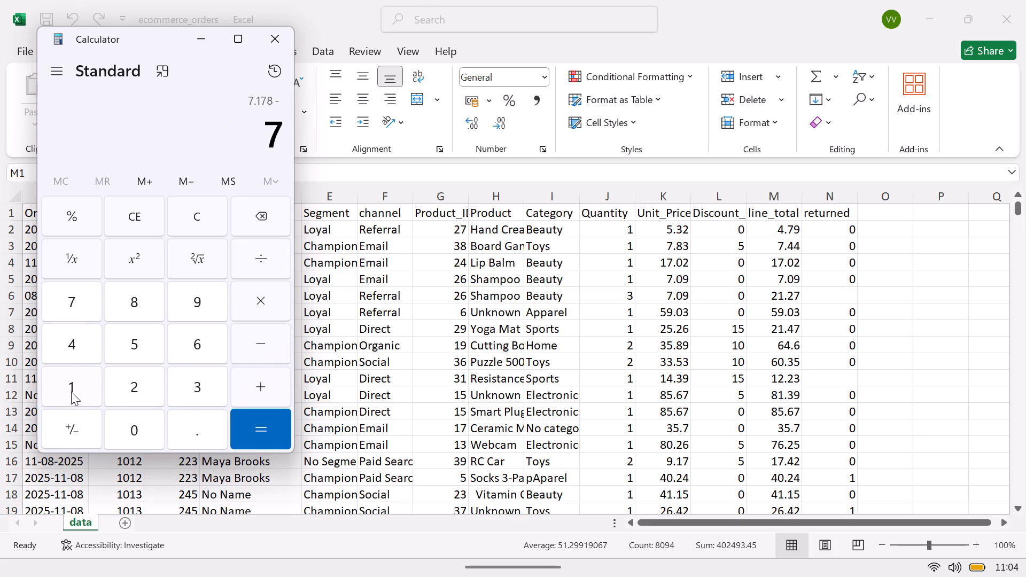
pyautogui.click(72, 393)
pyautogui.click(193, 432)
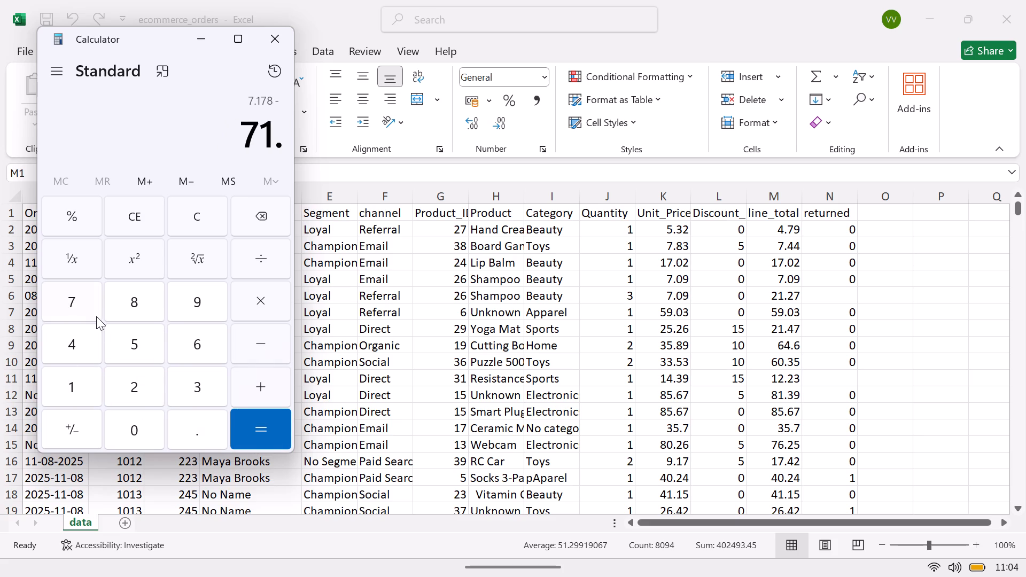
pyautogui.click(92, 313)
pyautogui.click(123, 315)
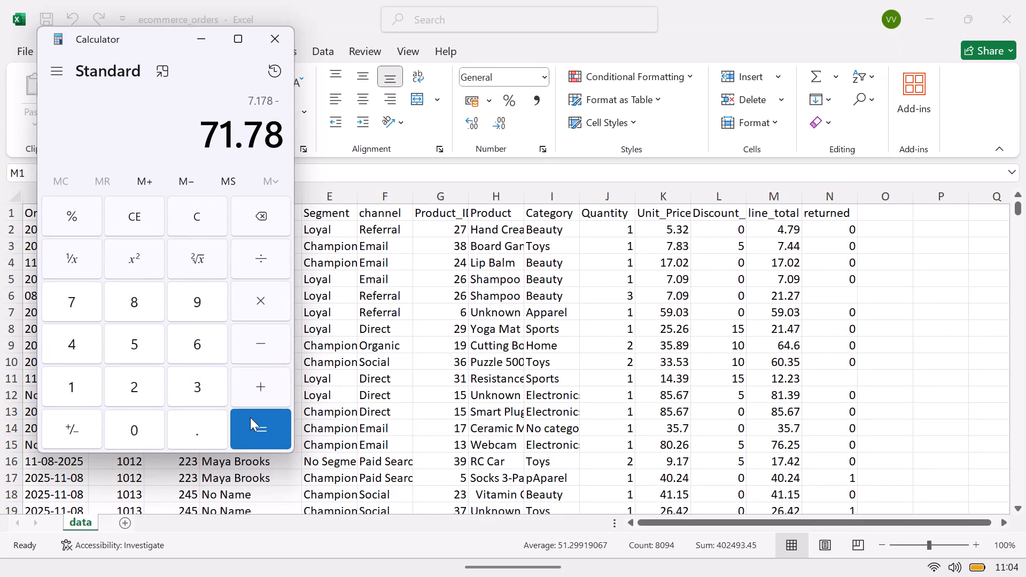
pyautogui.click(252, 427)
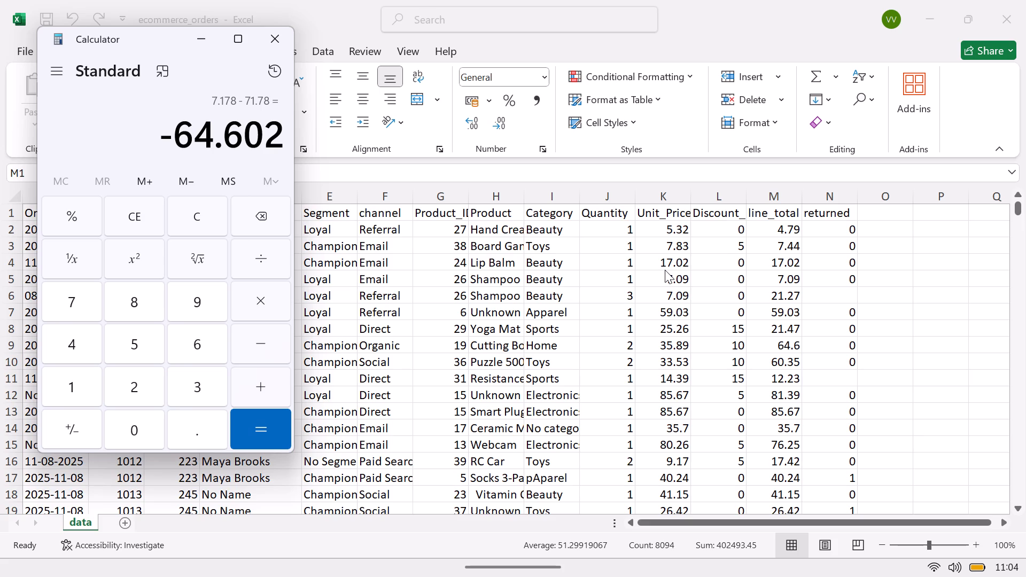
# Switch back to the Excel workbook and insert an empty column between line_total and returned.
pyautogui.click(710, 200)
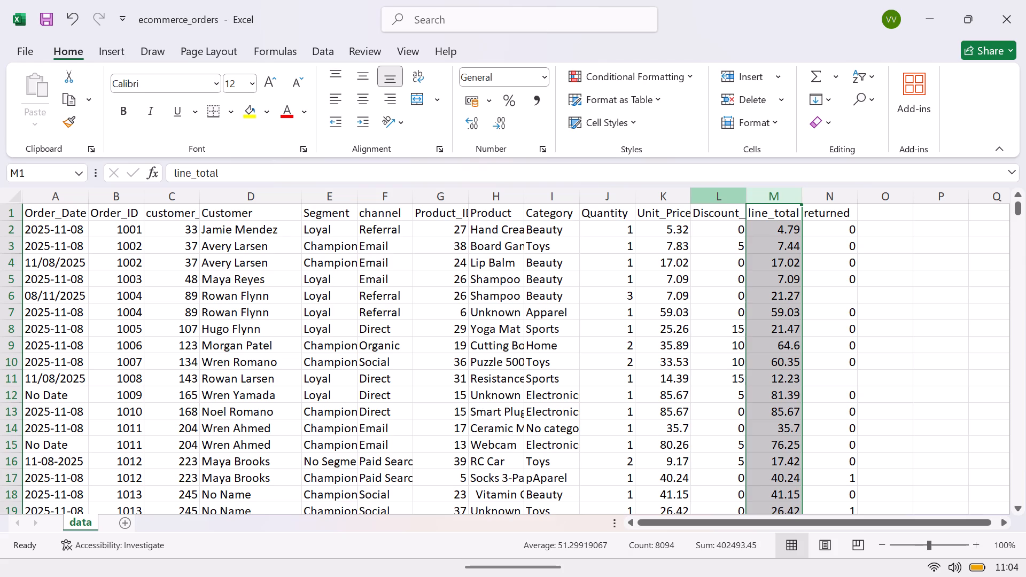
pyautogui.click(817, 193)
pyautogui.rightClick(817, 193)
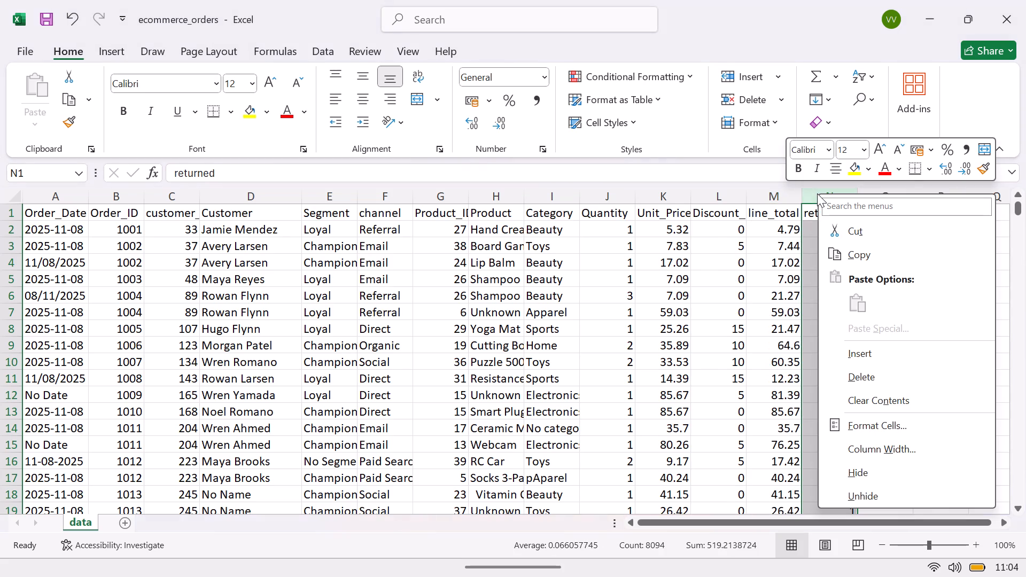
pyautogui.click(865, 345)
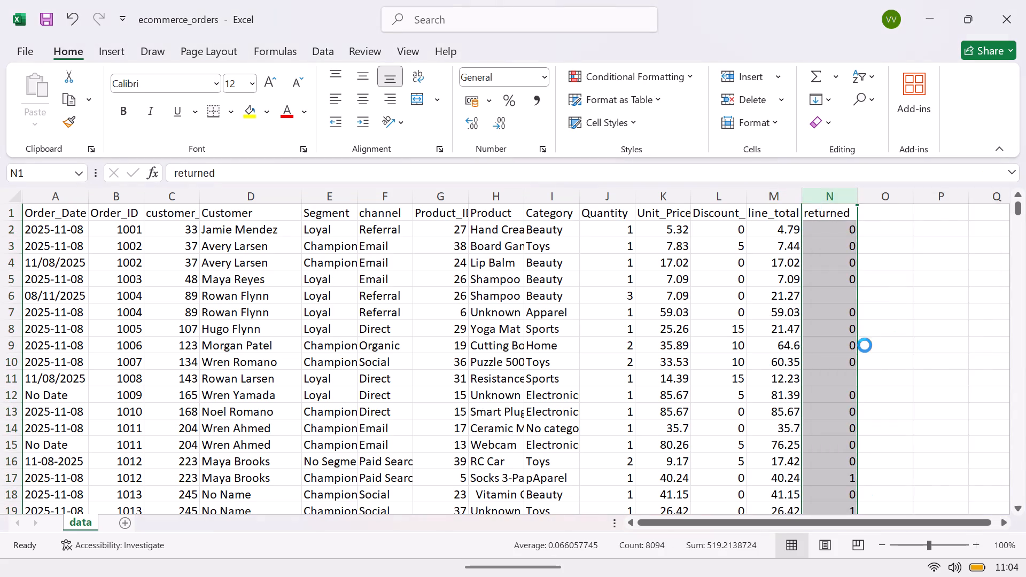
# Enter the discounted line total formula =(J2*K2)-(L2/100*(J2*K2)) in cell N2 of the empty column.
pyautogui.moveTo(842, 239); pyautogui.dragTo(844, 235)
pyautogui.click(845, 232)
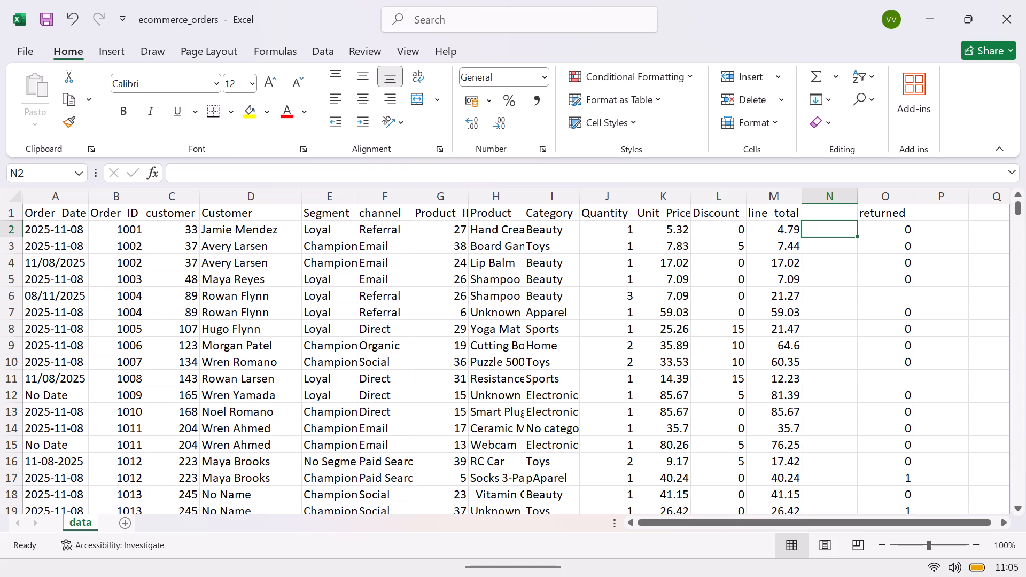
pyautogui.press('=')
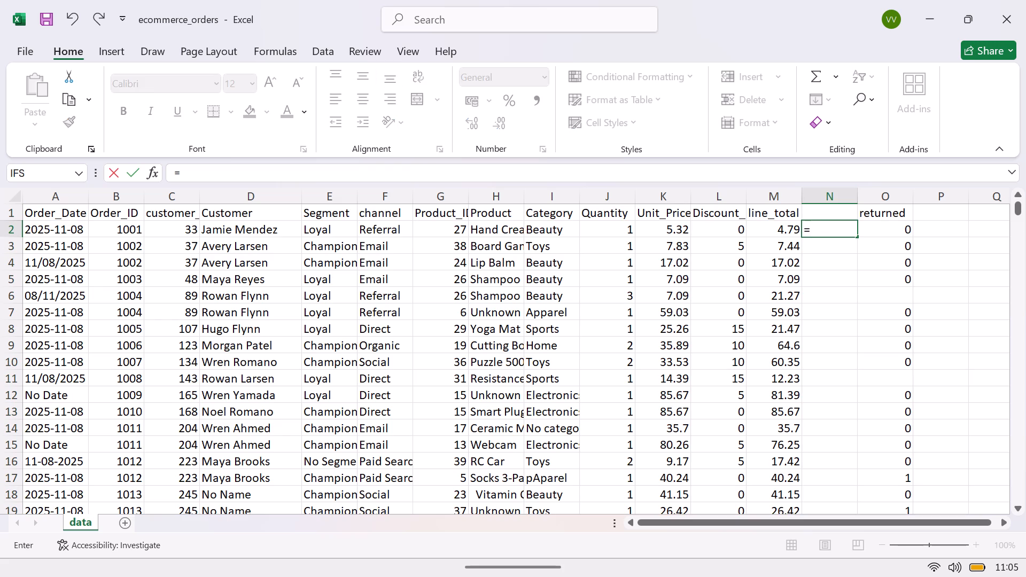
pyautogui.write('*(')
pyautogui.press('BackSpace')
pyautogui.press('BackSpace')
pyautogui.hotkey('shift', '(')
pyautogui.click(612, 228)
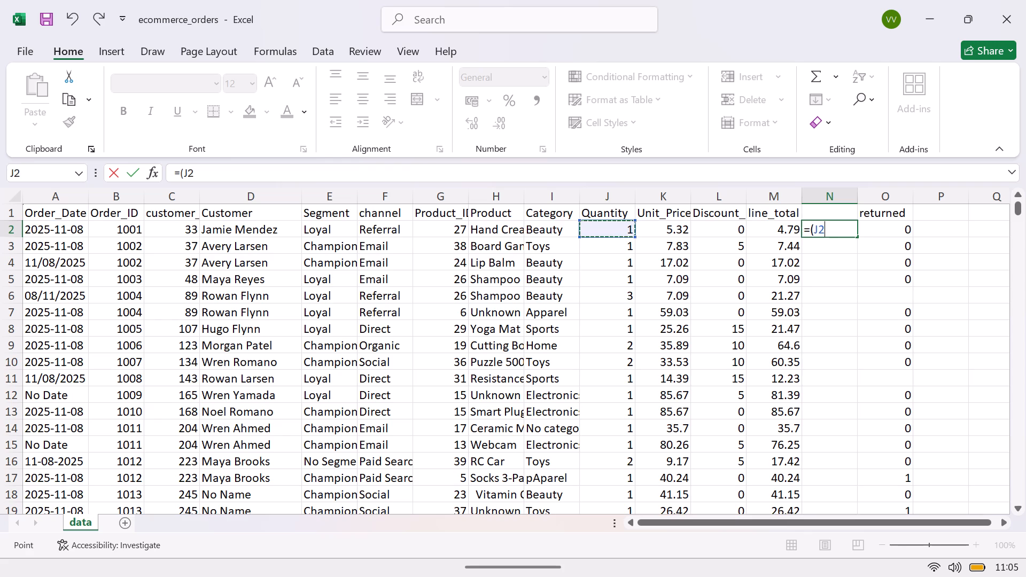
pyautogui.hotkey('shift', '*')
pyautogui.click(655, 233)
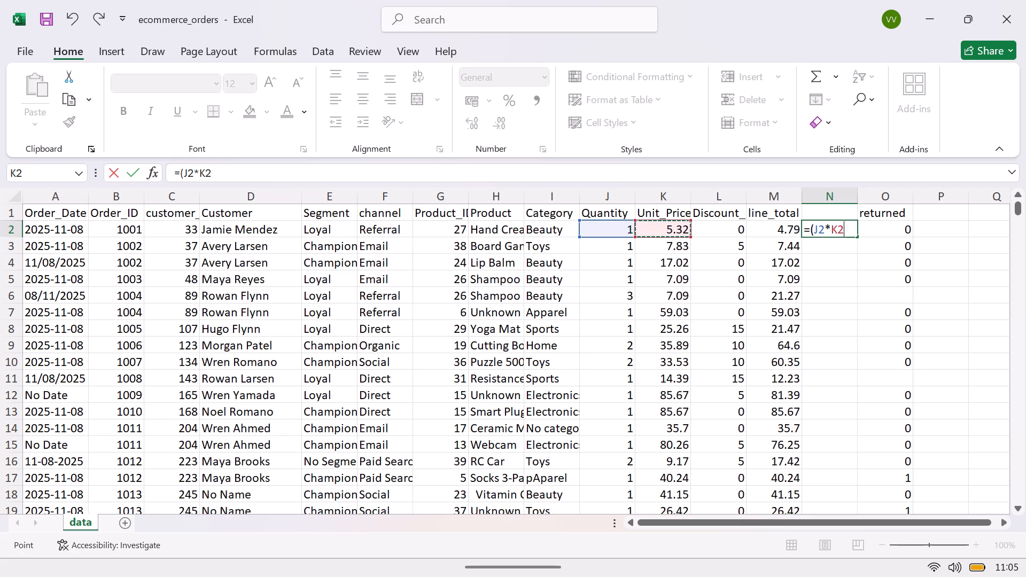
pyautogui.hotkey('shift', ')')
pyautogui.press('-')
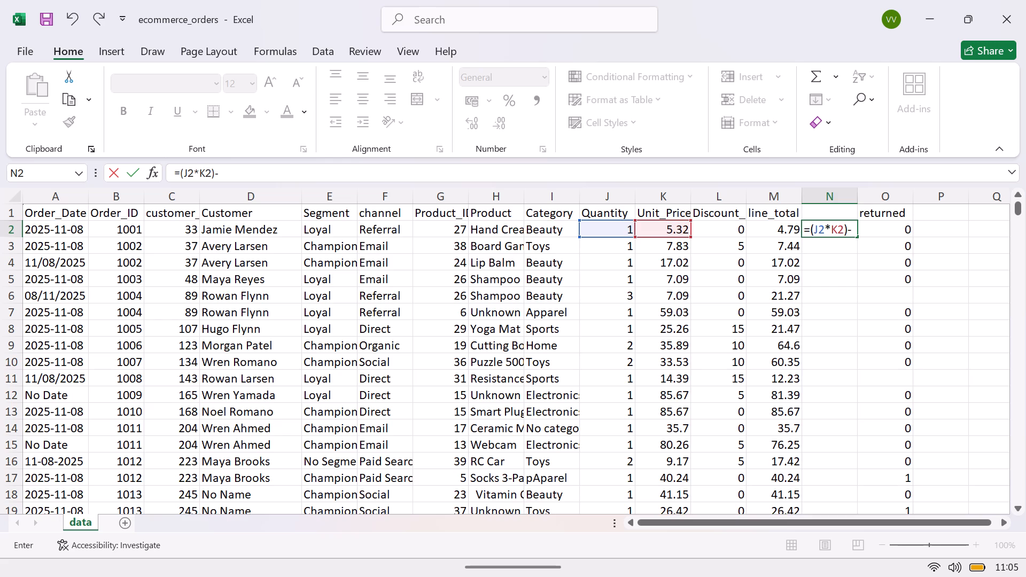
pyautogui.hotkey('shift', '(')
pyautogui.click(731, 230)
pyautogui.write('/1')
pyautogui.write('00')
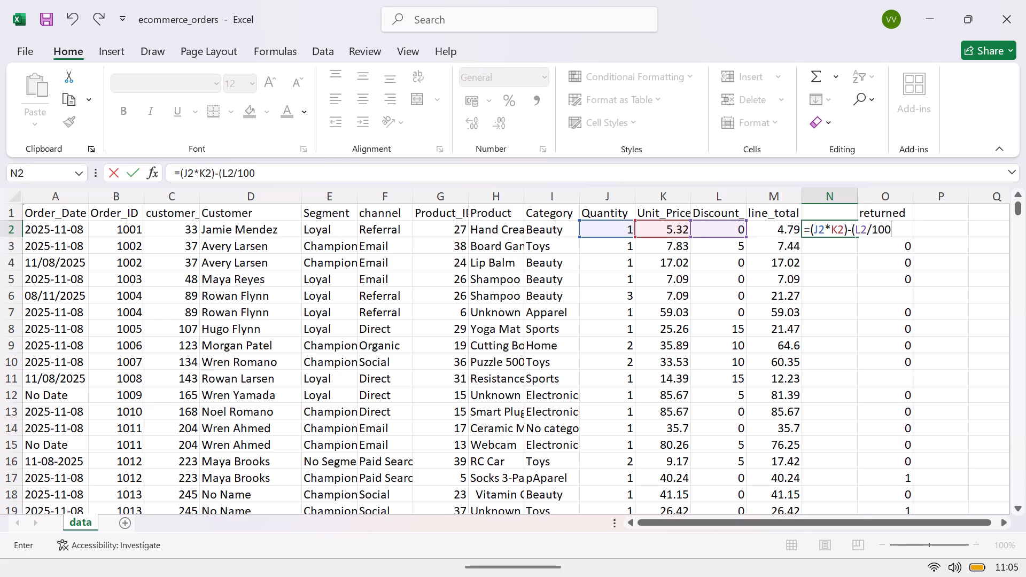
pyautogui.hotkey('shift', '*')
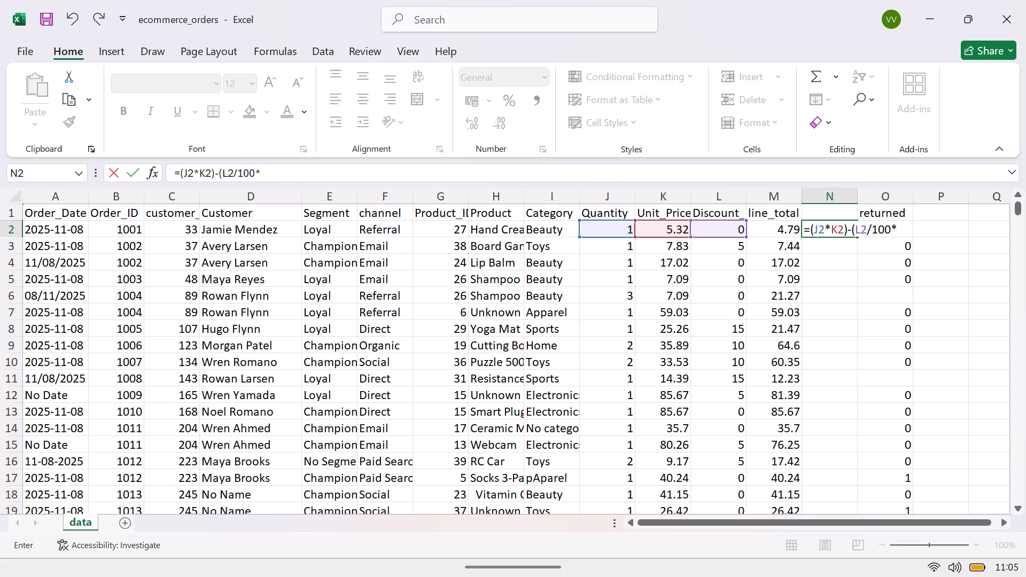
pyautogui.hotkey('shift', '(')
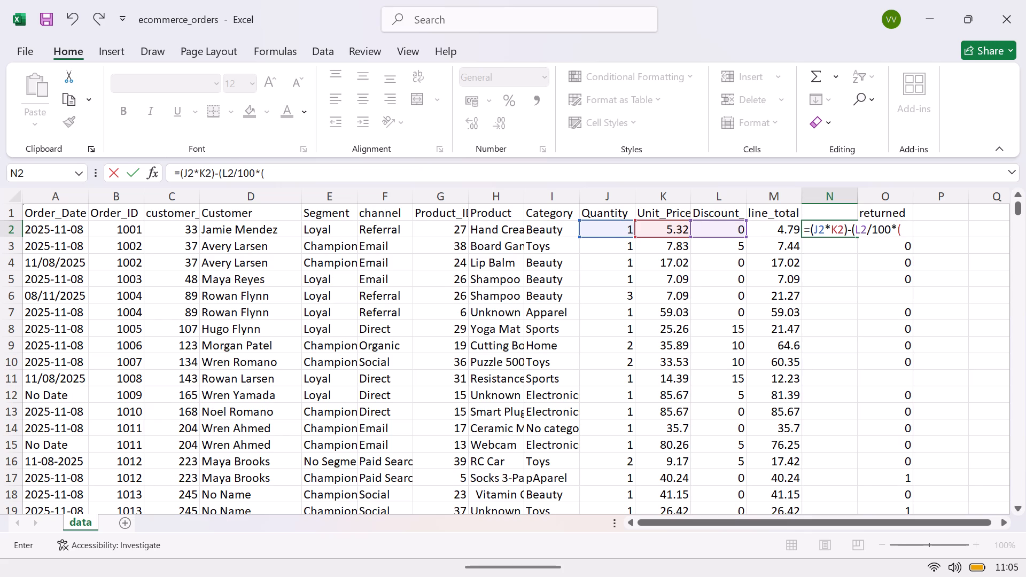
pyautogui.click(623, 236)
pyautogui.click(623, 230)
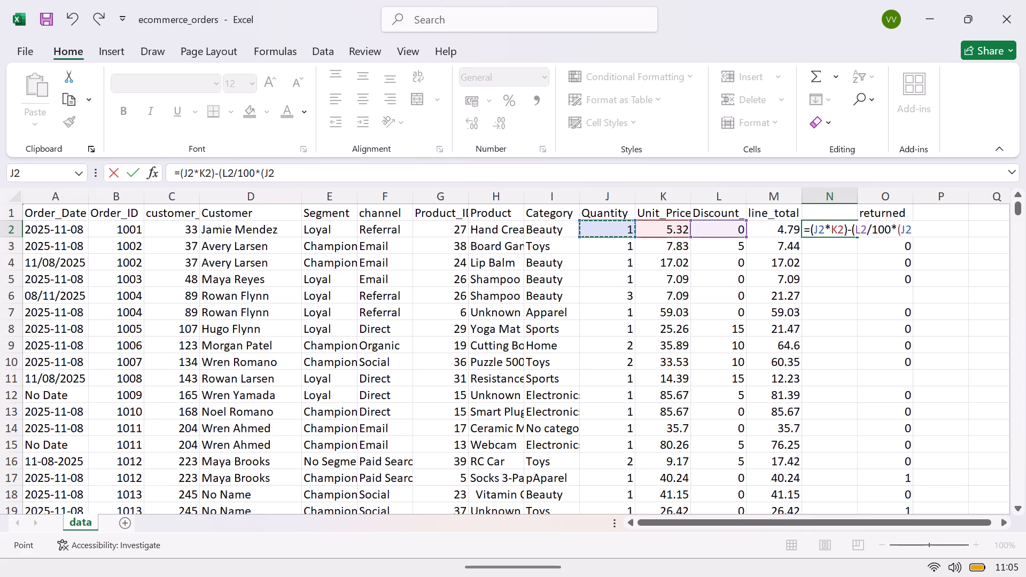
pyautogui.hotkey('shift', '*')
pyautogui.click(657, 233)
pyautogui.hotkey('shift', ')')
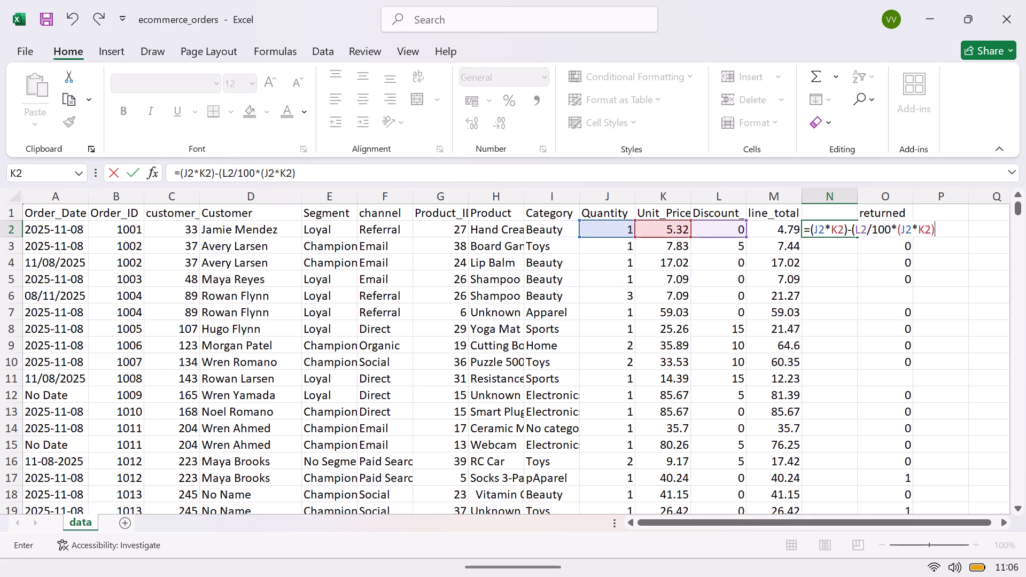
pyautogui.press('Return')
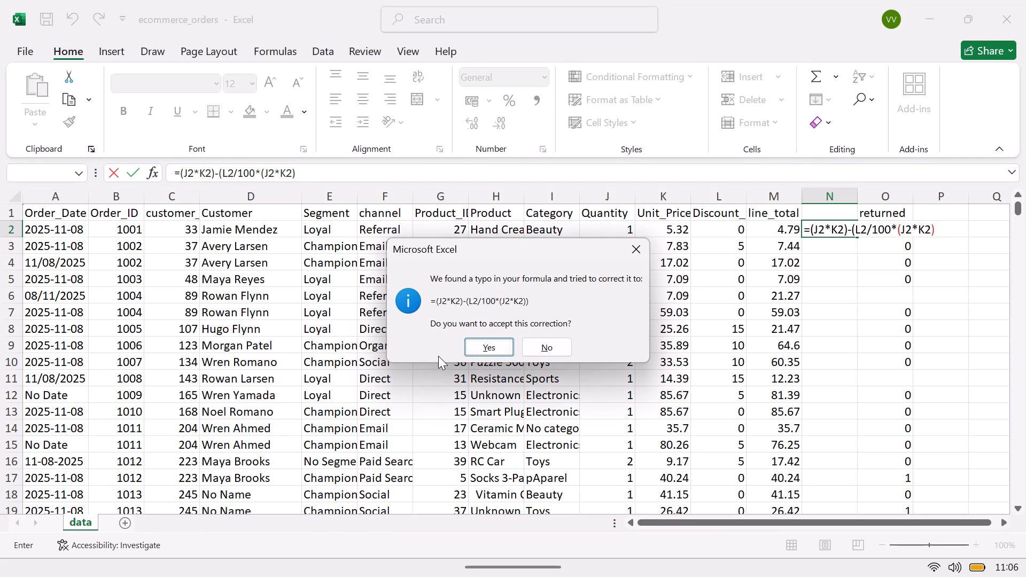
pyautogui.click(483, 349)
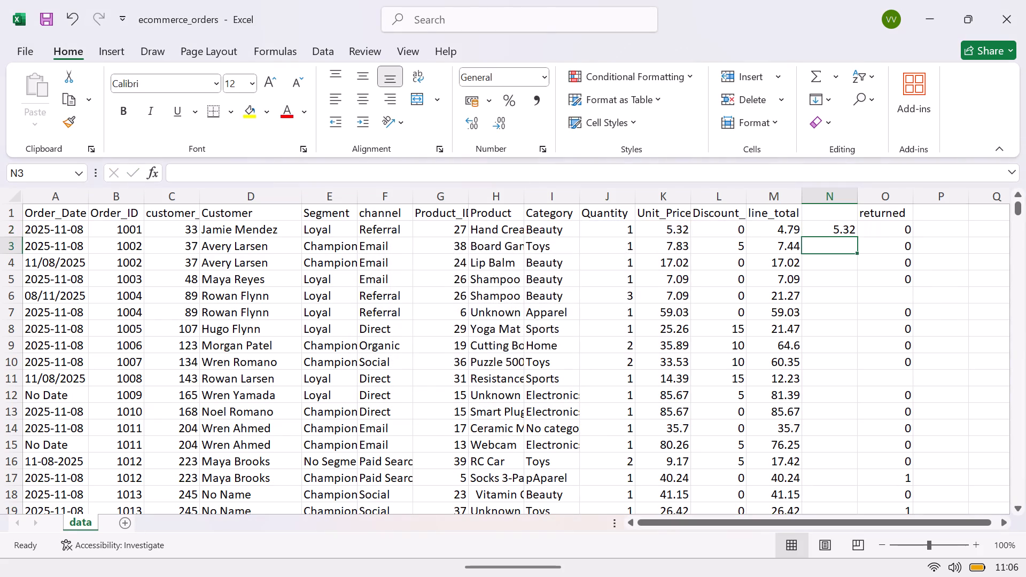
# Fill the N2 formula down column N for all data rows.
pyautogui.click(836, 230)
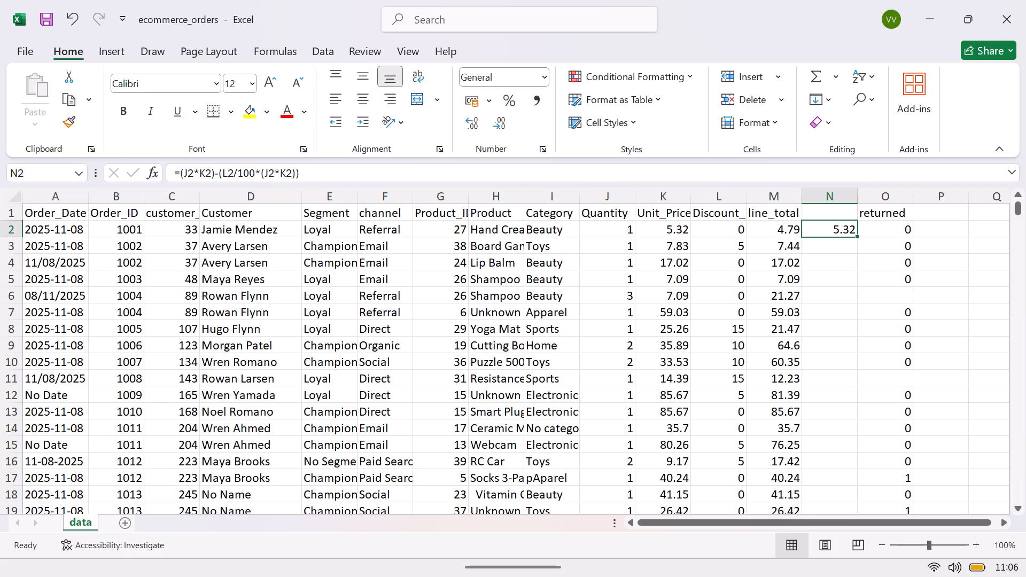
pyautogui.doubleClick(857, 235)
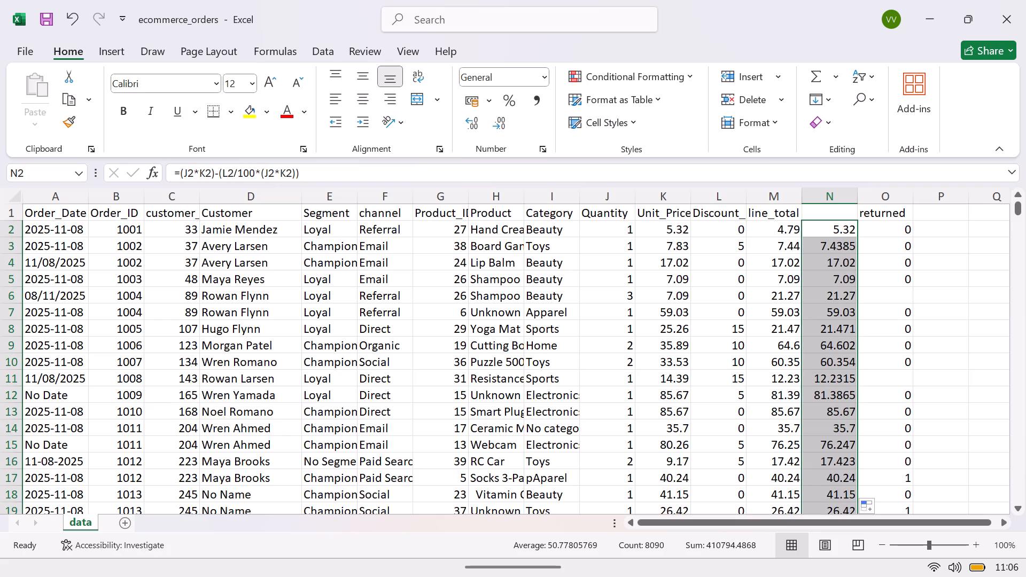
# Wrap the N2 formula in ROUND with two decimals, as =ROUND((J2*K2)-(L2/100*(J2*K2)),2).
pyautogui.click(840, 230)
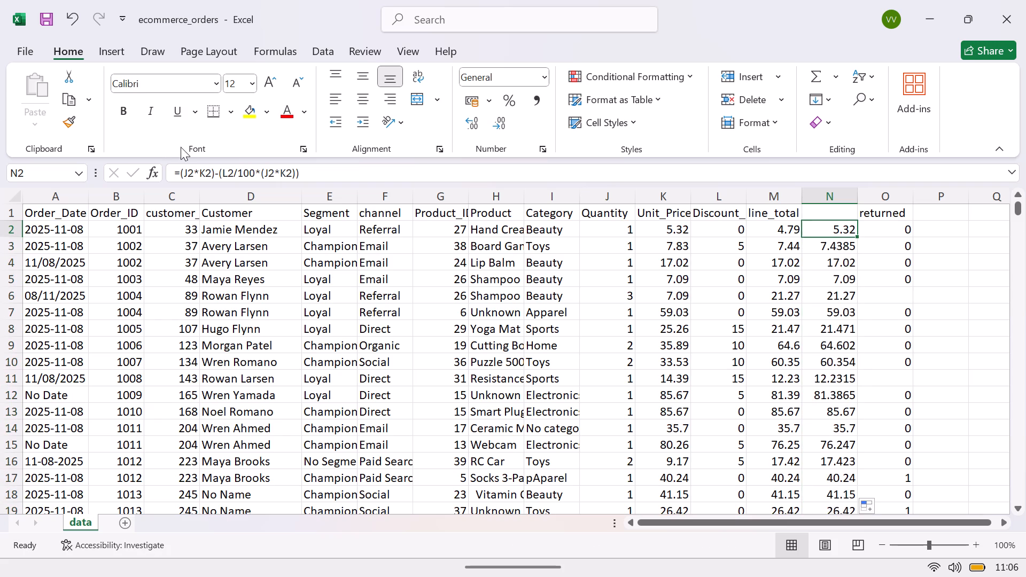
pyautogui.click(181, 175)
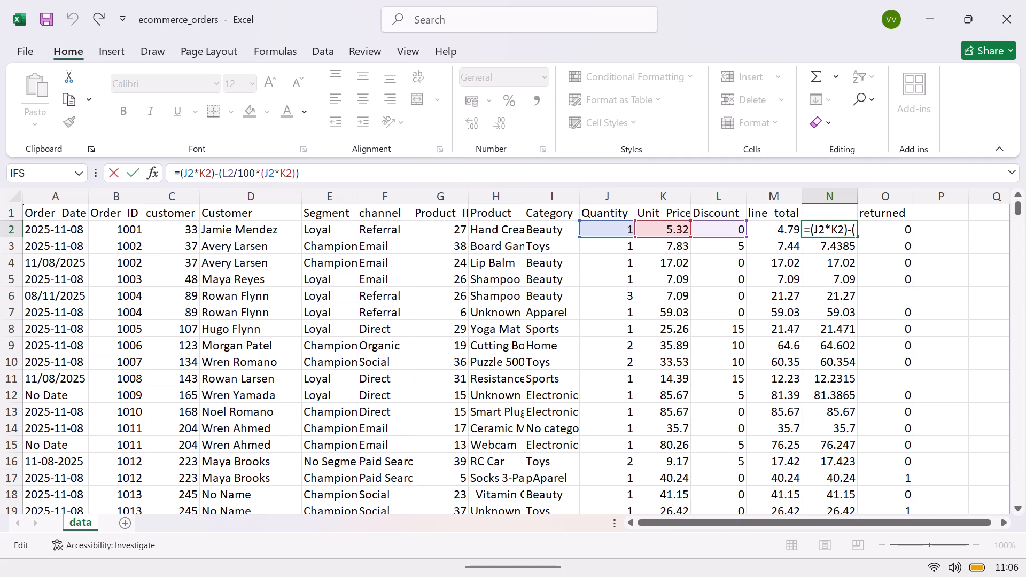
pyautogui.write('rou')
pyautogui.press('Tab')
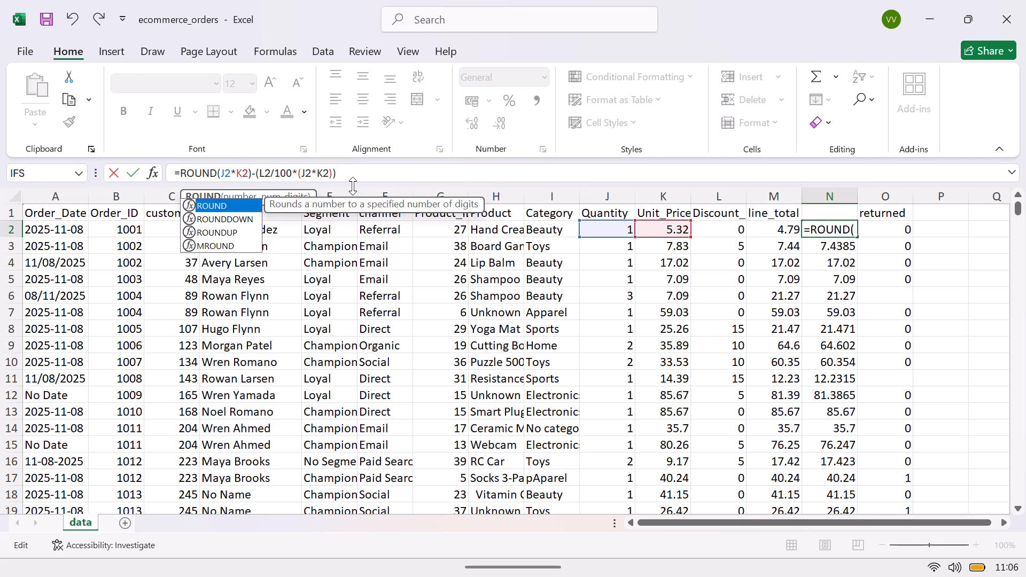
pyautogui.click(344, 175)
pyautogui.press(',')
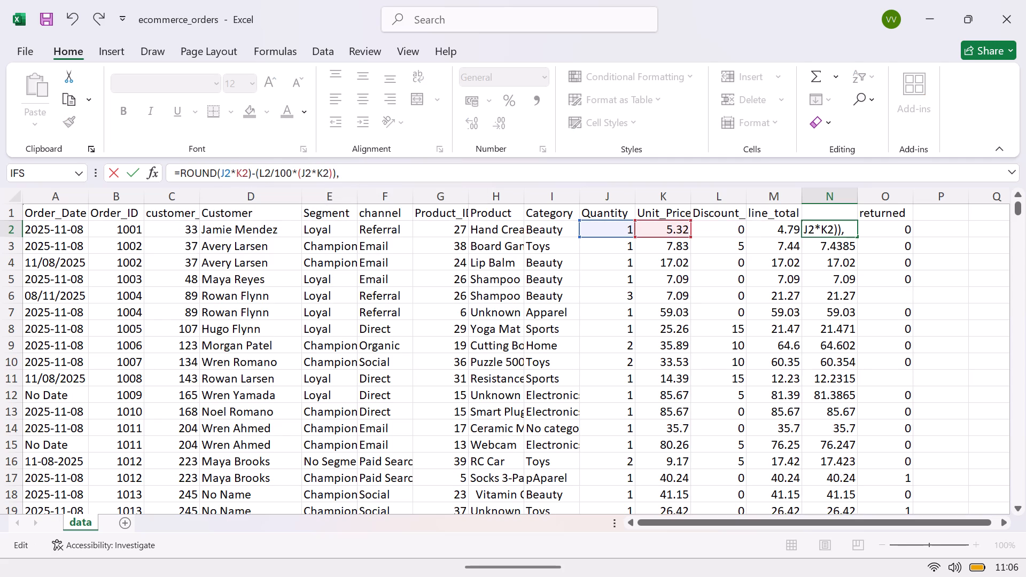
pyautogui.press('2')
pyautogui.hotkey('shift', ')')
pyautogui.press('Return')
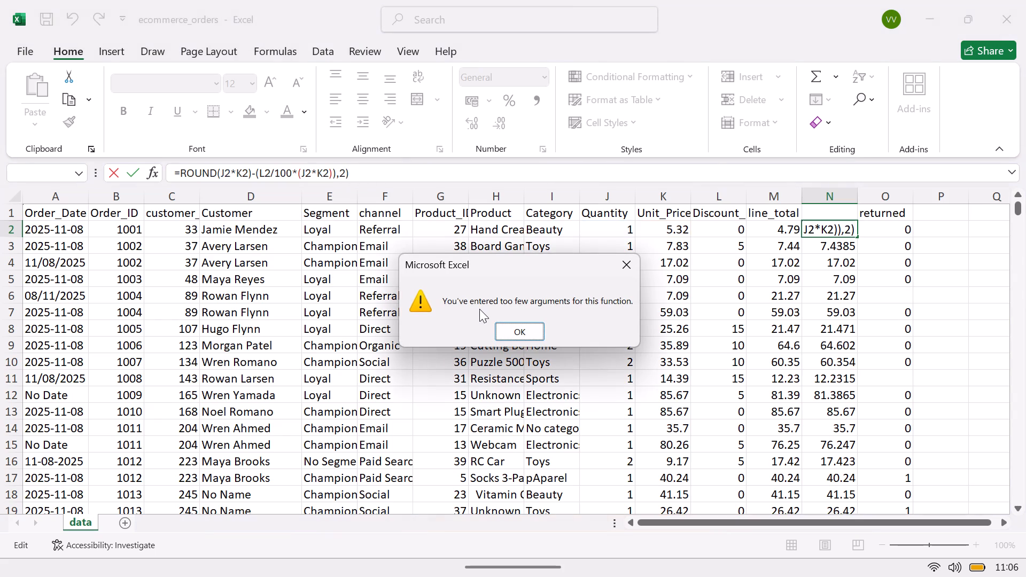
pyautogui.click(512, 332)
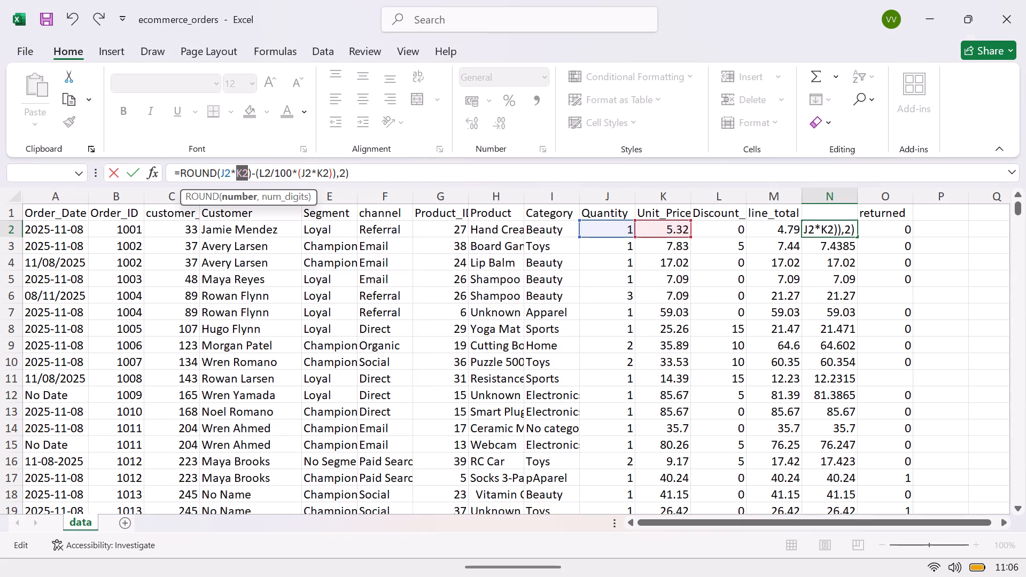
pyautogui.click(830, 227)
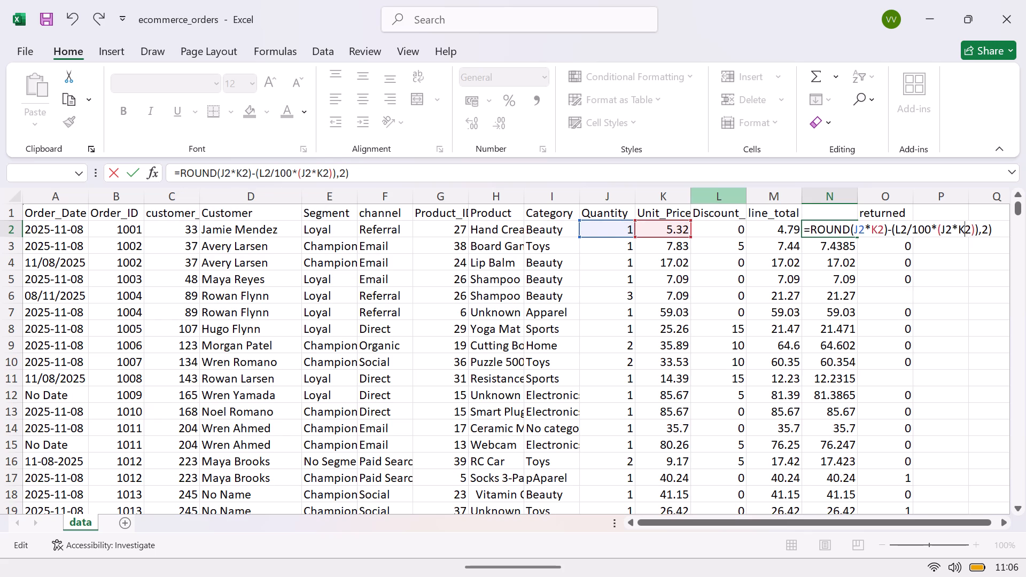
pyautogui.click(1000, 230)
pyautogui.press('Return')
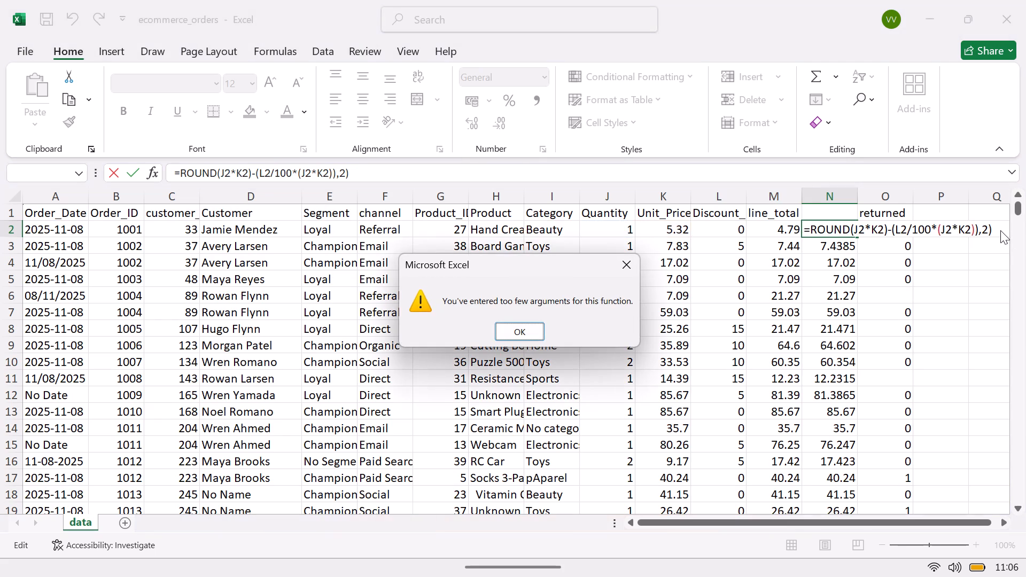
pyautogui.click(532, 330)
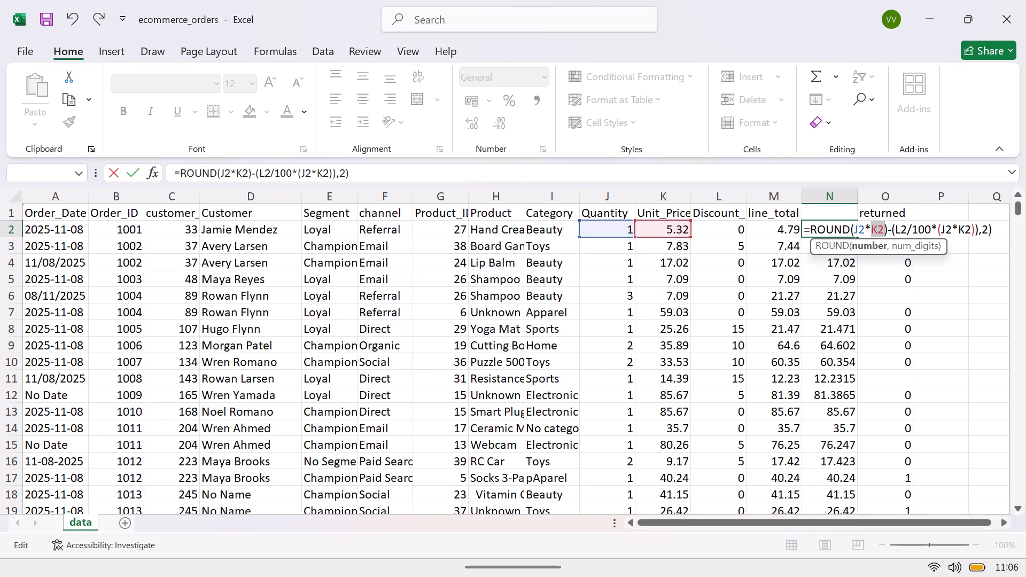
pyautogui.click(849, 229)
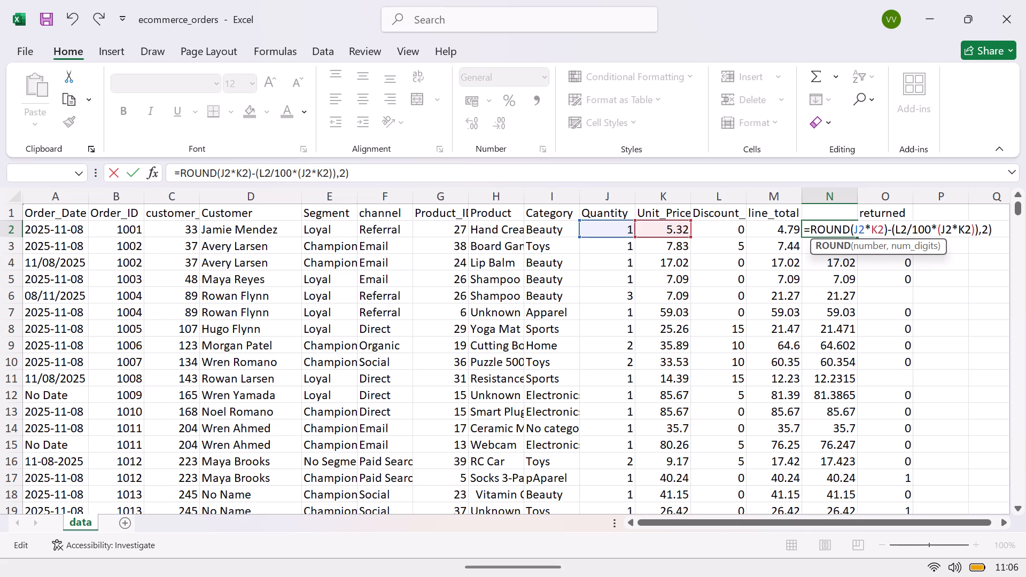
pyautogui.hotkey('shift', '(')
pyautogui.press('Return')
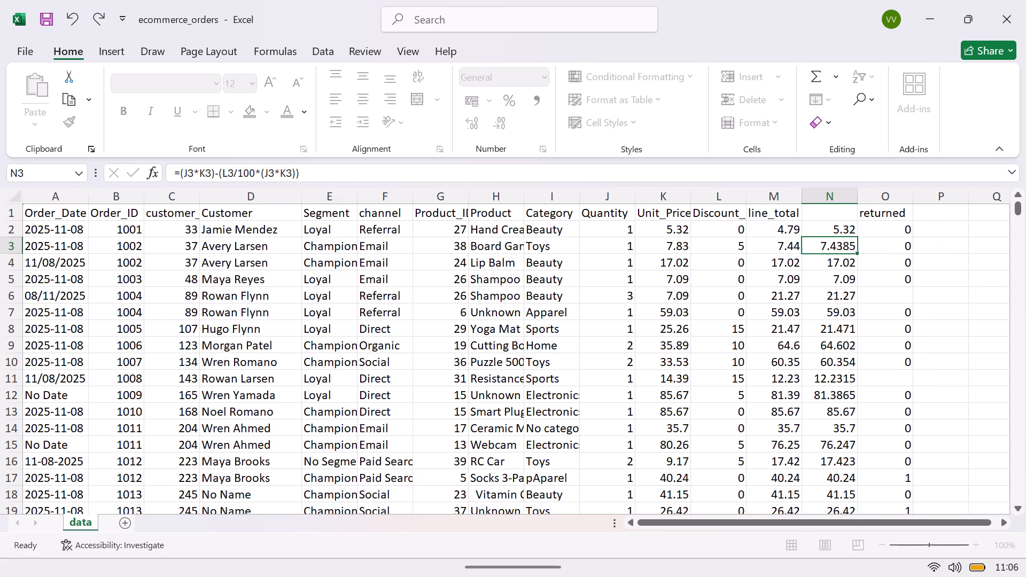
# Fill the rounded N2 formula down column N for all data rows.
pyautogui.click(850, 229)
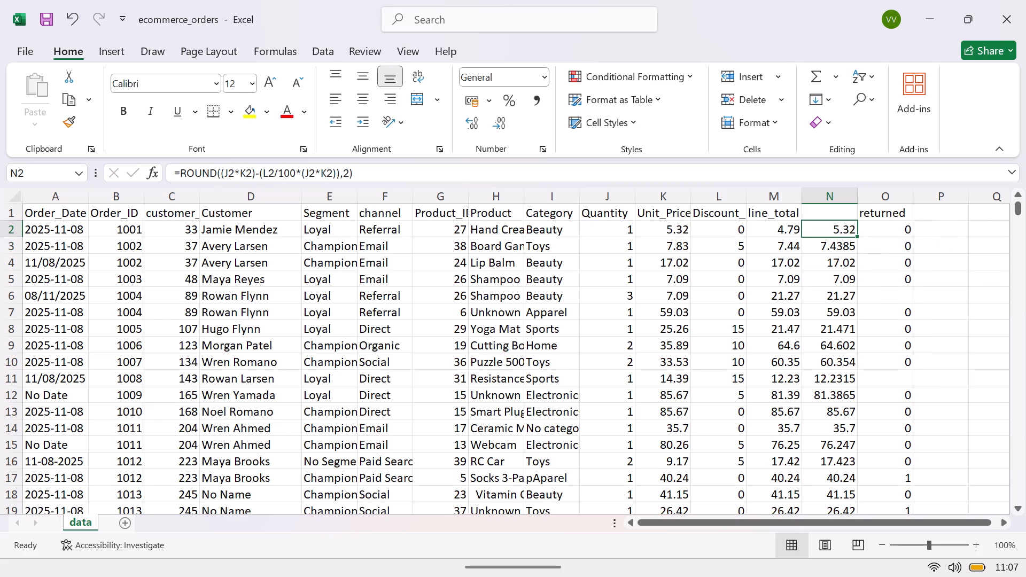
pyautogui.doubleClick(855, 236)
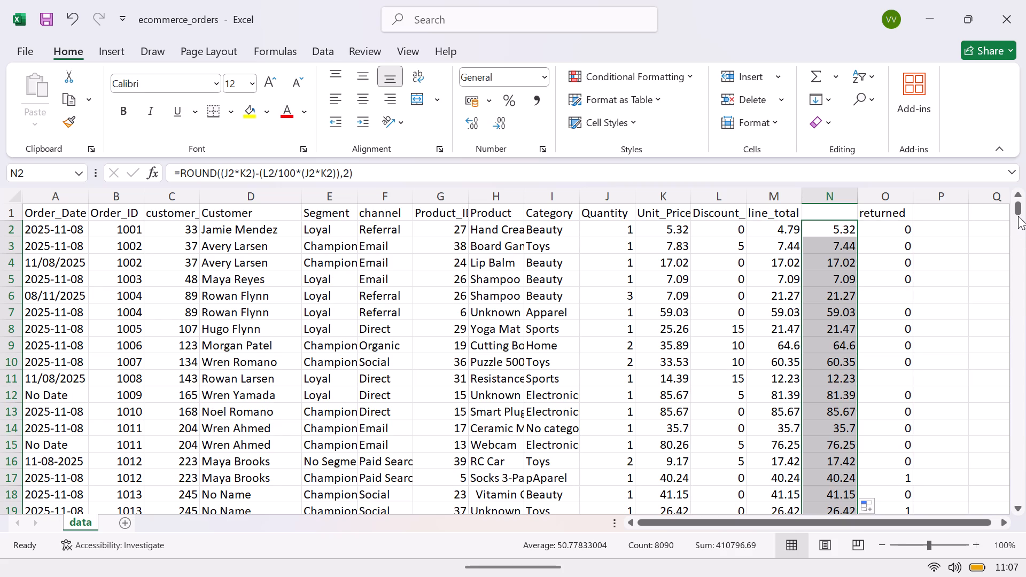
# Review the rounded values in column N against line_total down to the last data row.
pyautogui.moveTo(1018, 213); pyautogui.dragTo(1018, 219)
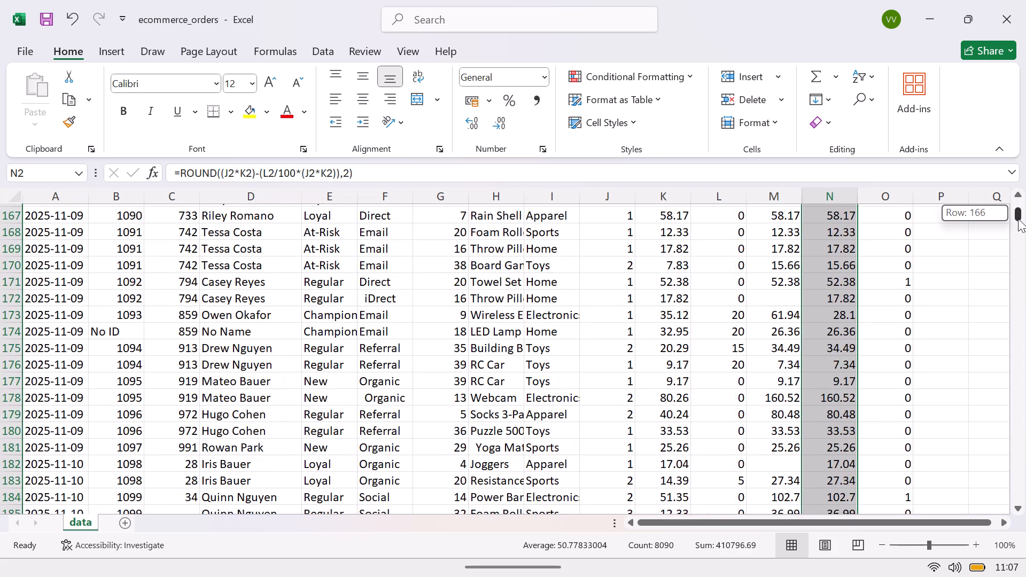
pyautogui.moveTo(1018, 219); pyautogui.dragTo(1017, 219)
pyautogui.moveTo(1017, 219); pyautogui.dragTo(1017, 219)
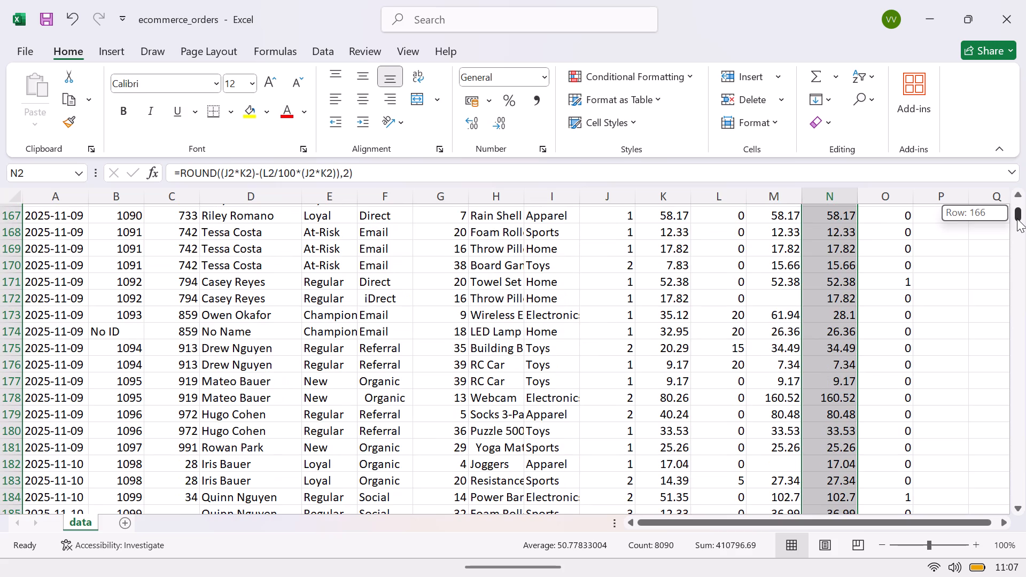
pyautogui.moveTo(1017, 219); pyautogui.dragTo(1023, 388)
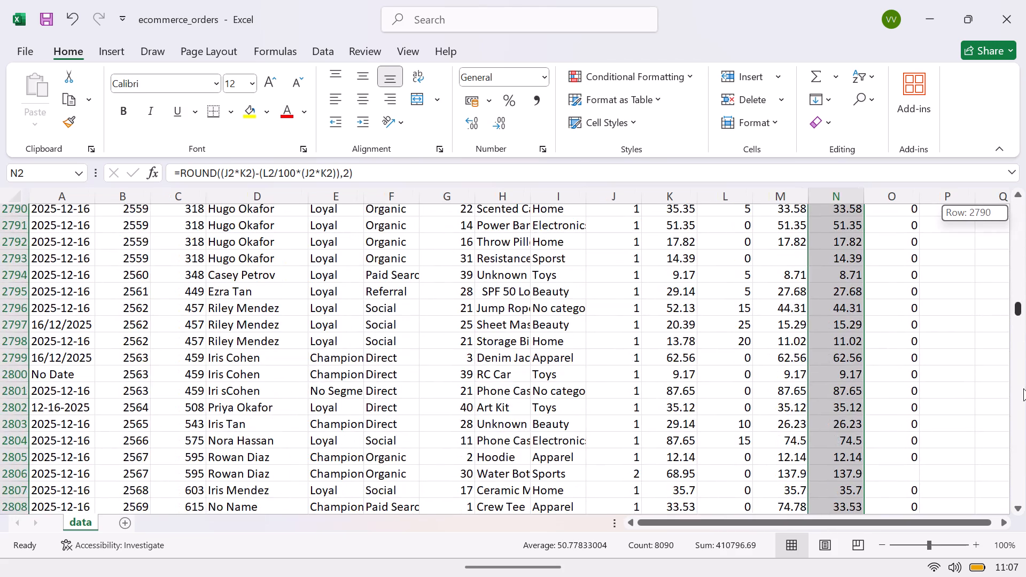
pyautogui.moveTo(1023, 388); pyautogui.dragTo(1025, 516)
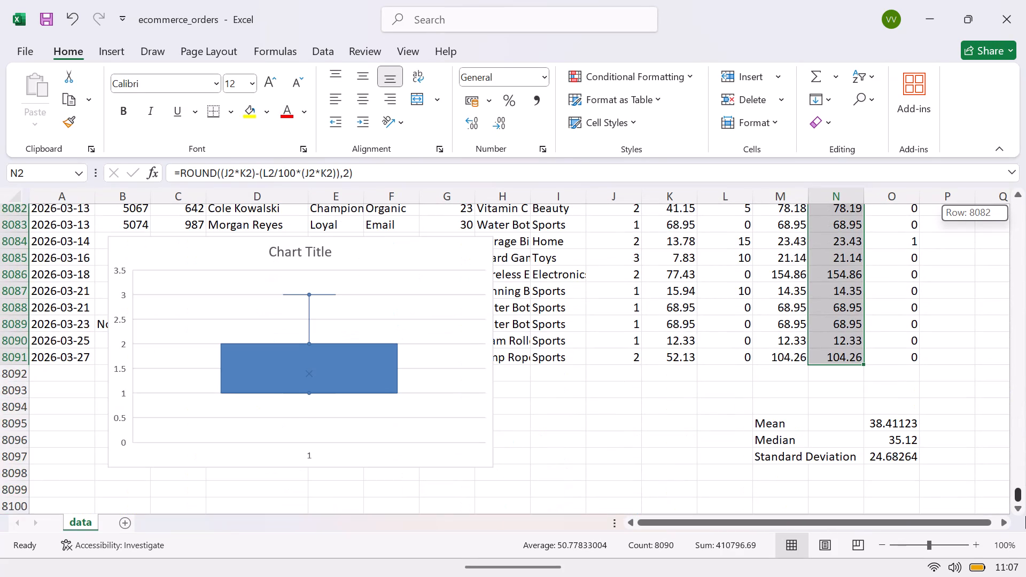
pyautogui.moveTo(1025, 516); pyautogui.dragTo(1025, 516)
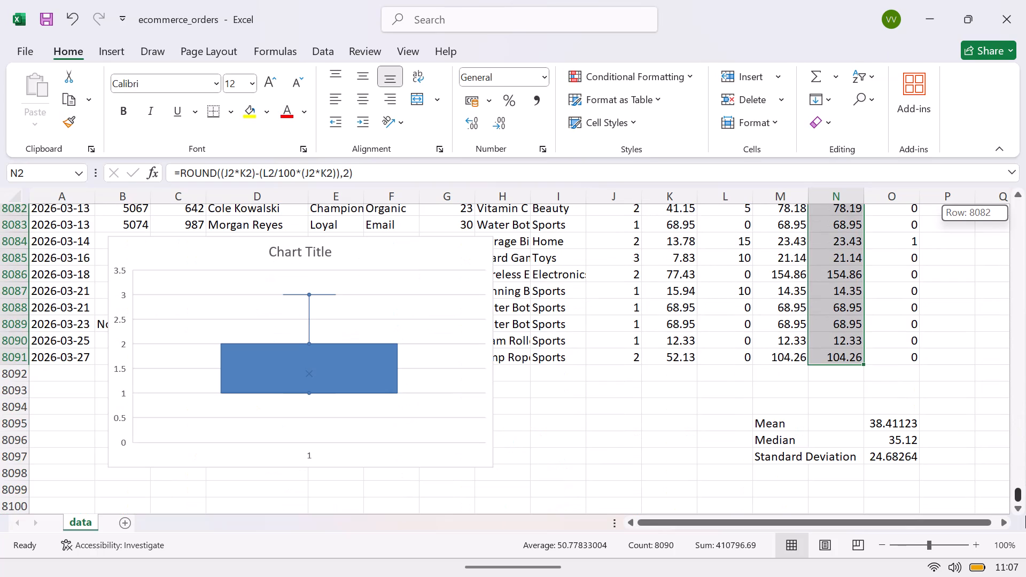
pyautogui.moveTo(1025, 516); pyautogui.dragTo(1004, 391)
pyautogui.moveTo(1004, 391); pyautogui.dragTo(969, 0)
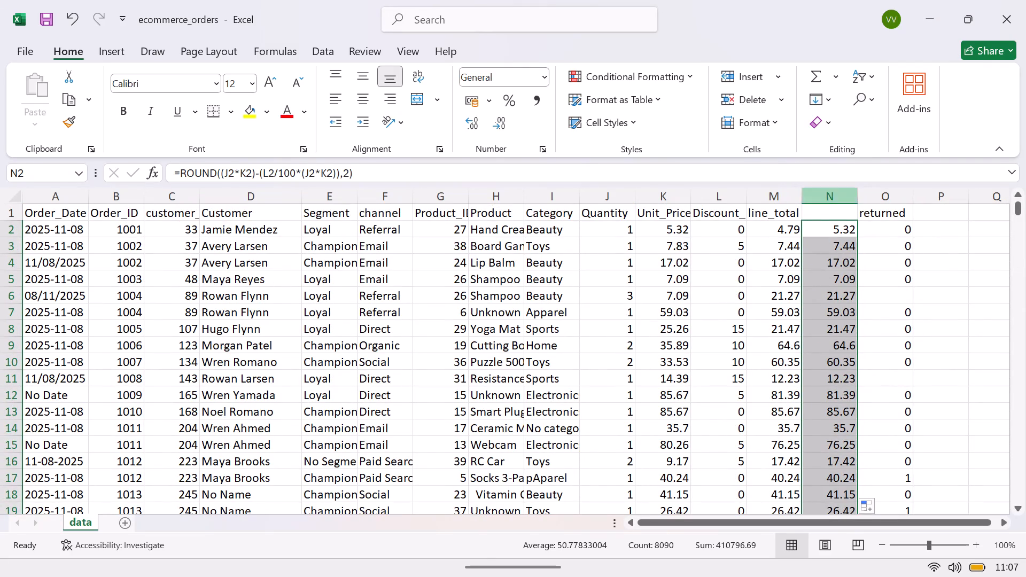
# Enter the header Line_Total in cell N1 of the helper column.
pyautogui.click(819, 213)
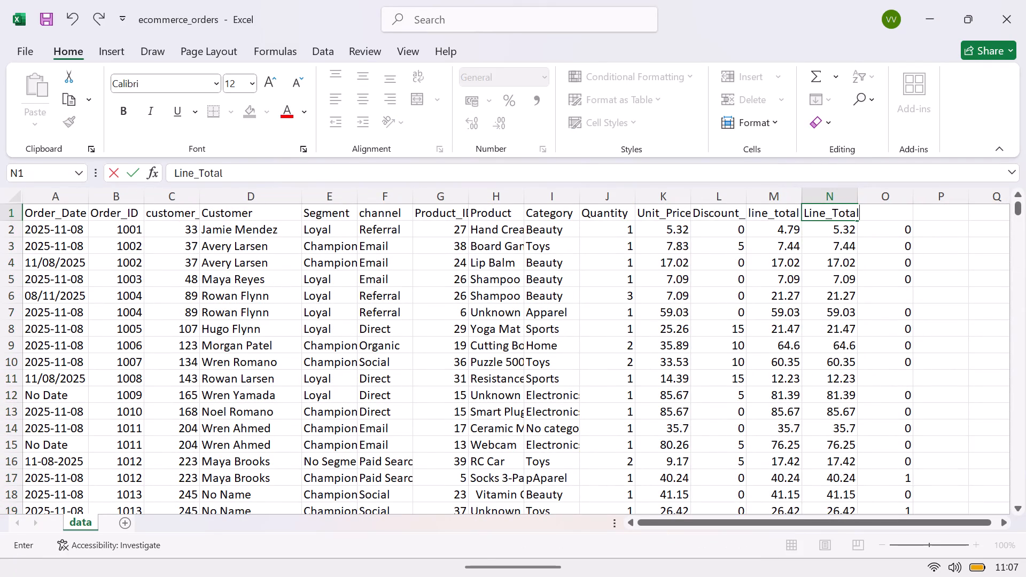
pyautogui.press('Return')
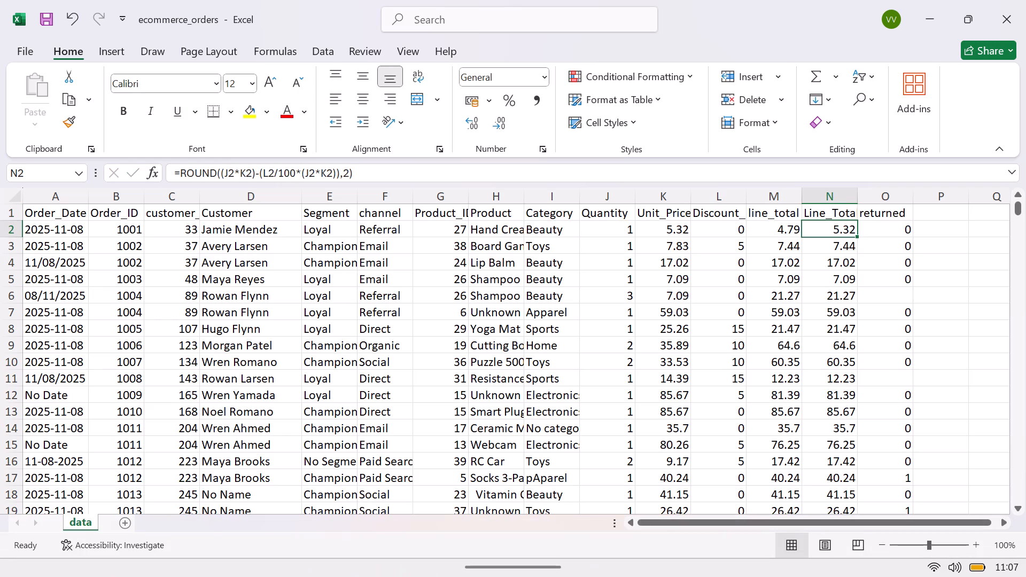
# Copy the whole Line_Total helper column N and paste it as values only over the original line_total column M.
pyautogui.click(823, 196)
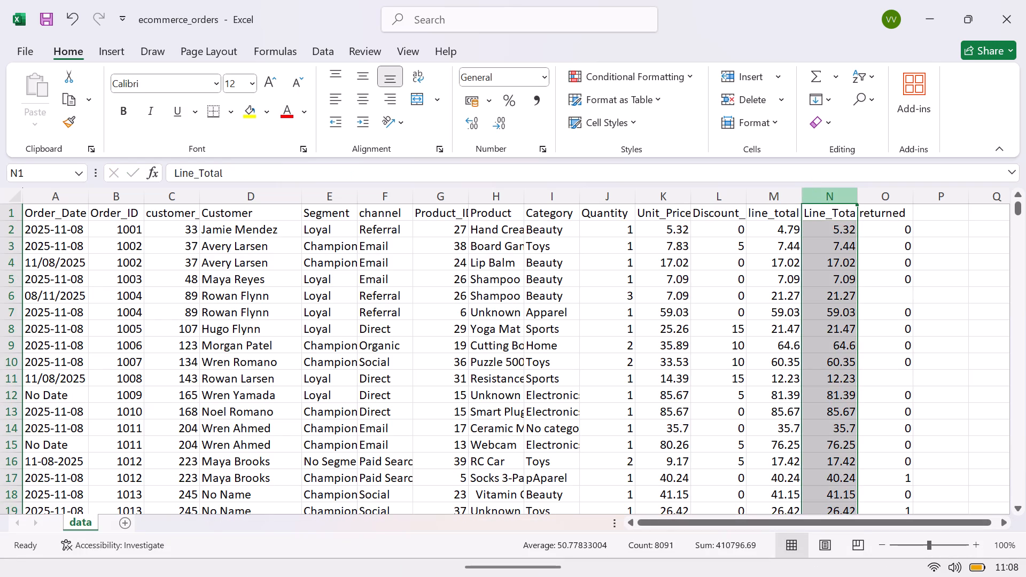
pyautogui.hotkey('ctrl', 'c')
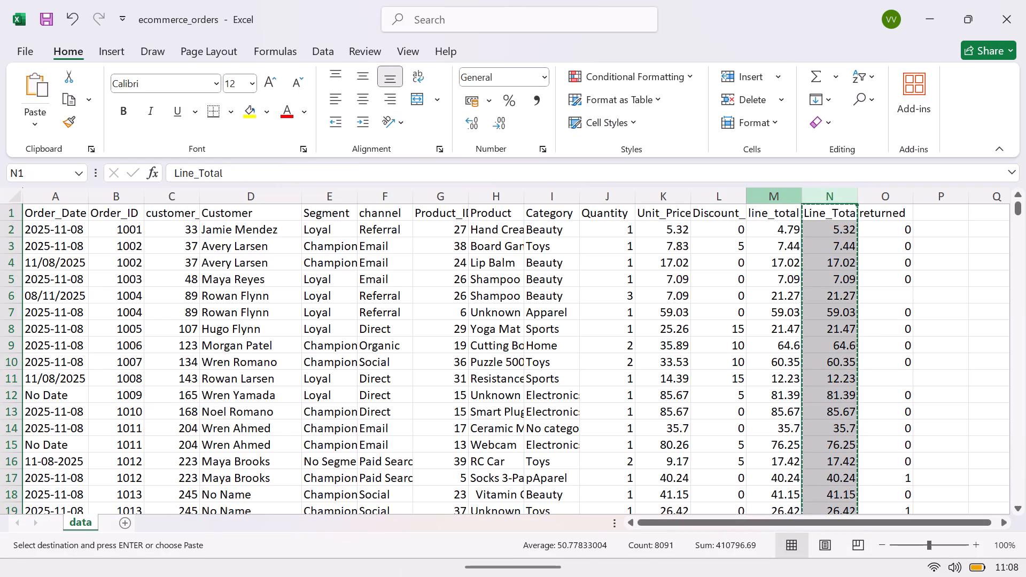
pyautogui.click(759, 192)
pyautogui.rightClick(759, 192)
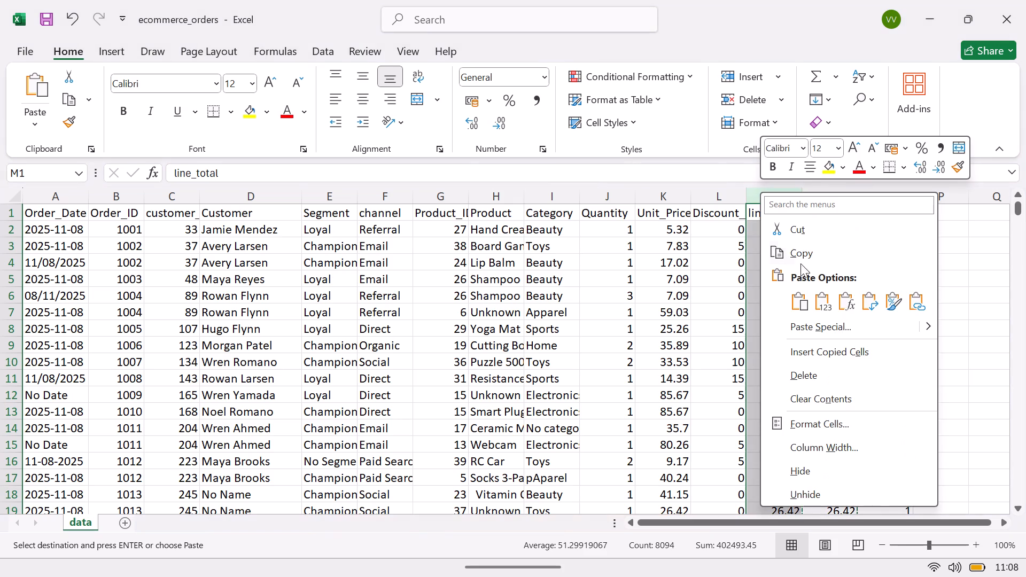
pyautogui.click(933, 329)
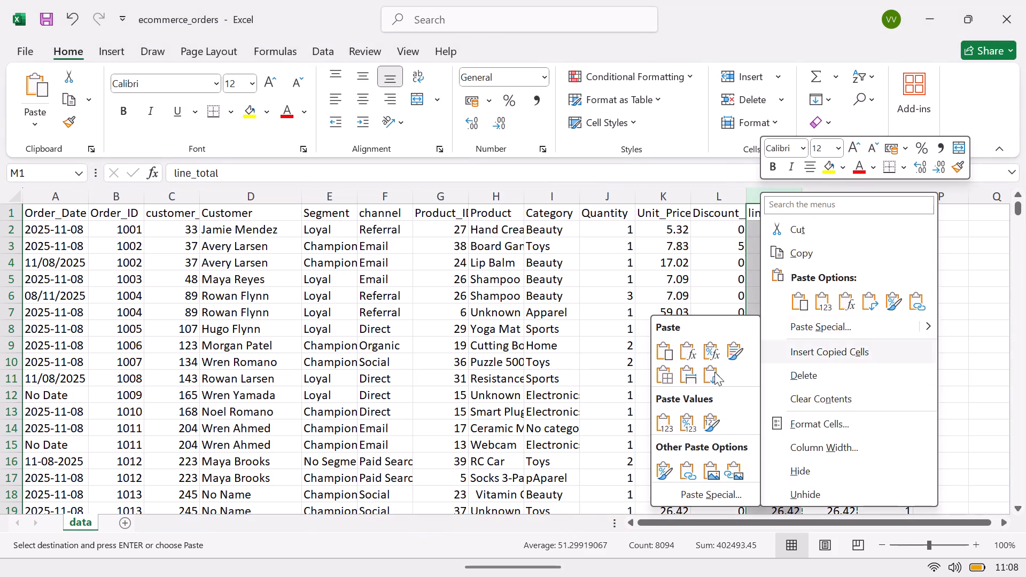
pyautogui.click(662, 421)
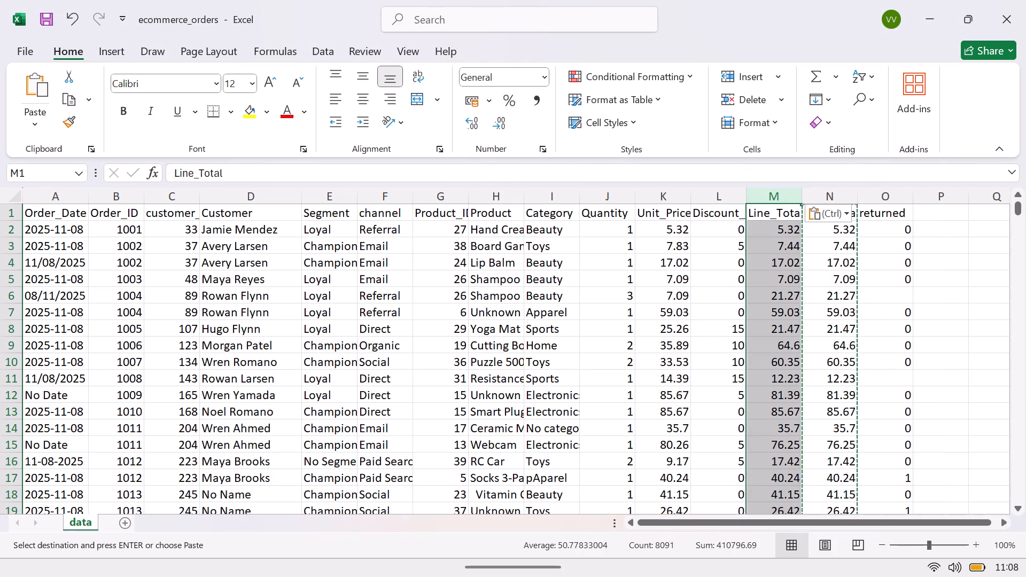
# Delete the helper column N that holds the Line_Total formulas.
pyautogui.click(817, 198)
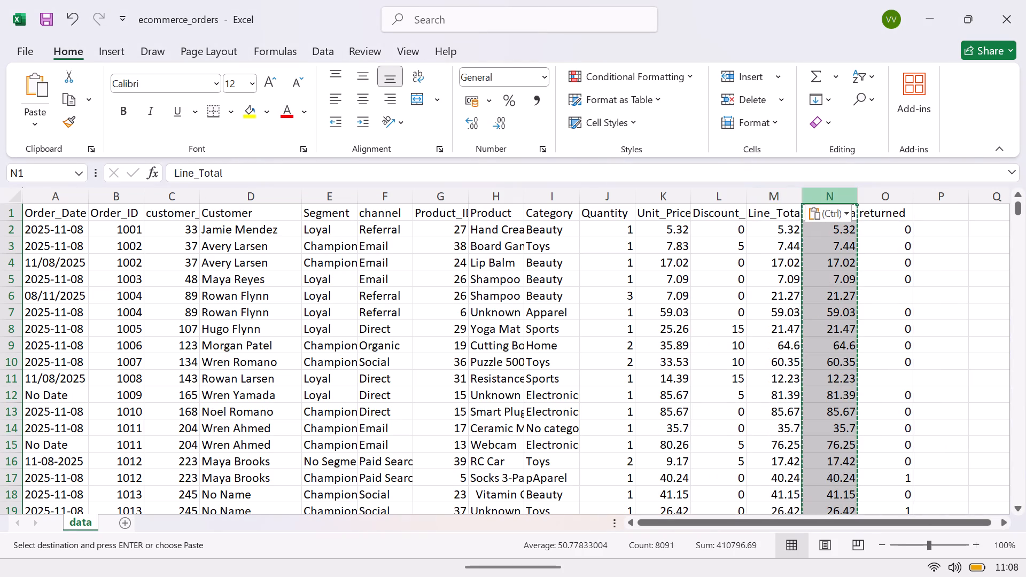
pyautogui.rightClick(817, 198)
pyautogui.click(854, 379)
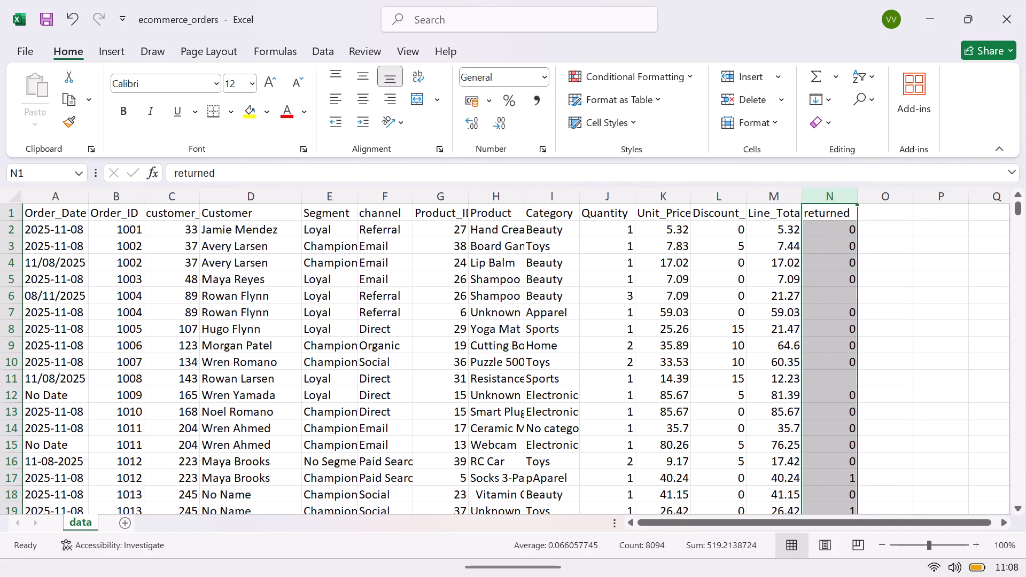
# List the distinct values of the returned column by entering =UNIQUE(N2:N8091) in cell P2.
pyautogui.click(920, 232)
pyautogui.write('=uniq')
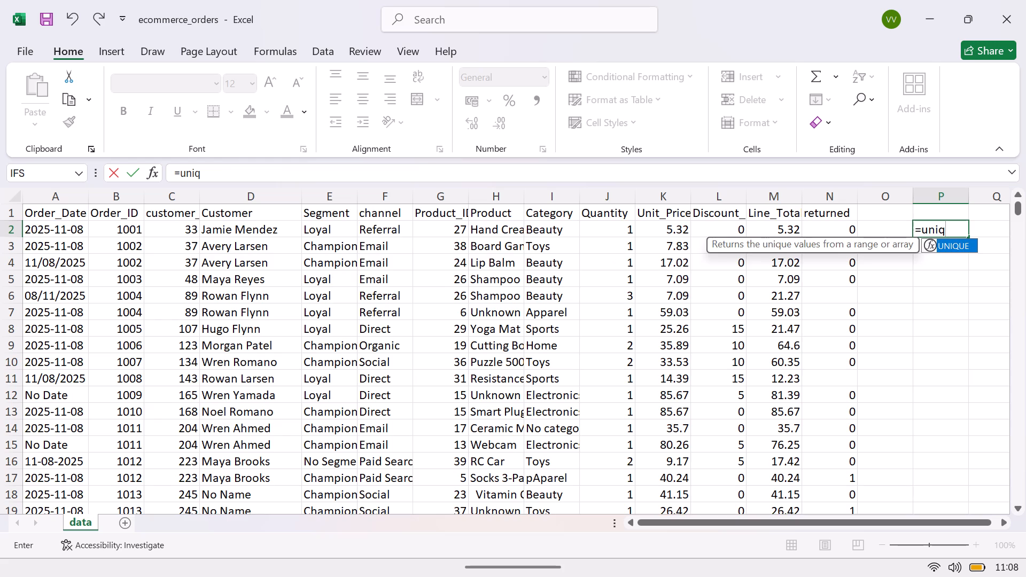
pyautogui.press('Tab')
pyautogui.click(851, 225)
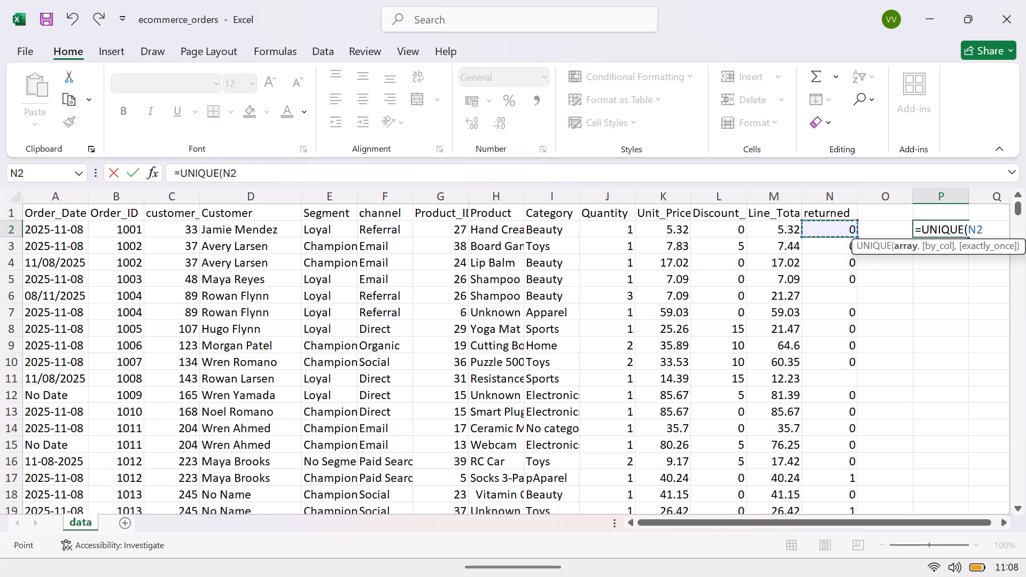
pyautogui.hotkey('ctrl', 'shift', 'Down')
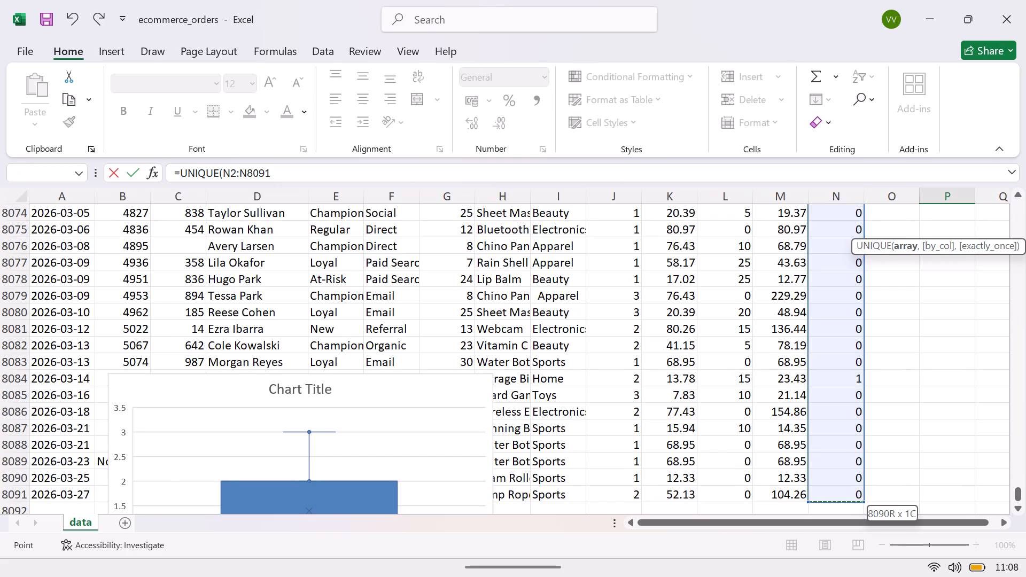
pyautogui.moveTo(1016, 496); pyautogui.dragTo(1016, 497)
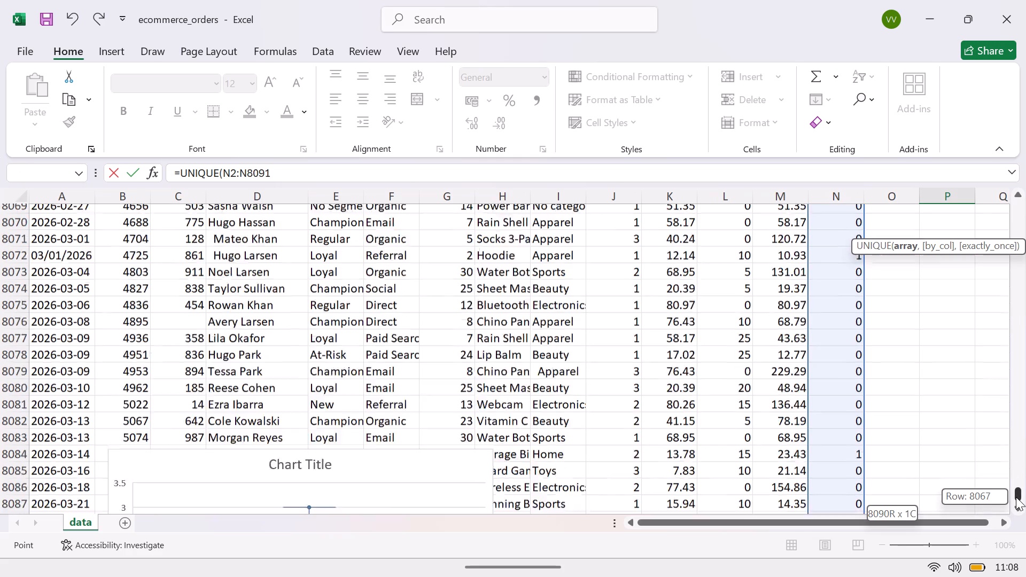
pyautogui.moveTo(1016, 497); pyautogui.dragTo(1017, 65)
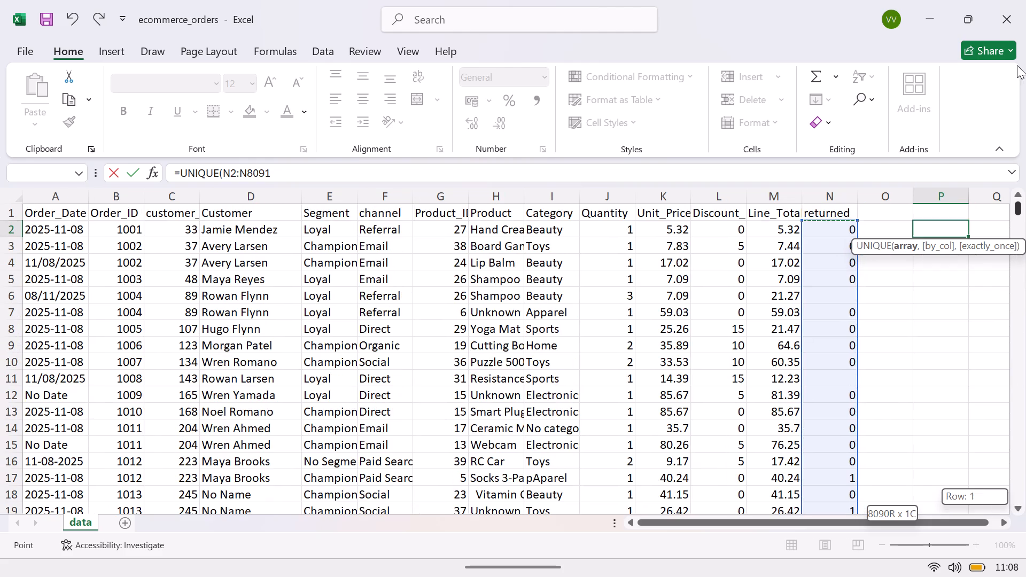
pyautogui.moveTo(1017, 65); pyautogui.dragTo(1019, 25)
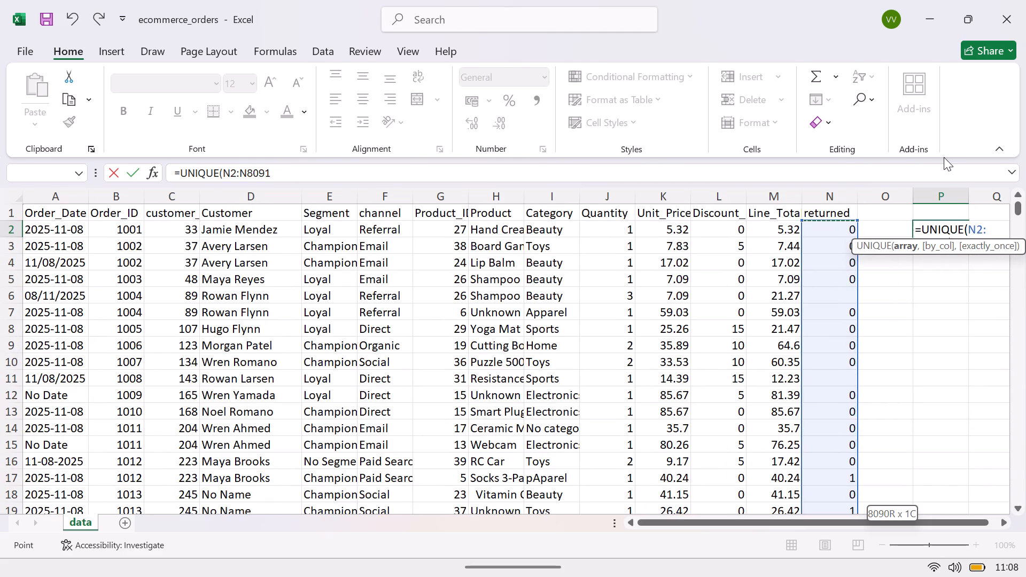
pyautogui.hotkey('shift', ')')
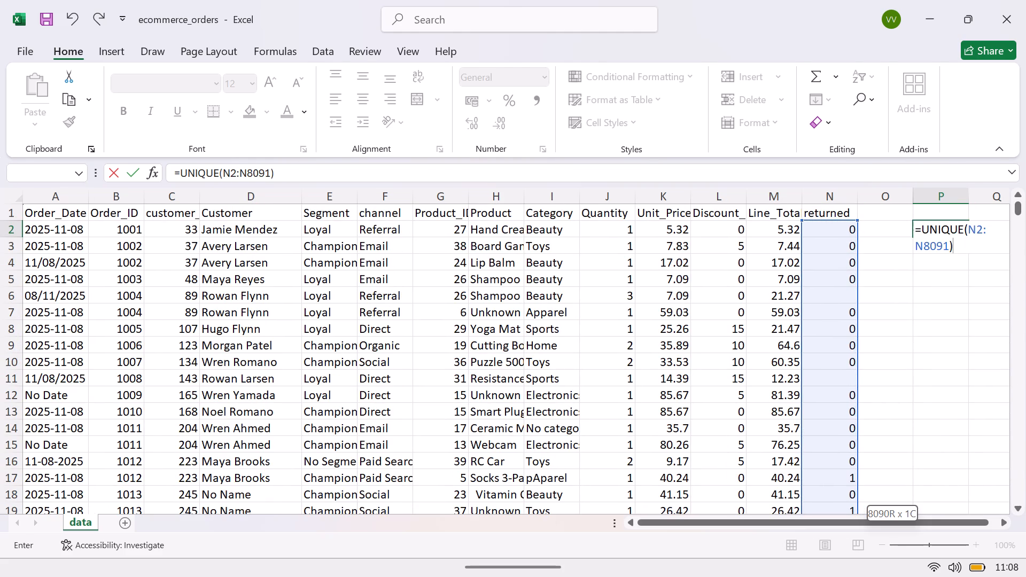
pyautogui.press('Return')
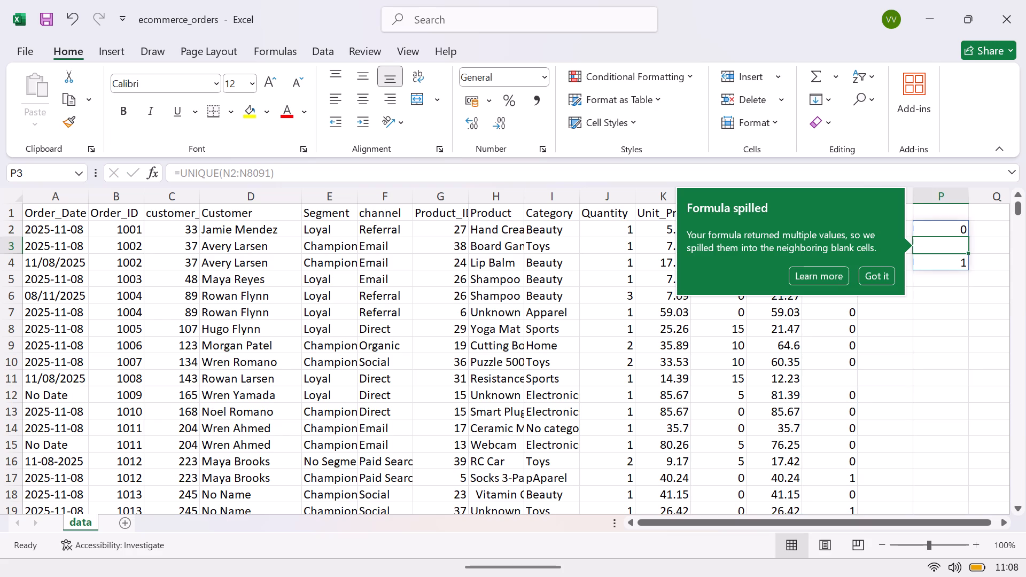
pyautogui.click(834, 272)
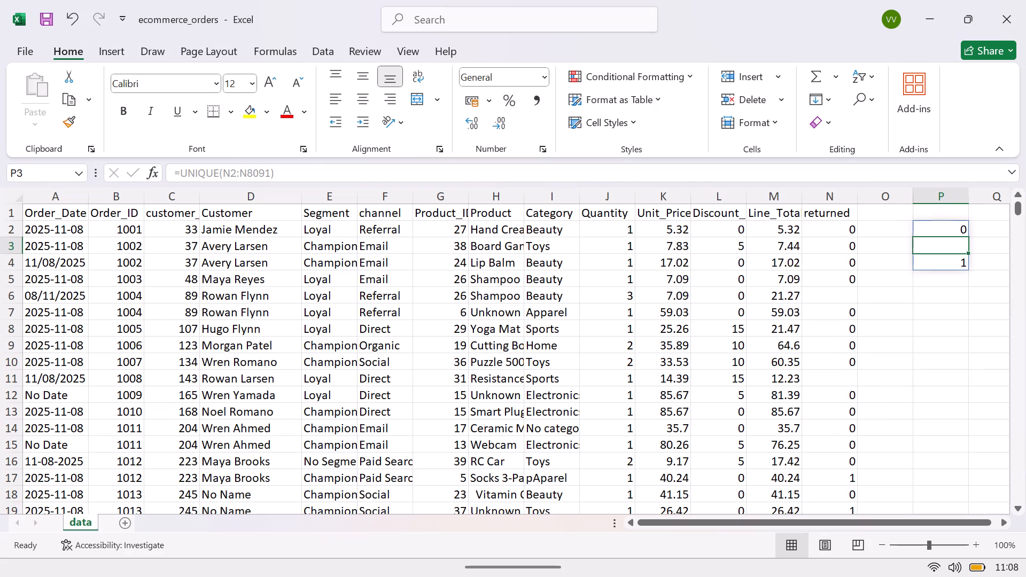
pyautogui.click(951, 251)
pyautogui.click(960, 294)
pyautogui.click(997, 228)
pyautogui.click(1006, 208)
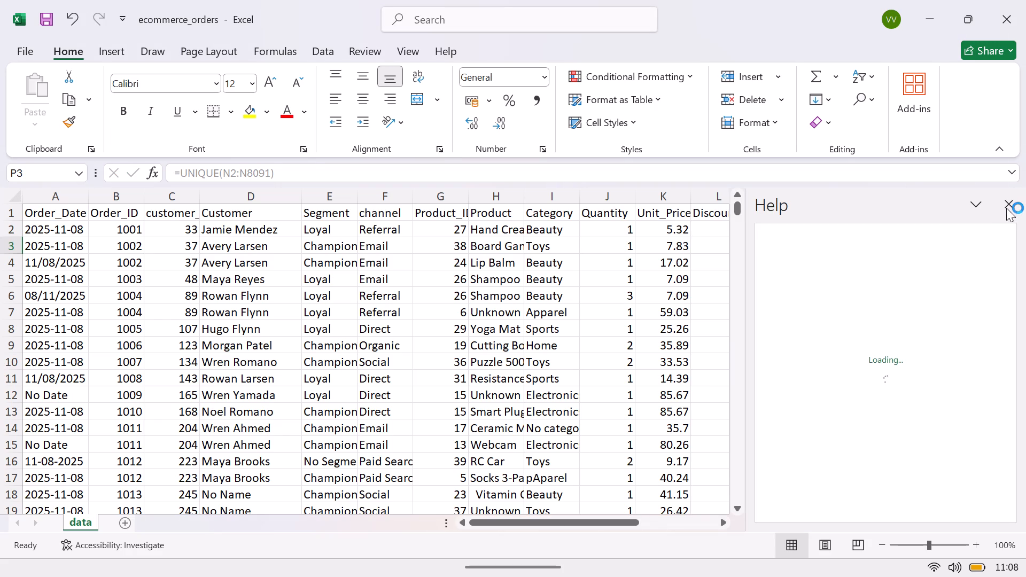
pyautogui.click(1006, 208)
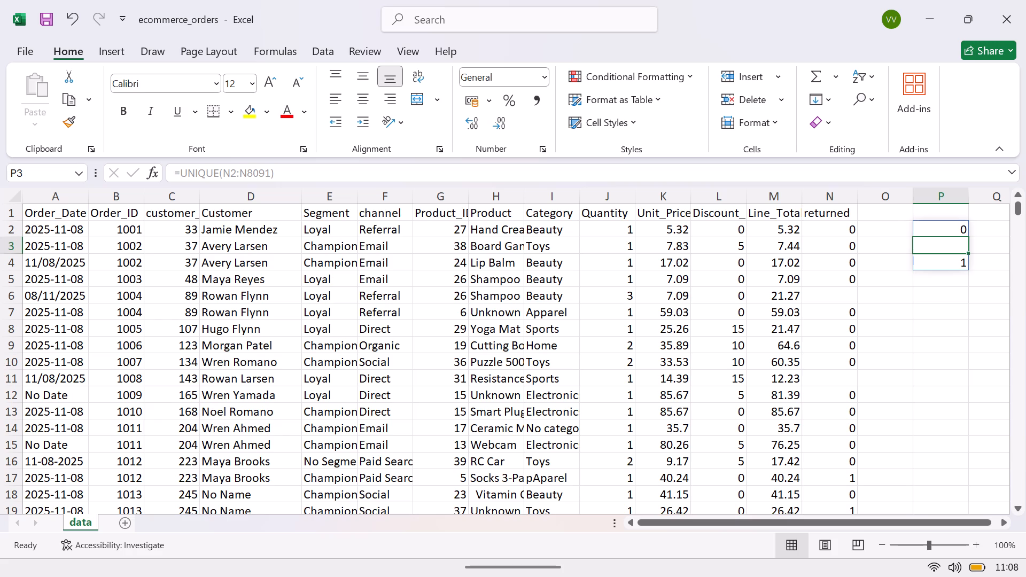
# Label cell P6 mean and calculate the returned column's average in Q6 with =AVERAGE(N2:N8091).
pyautogui.click(947, 297)
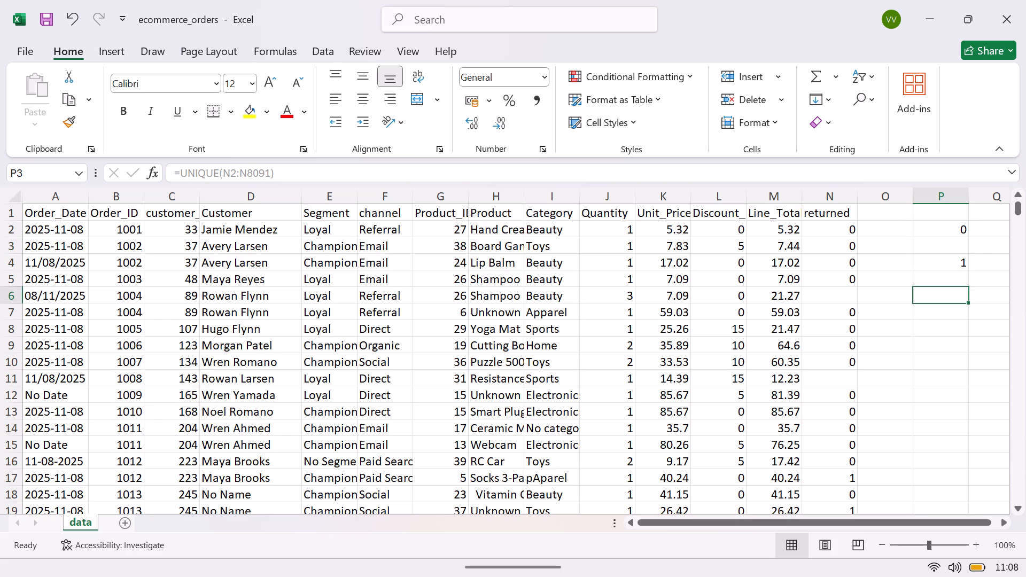
pyautogui.press('=')
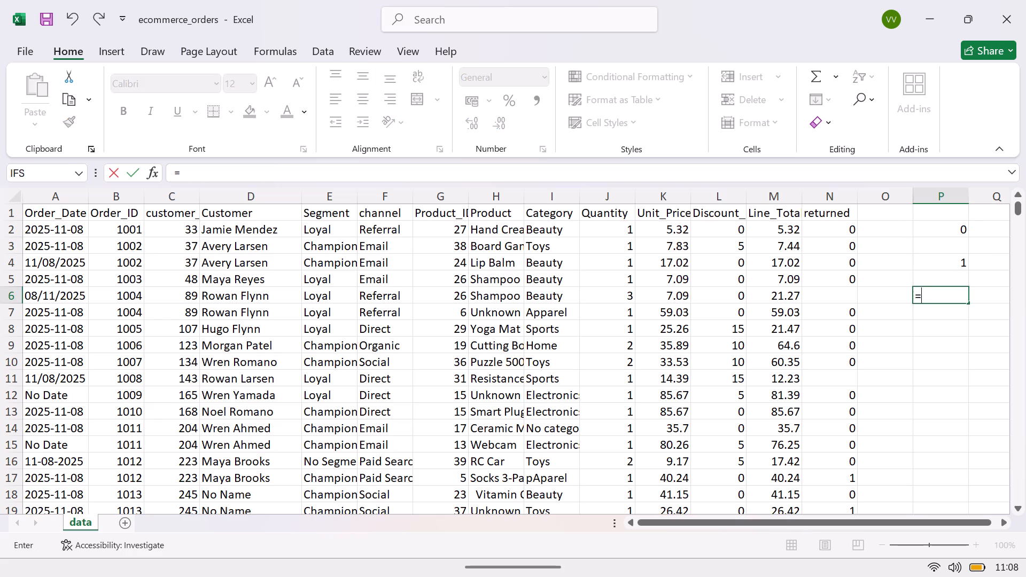
pyautogui.press('BackSpace')
pyautogui.write('mean')
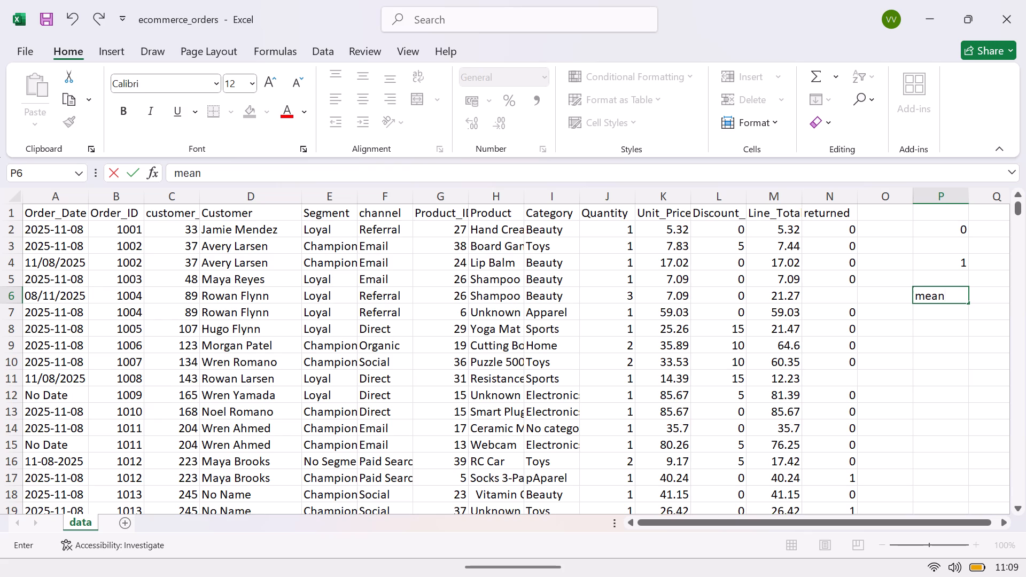
pyautogui.press('Tab')
pyautogui.press('=')
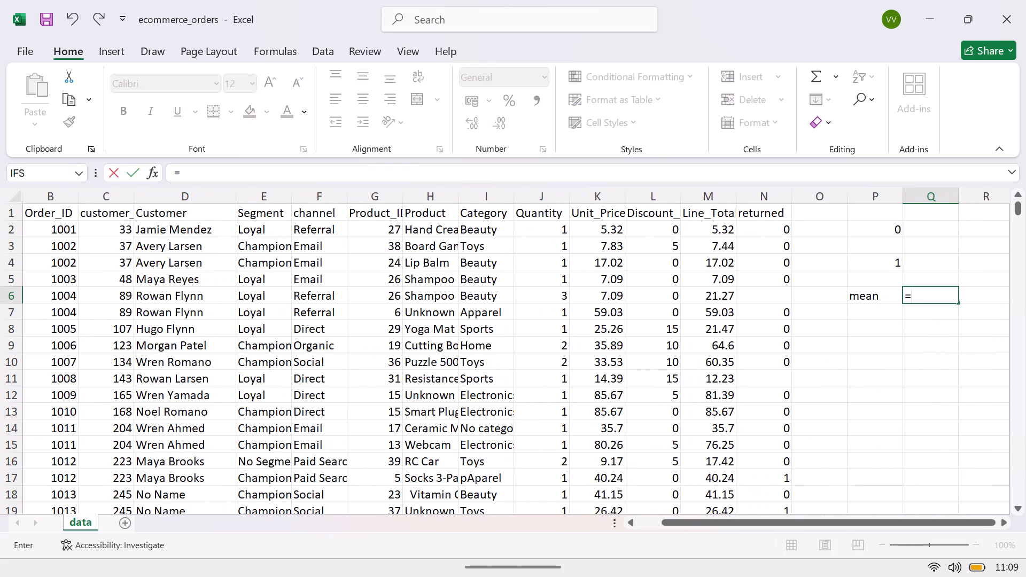
pyautogui.write('ave')
pyautogui.press('Tab')
pyautogui.press('BackSpace')
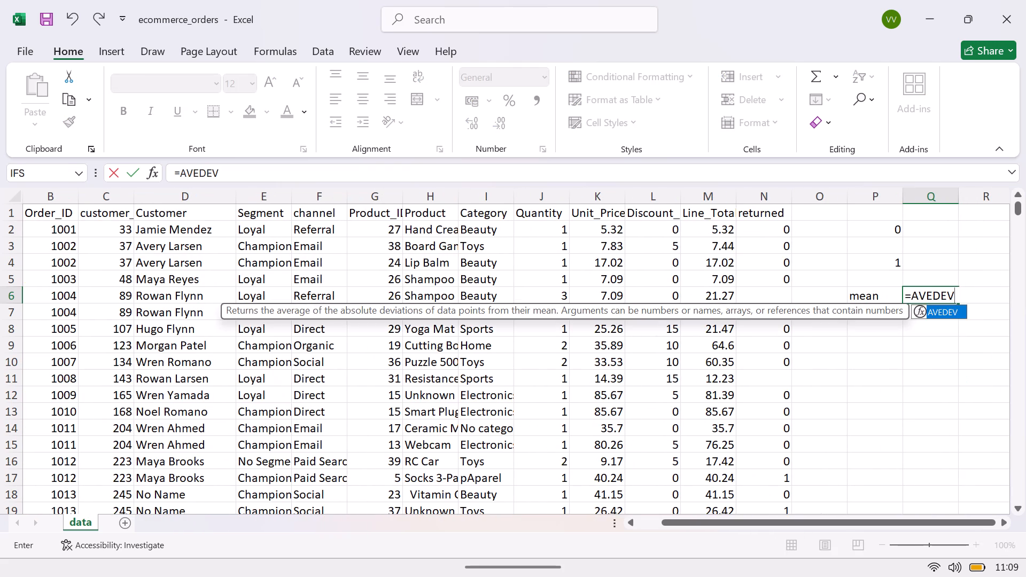
pyautogui.press('BackSpace')
pyautogui.press('BackSpace')
pyautogui.press('BackSpace')
pyautogui.press('BackSpace')
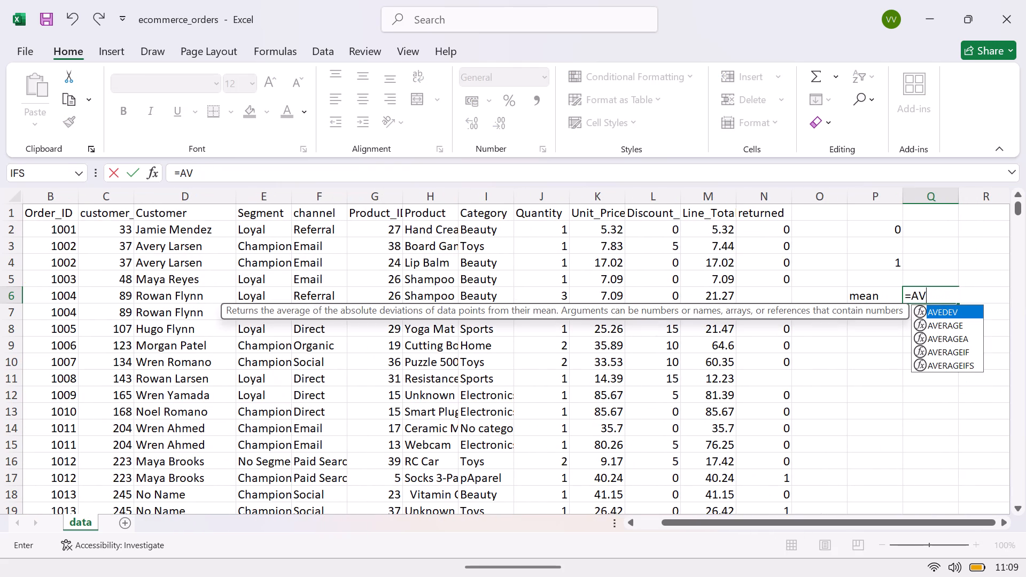
pyautogui.press('Down')
pyautogui.press('Tab')
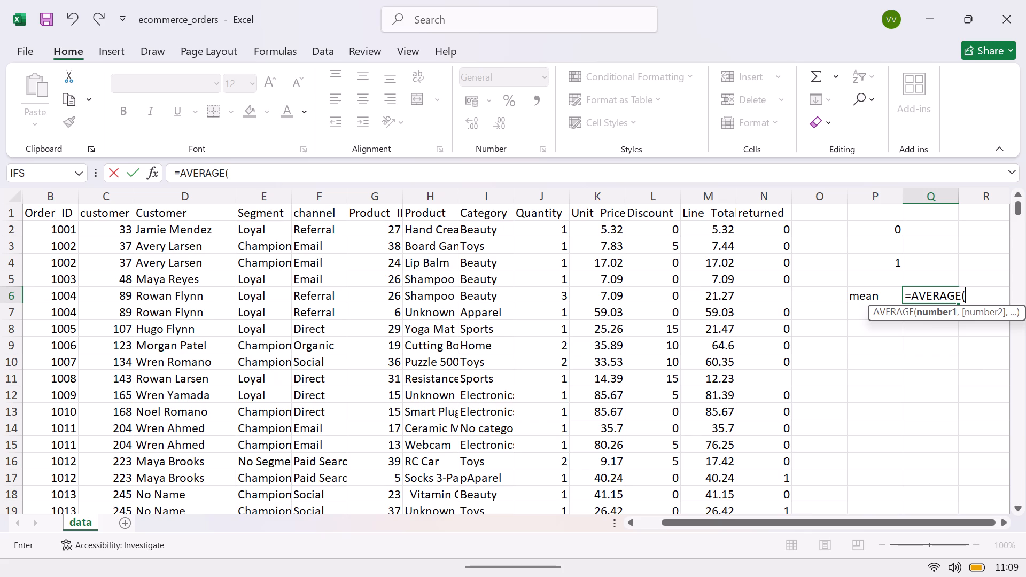
pyautogui.write('N2:N')
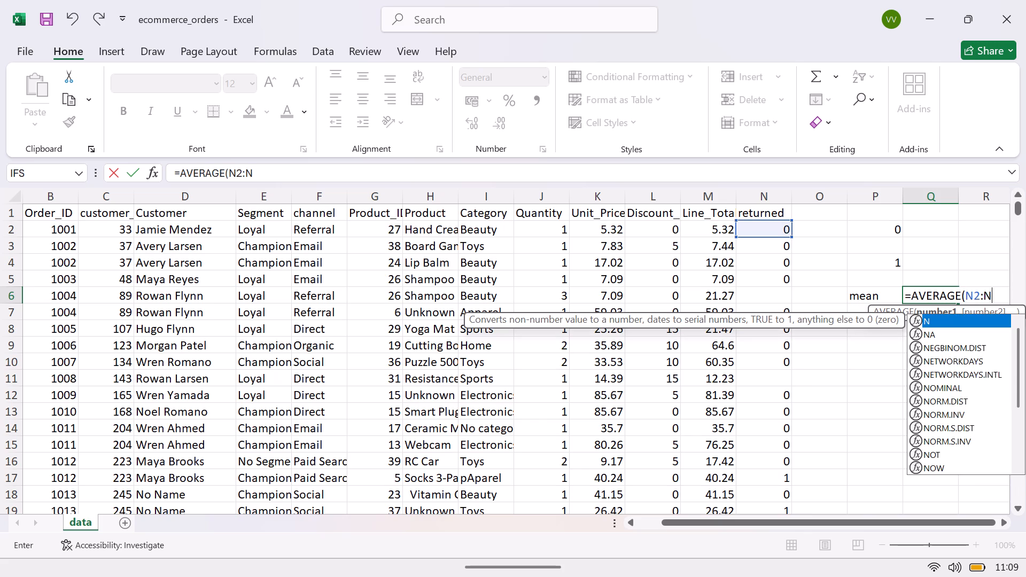
pyautogui.write('8091')
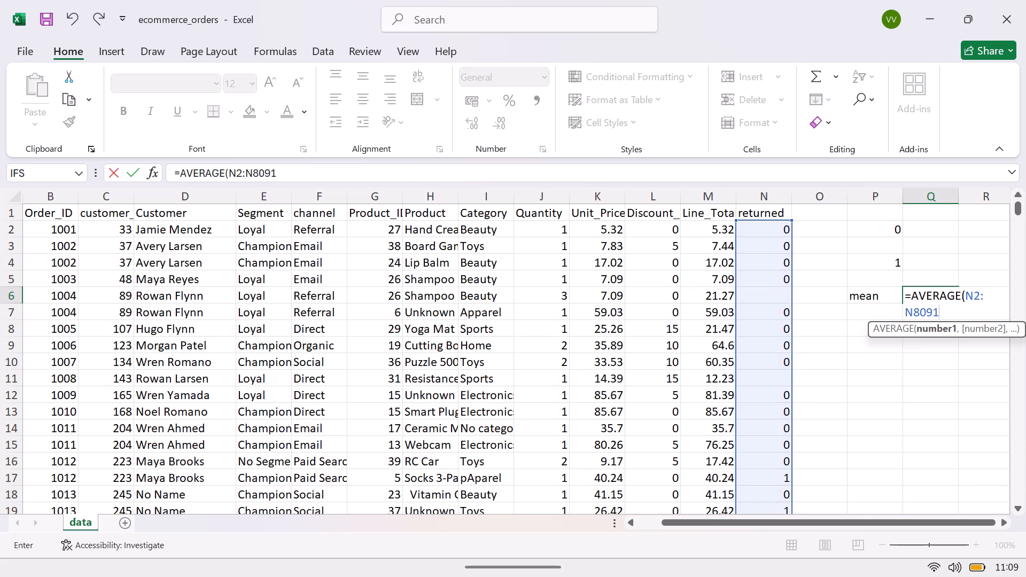
pyautogui.hotkey('shift', ')')
pyautogui.press('Return')
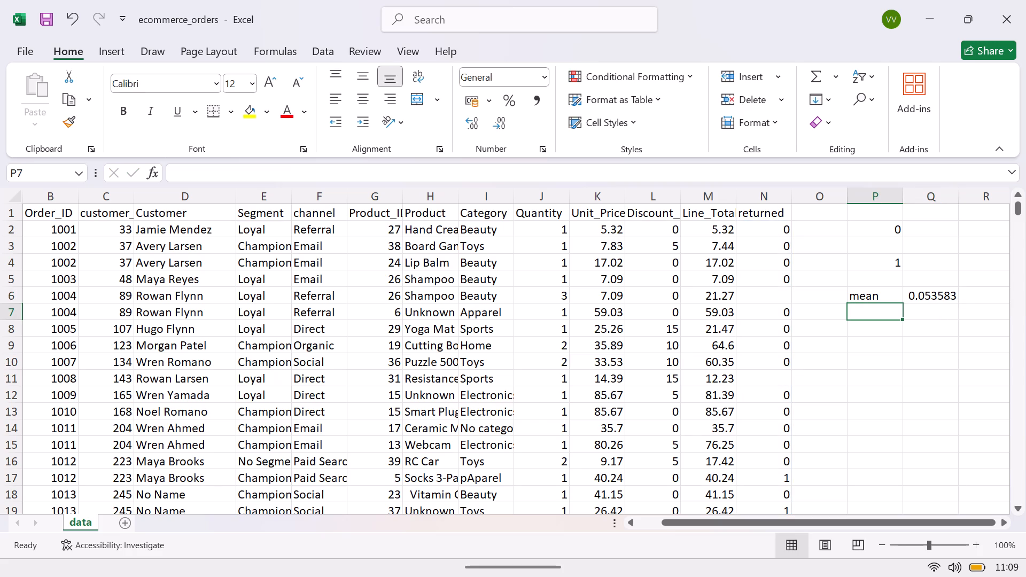
# Label cell P7 median and calculate the returned column's median in Q7 with =MEDIAN(N2:N8091).
pyautogui.write('dian')
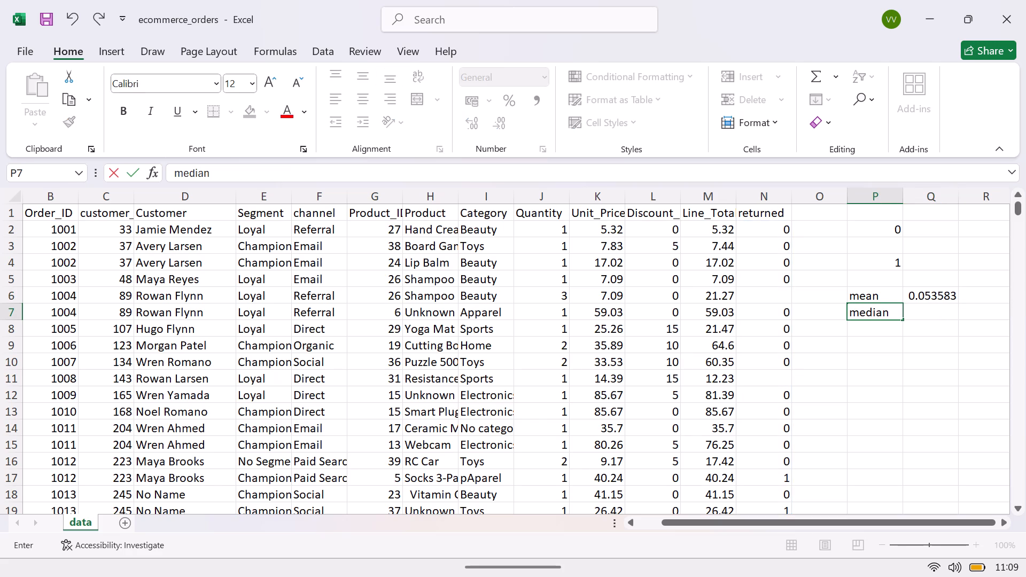
pyautogui.press('Tab')
pyautogui.press('=')
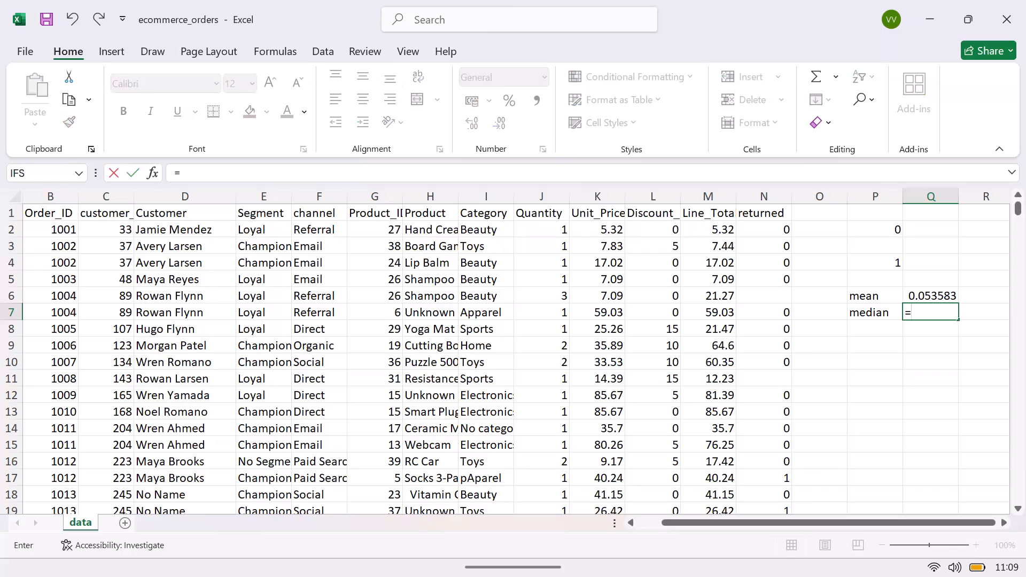
pyautogui.write('media')
pyautogui.press('Tab')
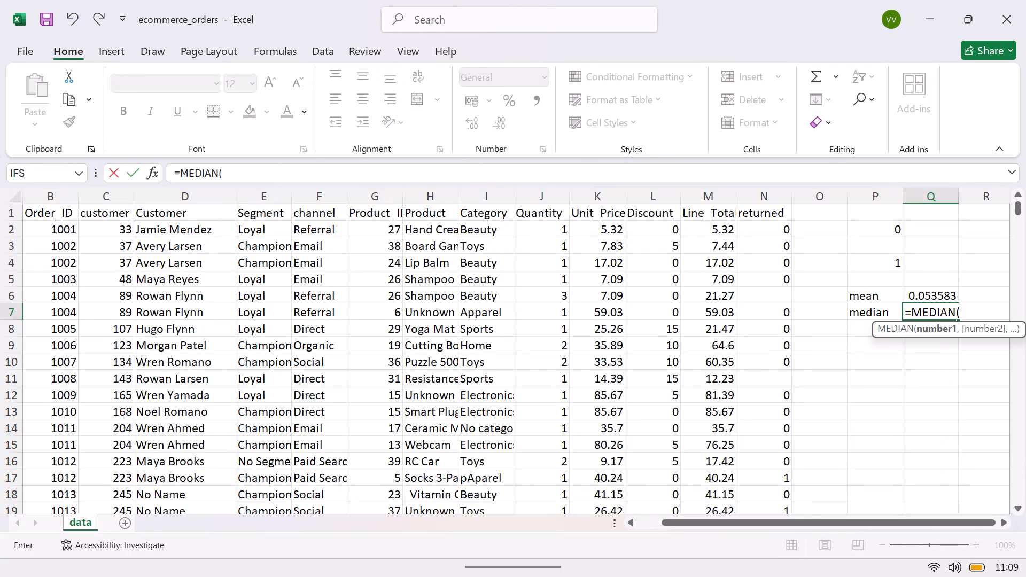
pyautogui.write('N2:')
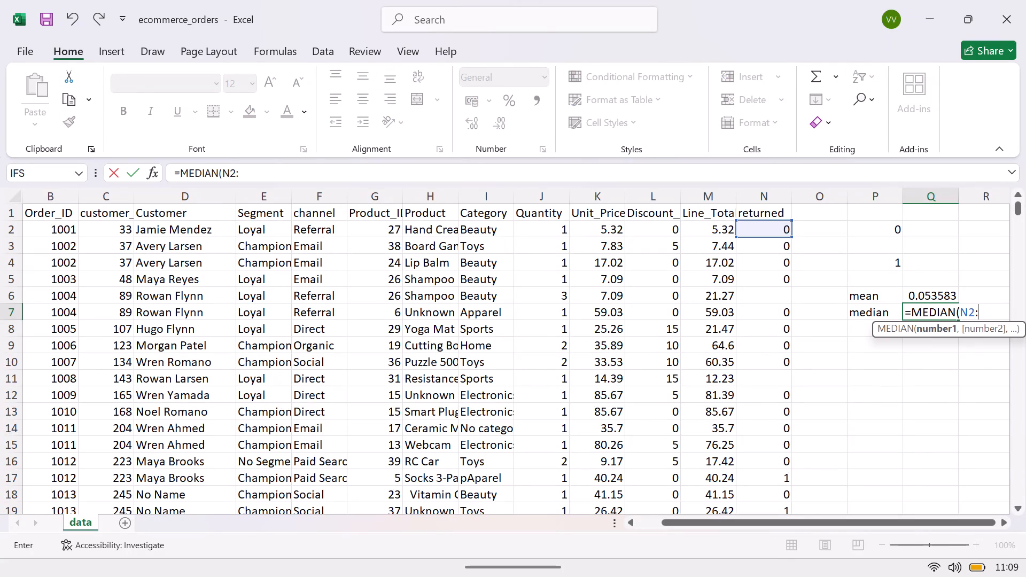
pyautogui.write('N8091')
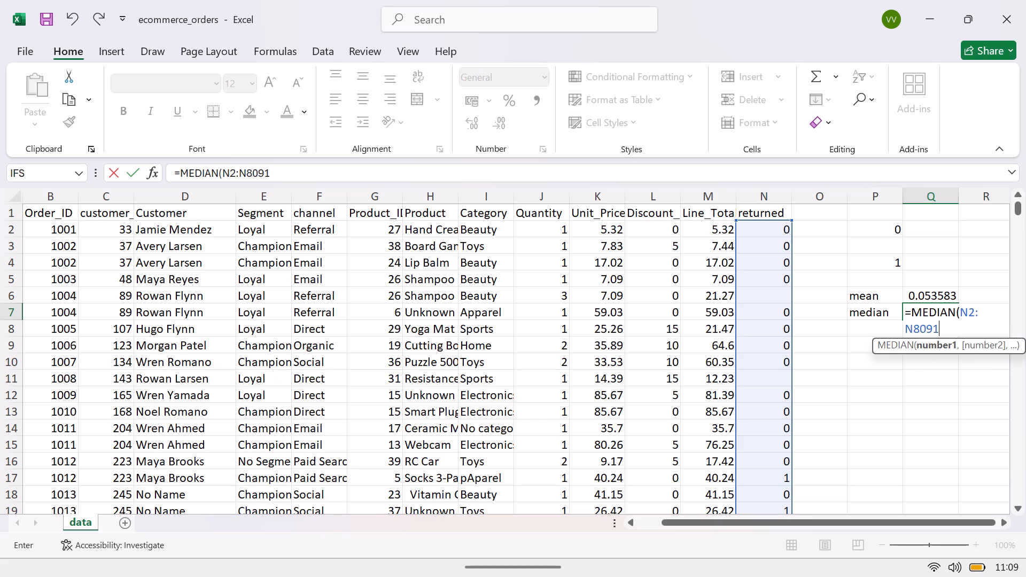
pyautogui.hotkey('shift', ')')
pyautogui.press('Return')
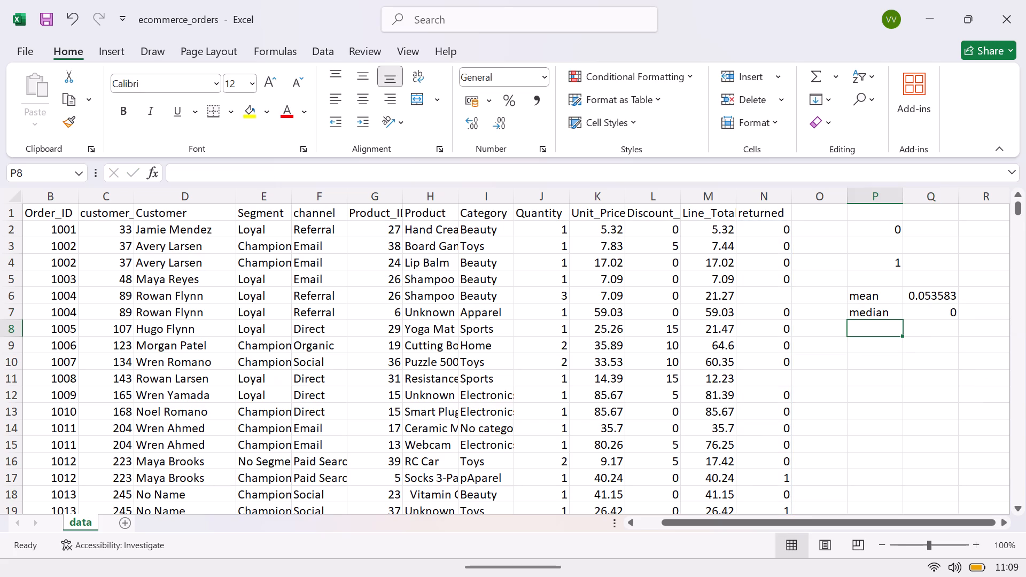
# Label cell P8 St and calculate the returned column's standard deviation in Q8 with =STDEV.P(N2:N8091).
pyautogui.press('s')
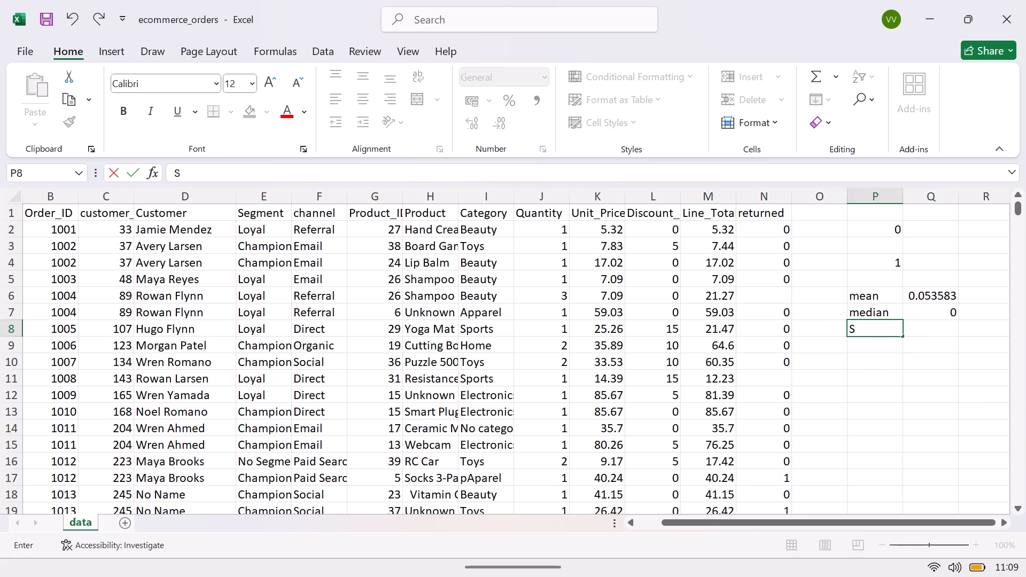
pyautogui.press('t')
pyautogui.press('Tab')
pyautogui.press('=')
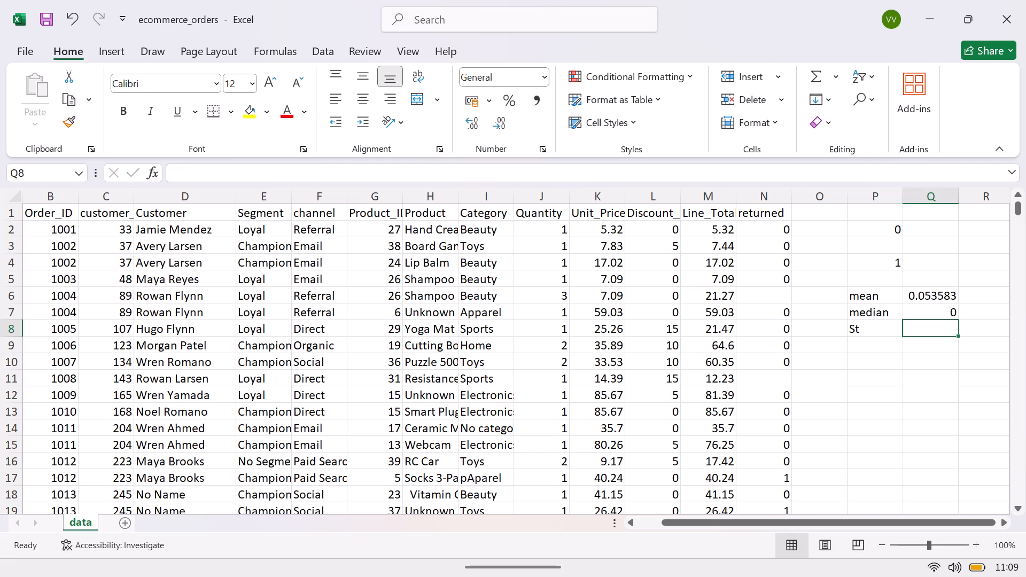
pyautogui.write('st')
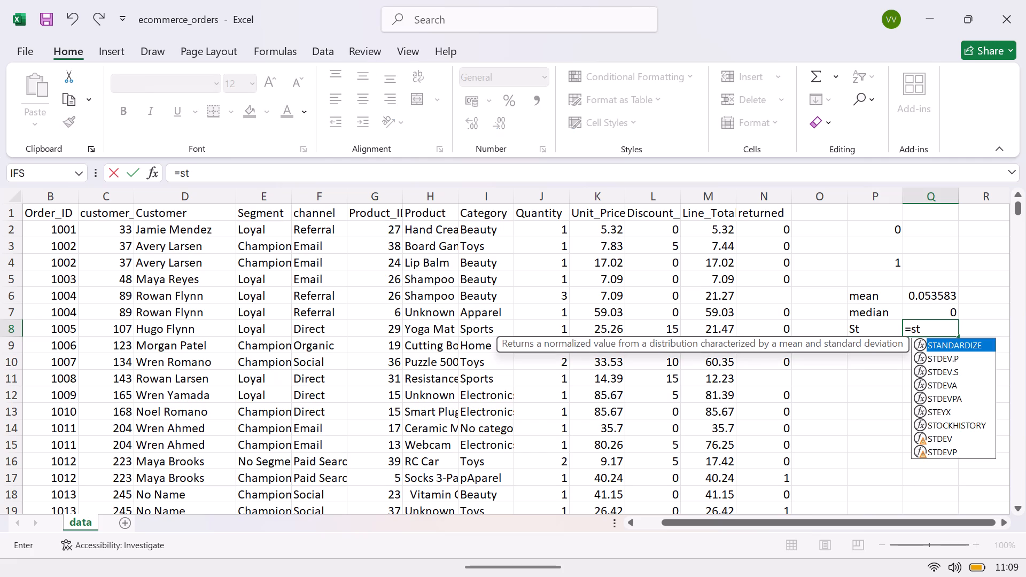
pyautogui.press('Down')
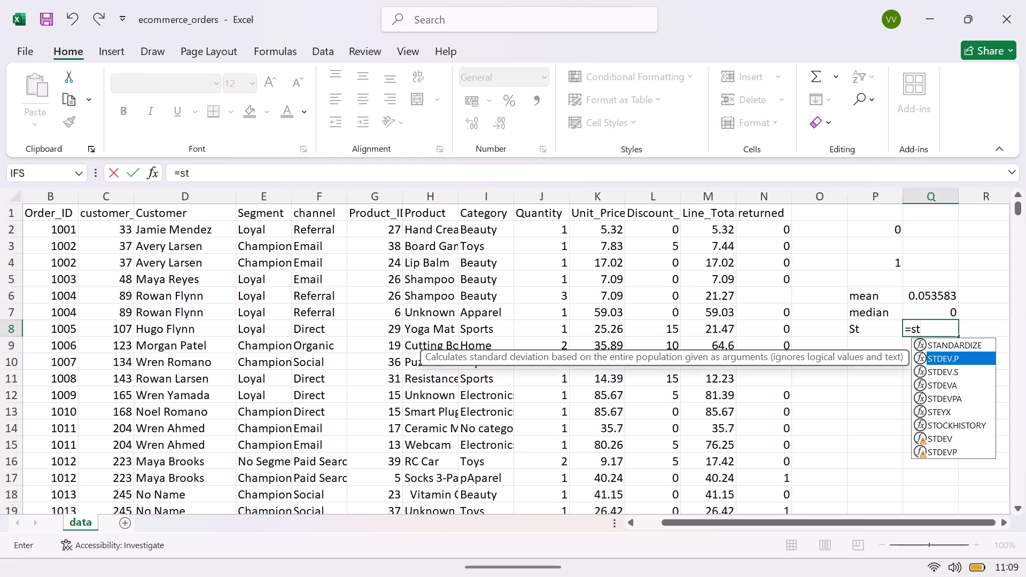
pyautogui.press('Tab')
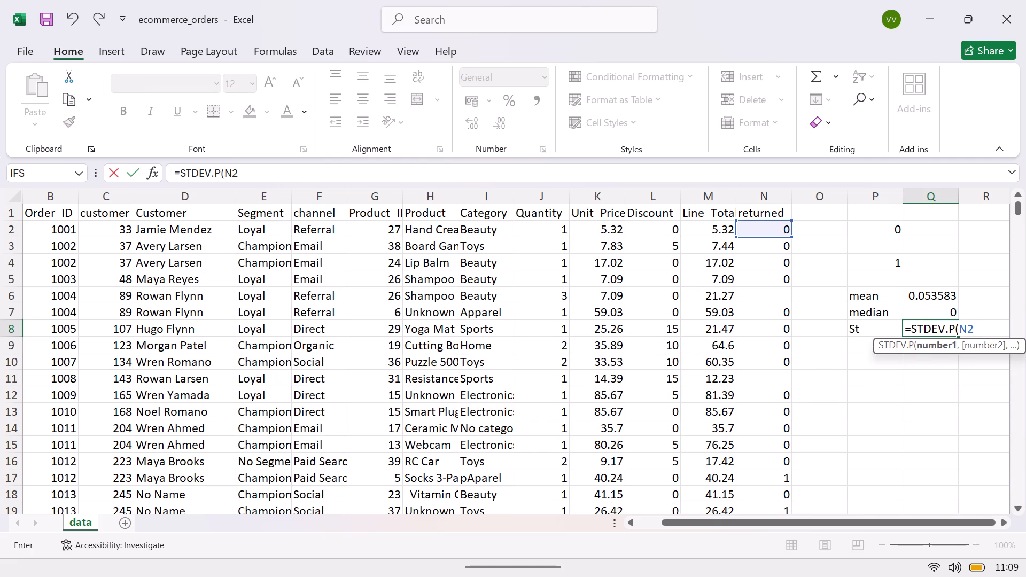
pyautogui.hotkey('shift', ':')
pyautogui.write('N8091')
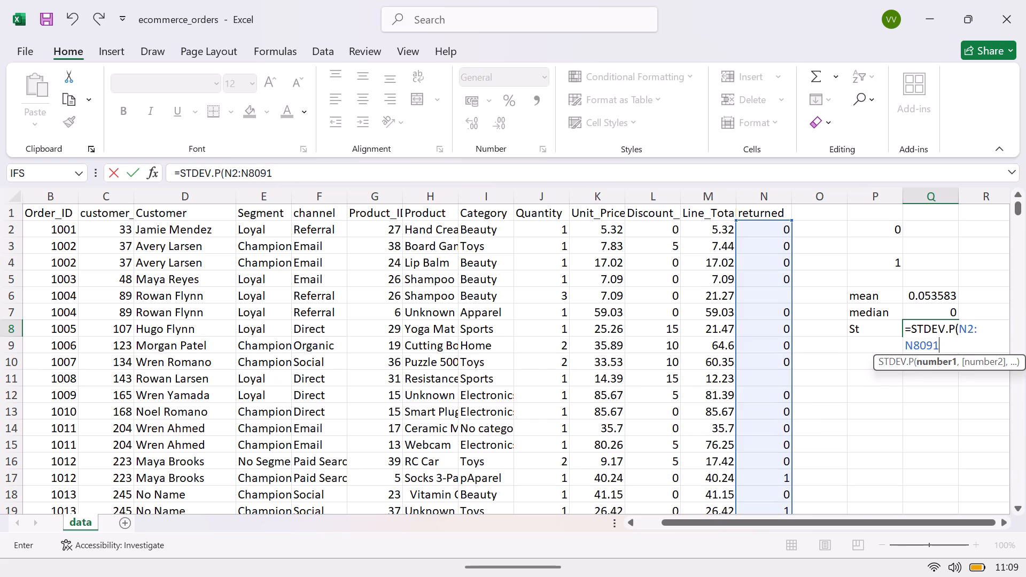
pyautogui.hotkey('shift', ')')
pyautogui.press('Return')
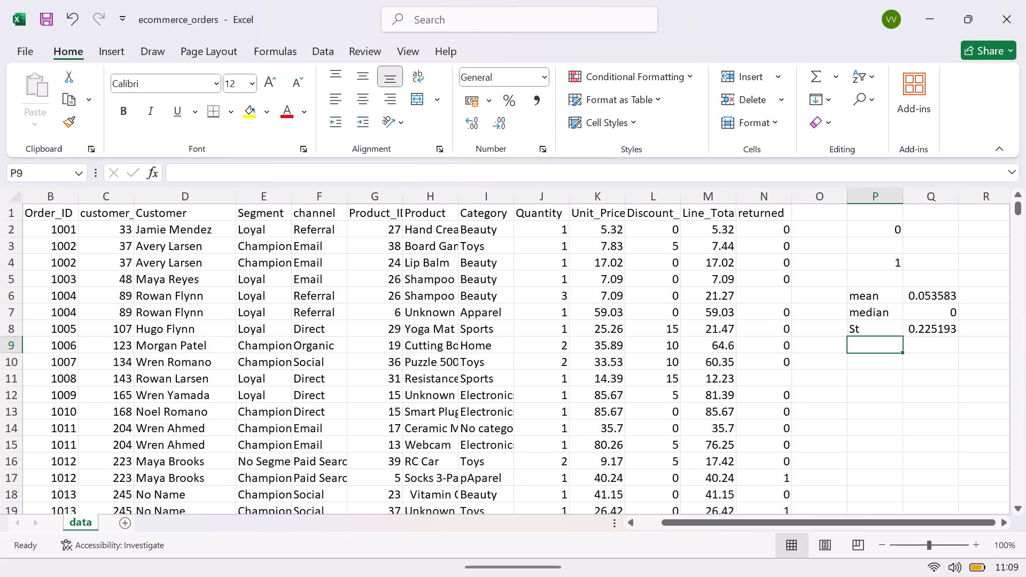
# Round the mean in Q6 to two decimals by changing its formula to =ROUND(AVERAGE(N2:N8091),2).
pyautogui.click(919, 297)
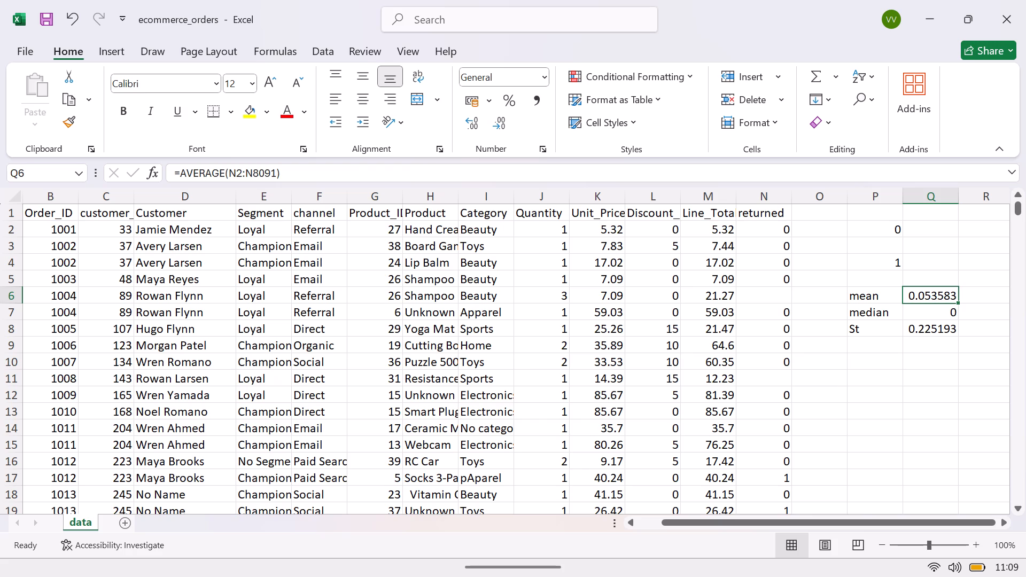
pyautogui.click(182, 173)
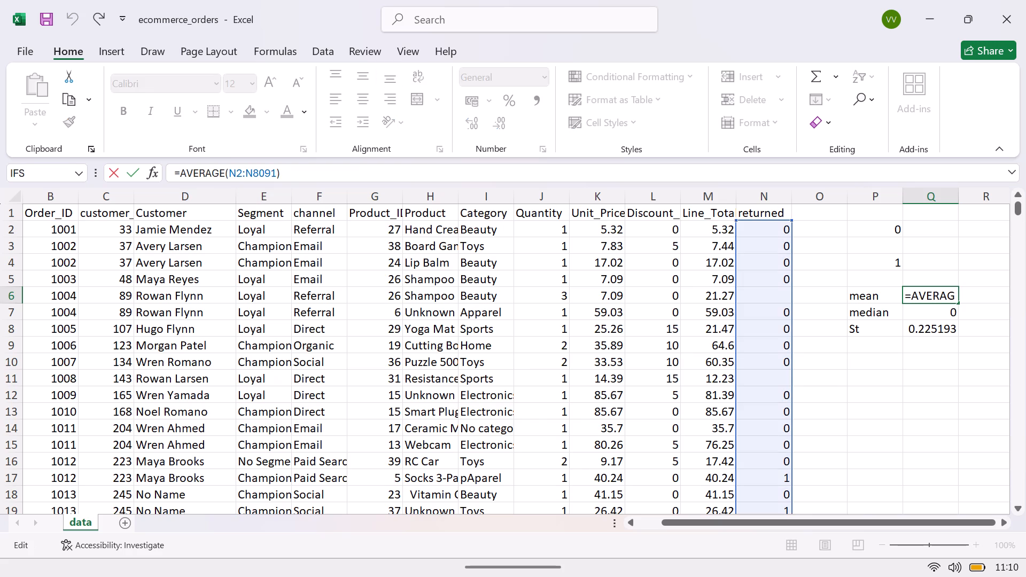
pyautogui.write('ROU')
pyautogui.press('Tab')
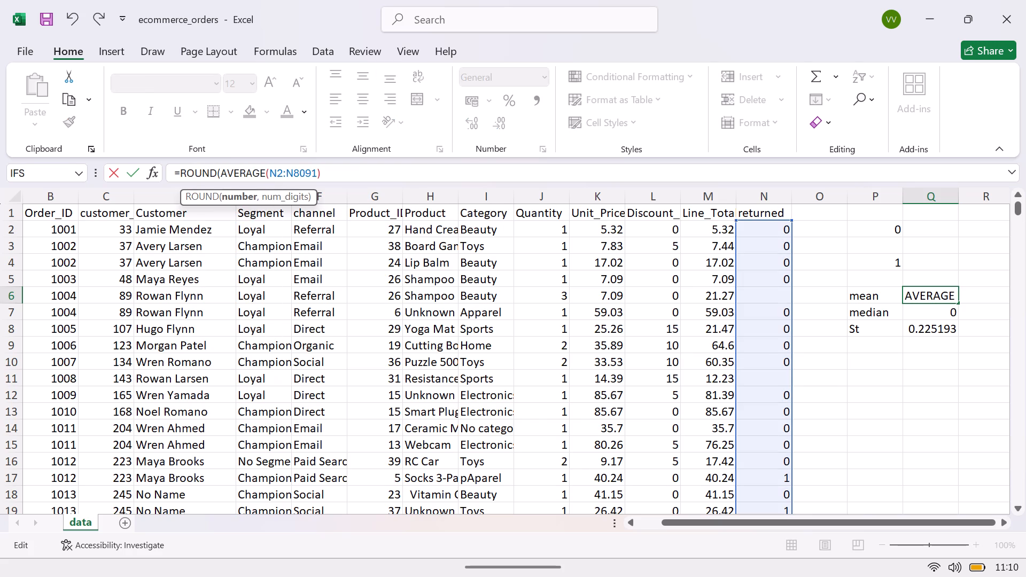
pyautogui.click(330, 181)
pyautogui.press(',')
pyautogui.press('2')
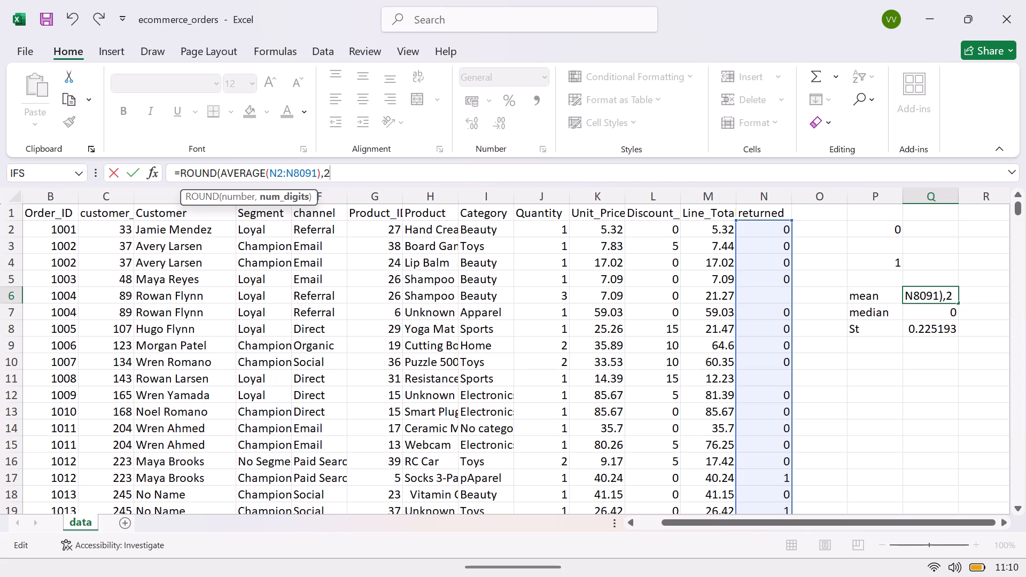
pyautogui.hotkey('shift', ')')
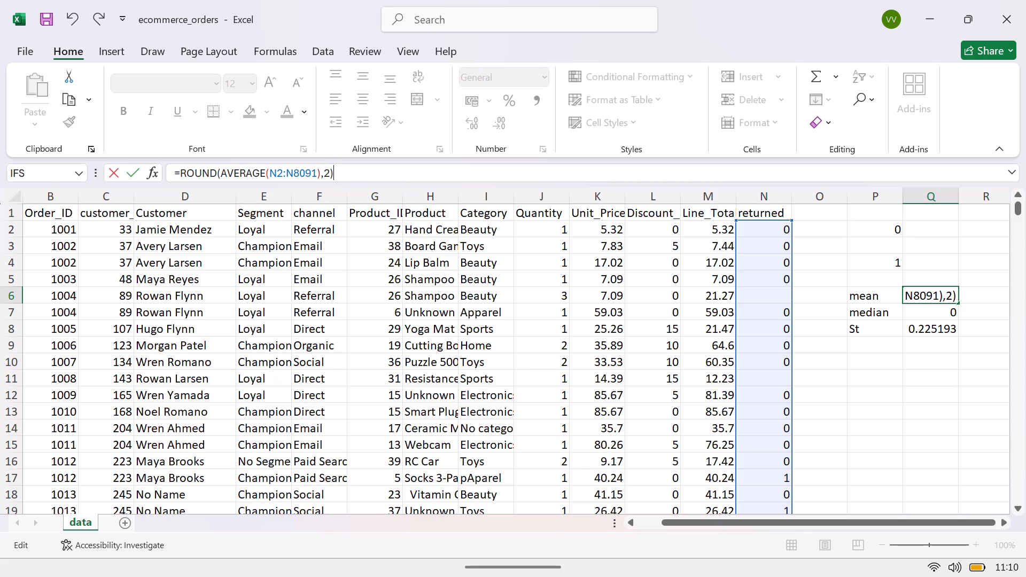
pyautogui.press('Return')
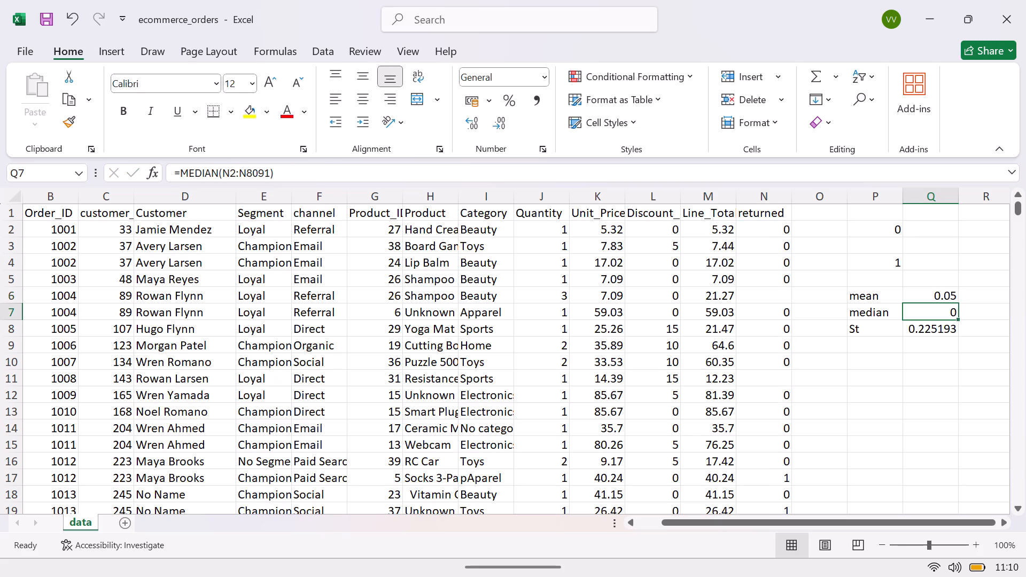
# Round the standard deviation in Q8 to two decimals by changing its formula to =ROUND(STDEV.P(N2:N8091),2).
pyautogui.click(926, 299)
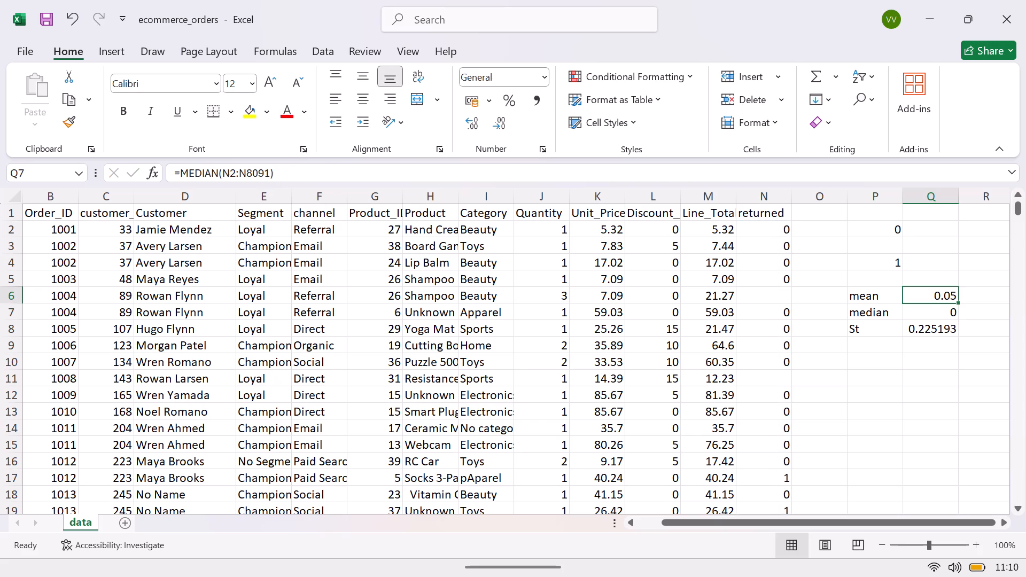
pyautogui.click(949, 313)
pyautogui.click(939, 329)
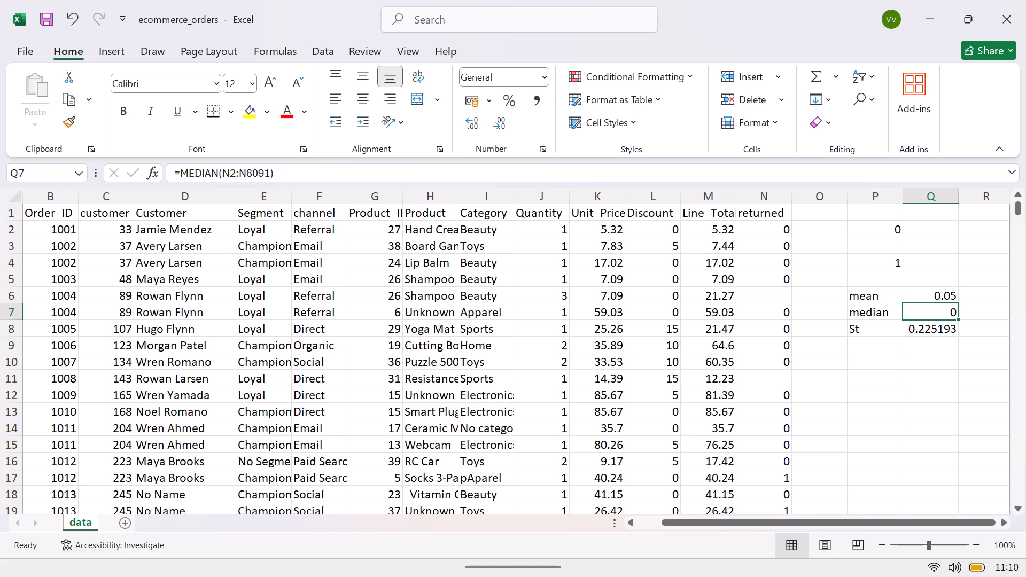
pyautogui.click(183, 172)
pyautogui.press('o')
pyautogui.press('BackSpace')
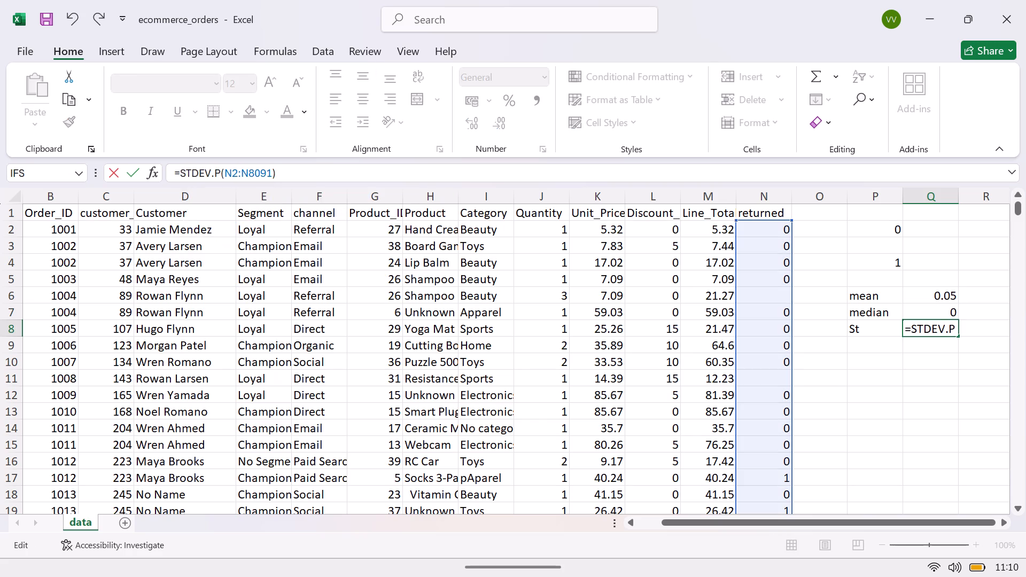
pyautogui.write('ROUN')
pyautogui.press('Tab')
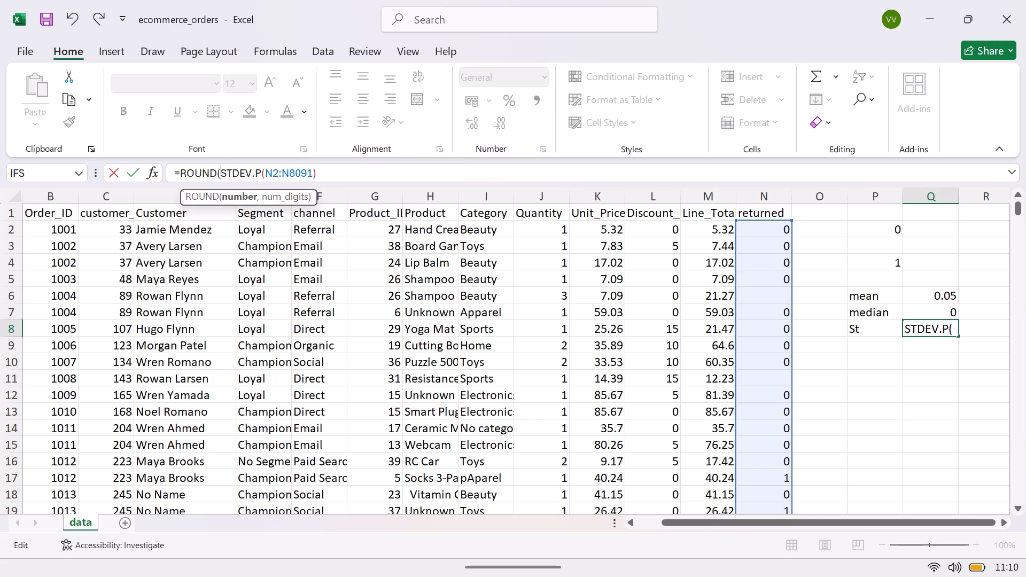
pyautogui.click(333, 176)
pyautogui.write(',2')
pyautogui.hotkey('shift', ')')
pyautogui.press('Return')
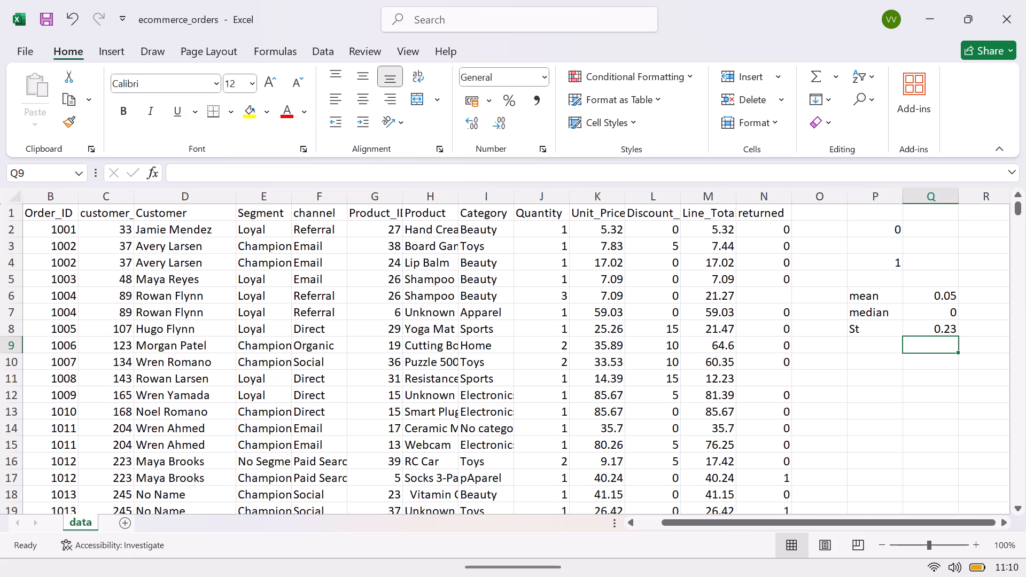
# Label cell P9 mode and calculate the returned column's mode in Q9 with =MODE.SNGL(N2:N8091).
pyautogui.click(865, 351)
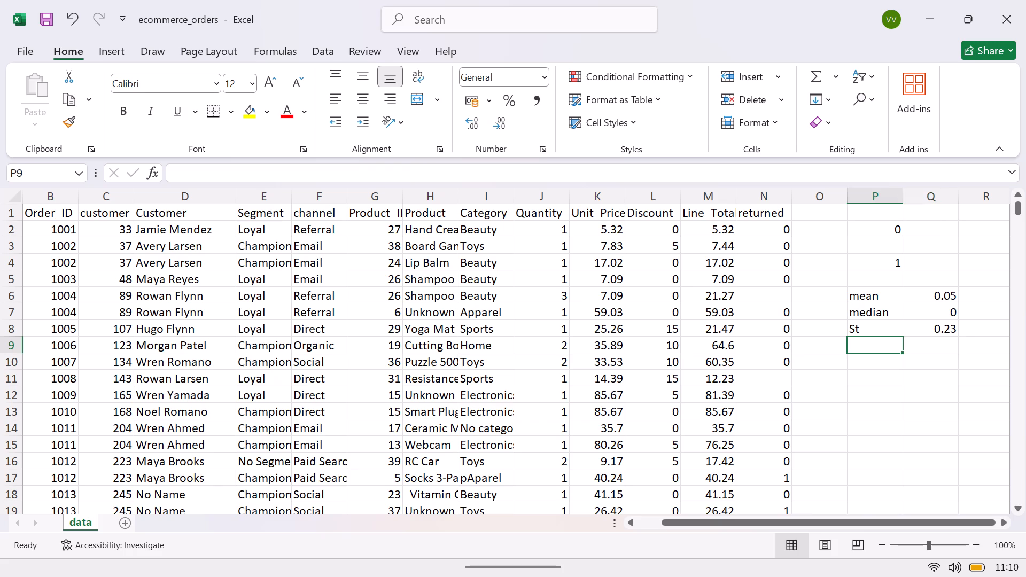
pyautogui.write('MO')
pyautogui.press('BackSpace')
pyautogui.press('BackSpace')
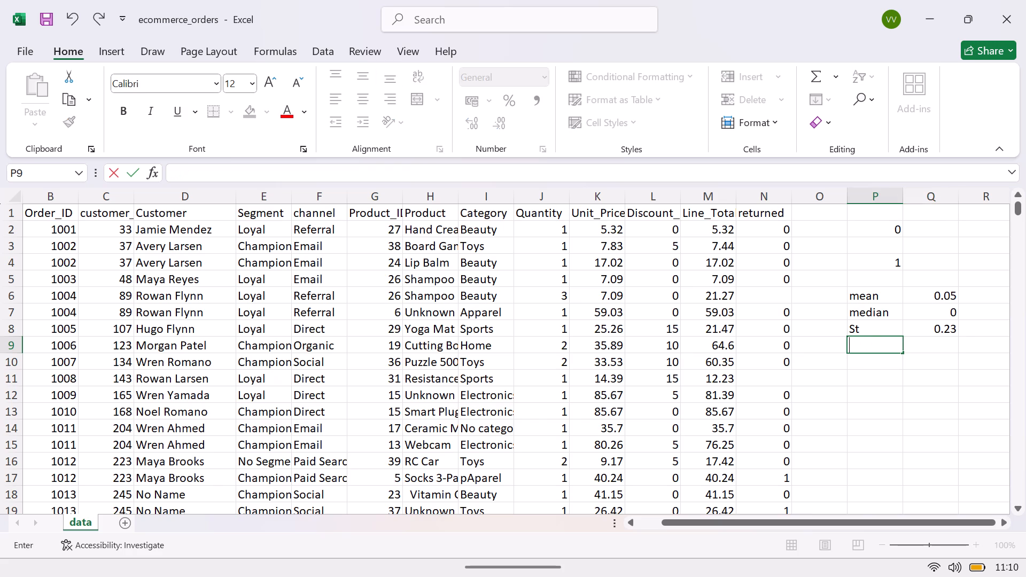
pyautogui.press('Tab')
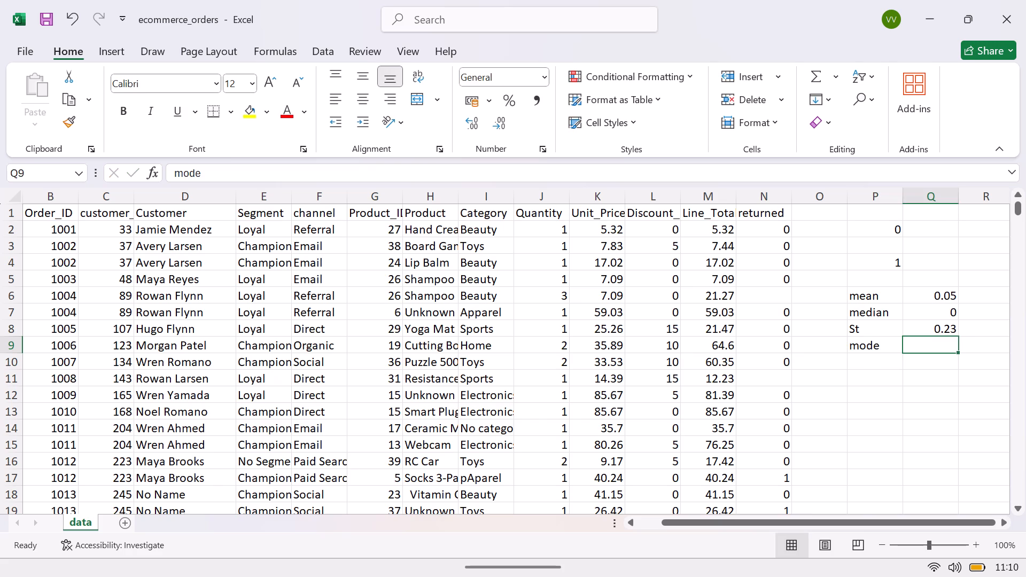
pyautogui.write('=mod')
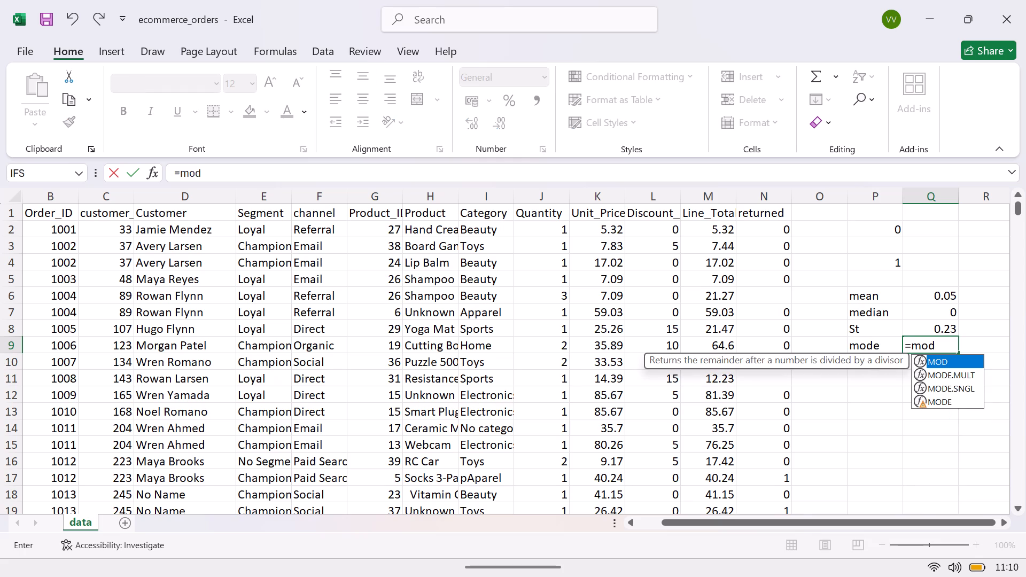
pyautogui.press('Down')
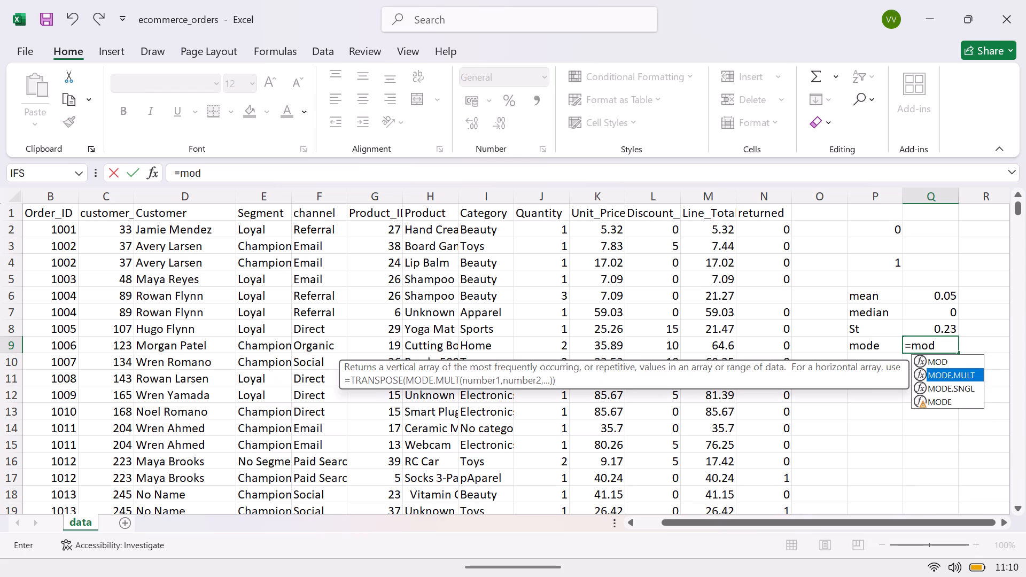
pyautogui.press('Down')
pyautogui.press('Tab')
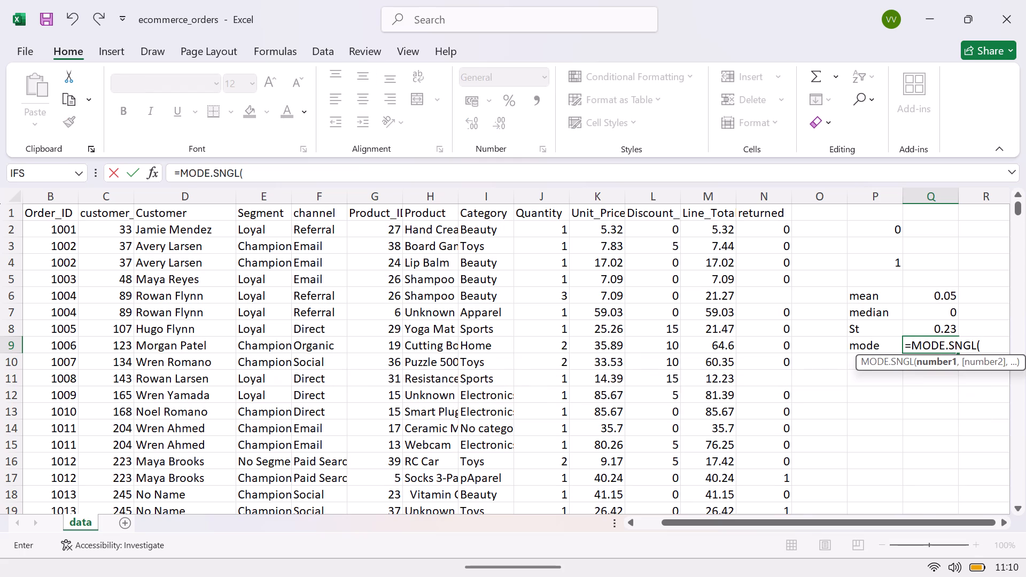
pyautogui.write('2:N')
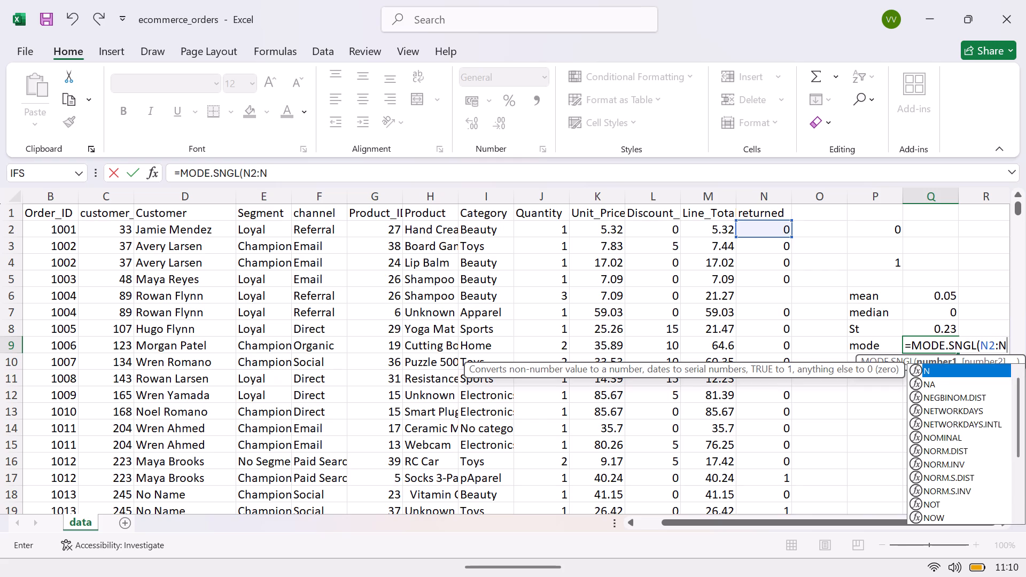
pyautogui.write('8091)')
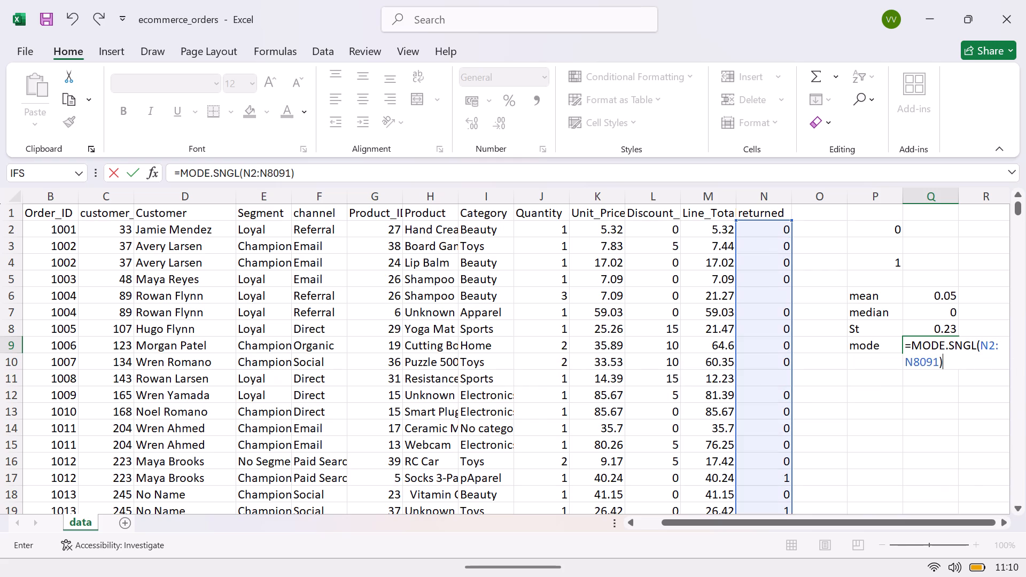
pyautogui.press('Return')
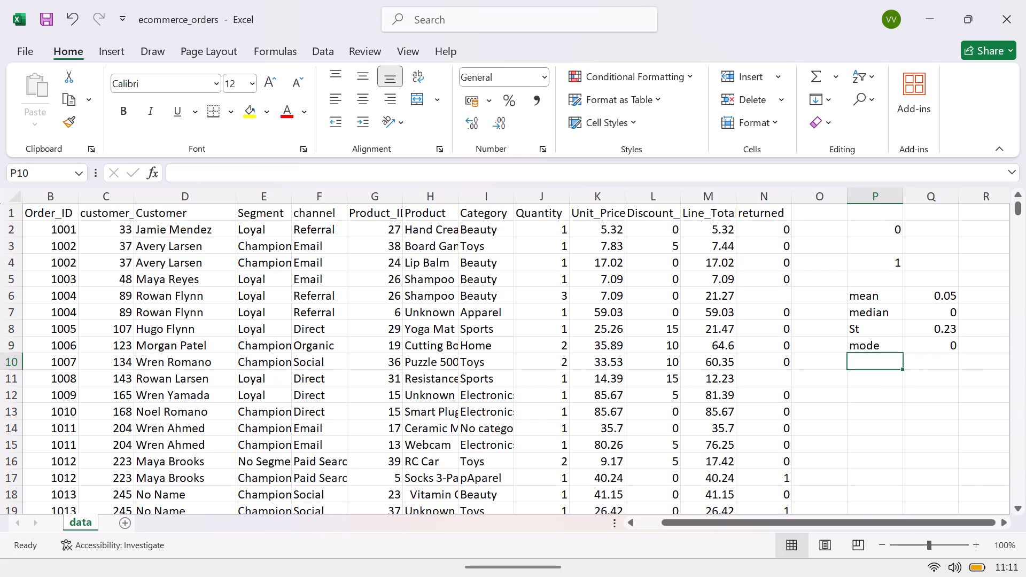
pyautogui.click(953, 349)
pyautogui.click(953, 308)
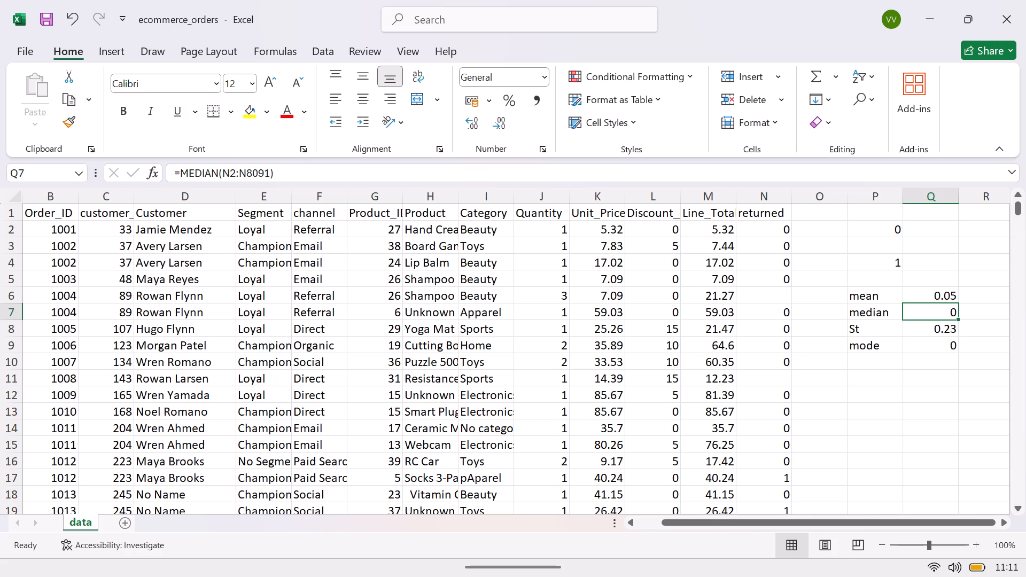
# Enter =IF(N2<>"",N2,0) in O2 to replace blank returned values with 0.
pyautogui.click(821, 229)
pyautogui.press('=')
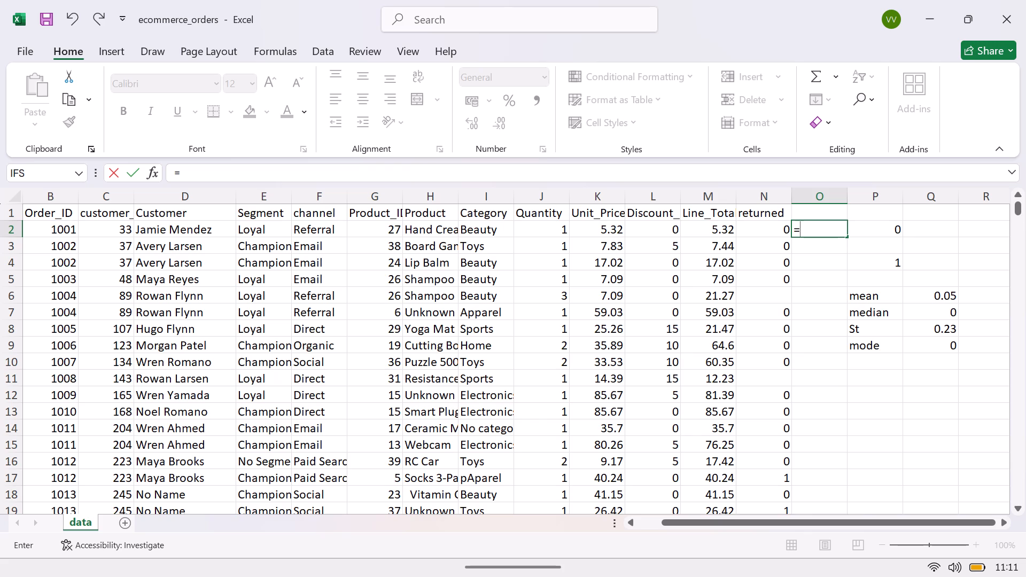
pyautogui.write('if')
pyautogui.press('Tab')
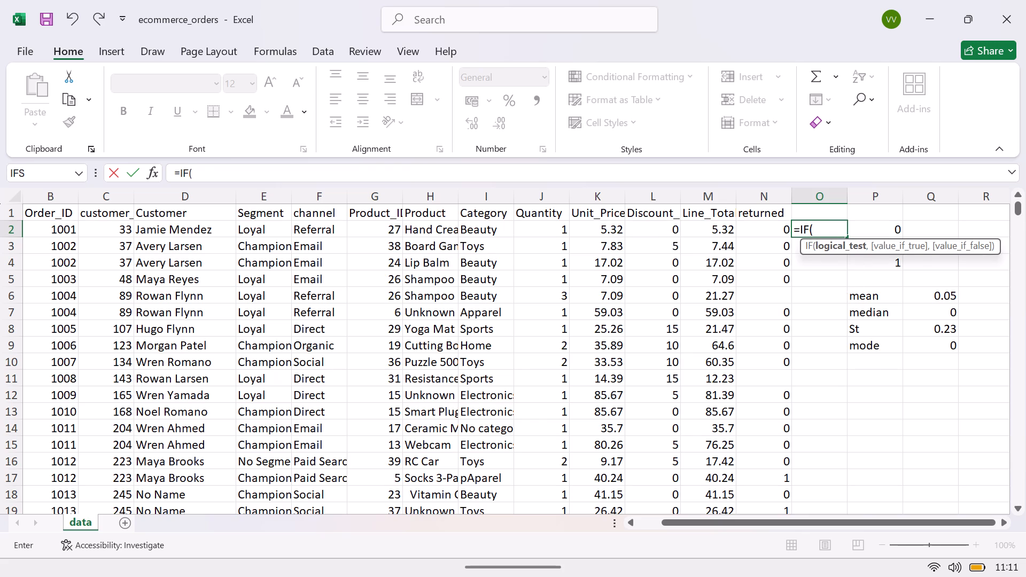
pyautogui.click(768, 236)
pyautogui.write('<>')
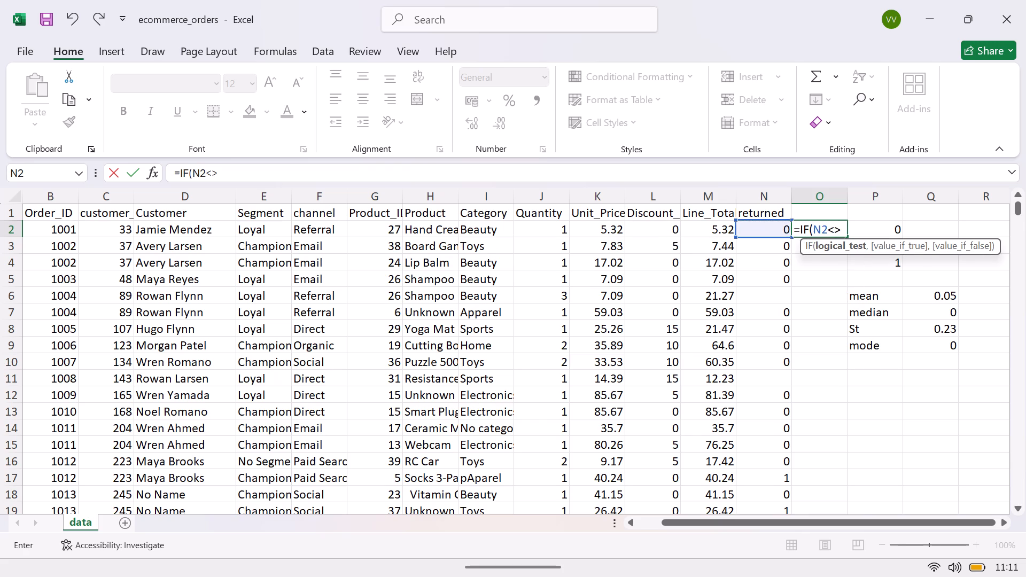
pyautogui.write('"",')
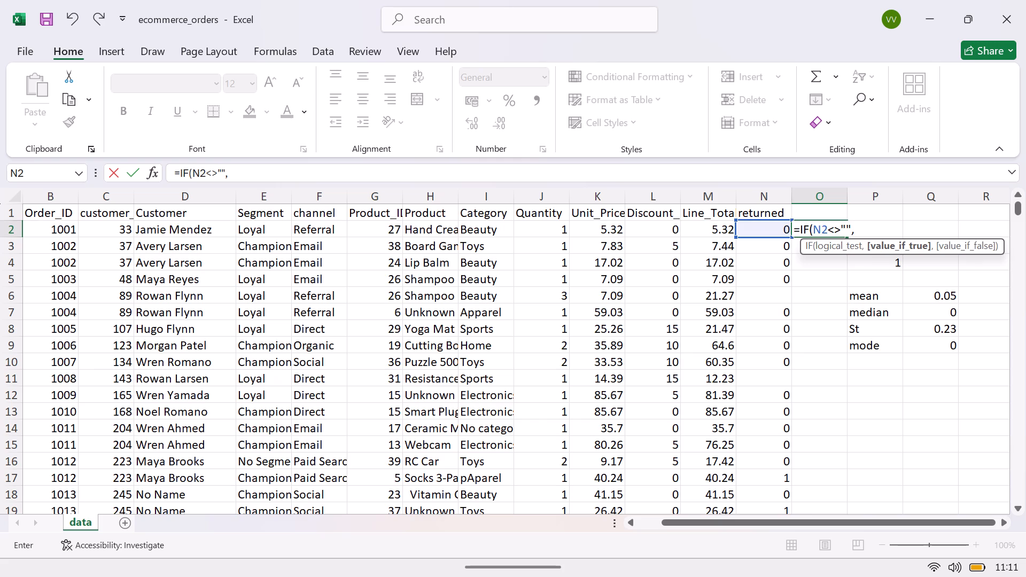
pyautogui.click(772, 230)
pyautogui.press(',')
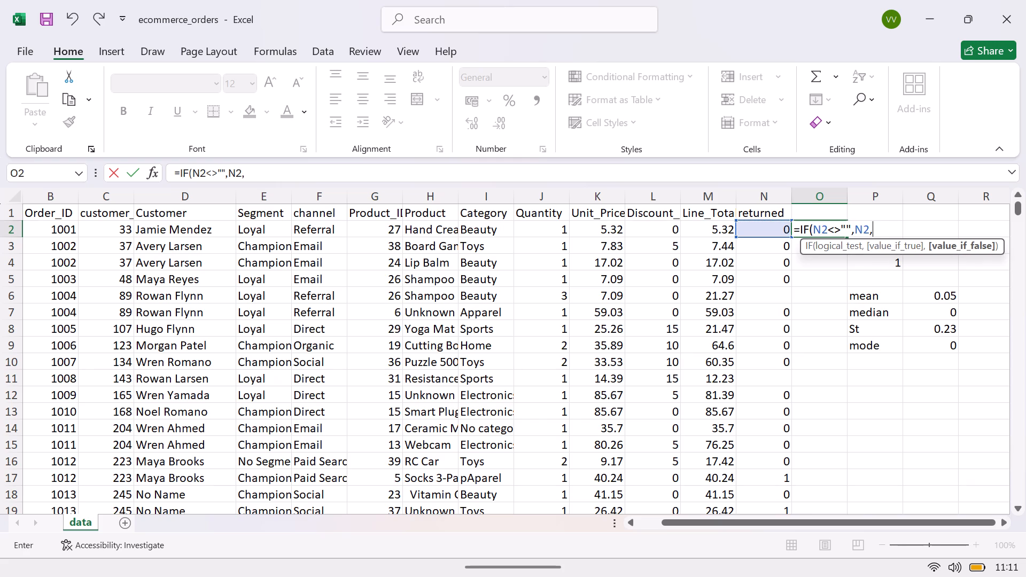
pyautogui.press('o')
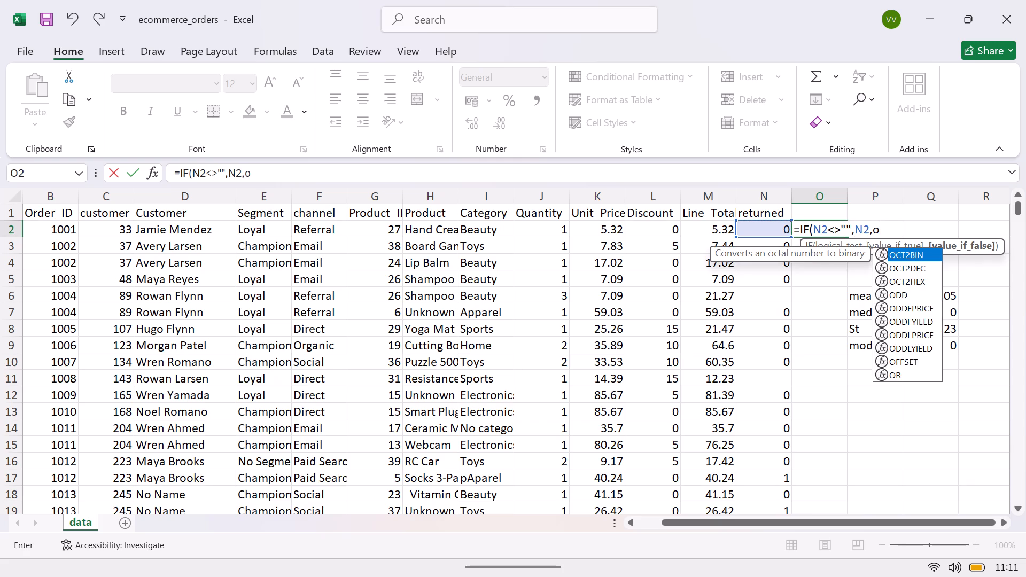
pyautogui.press('BackSpace')
pyautogui.press('0')
pyautogui.hotkey('shift', ')')
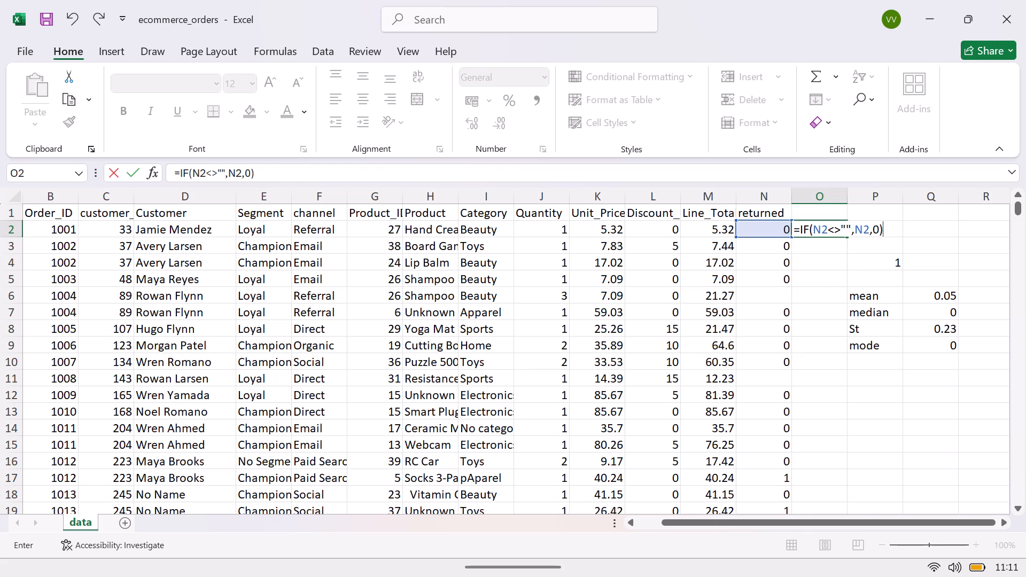
pyautogui.press('Return')
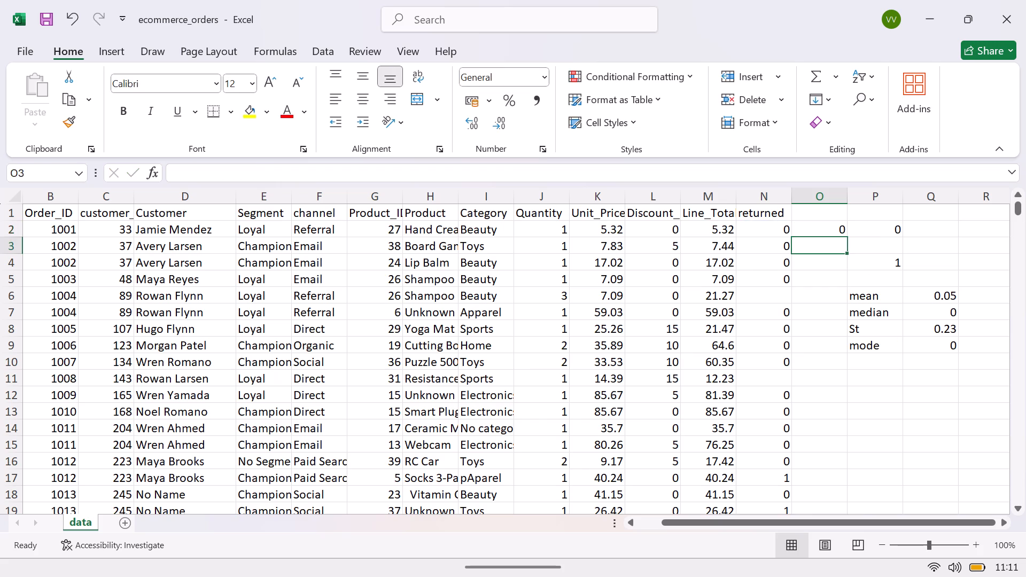
# Fill the O2 formula down column O to the last data row.
pyautogui.click(814, 228)
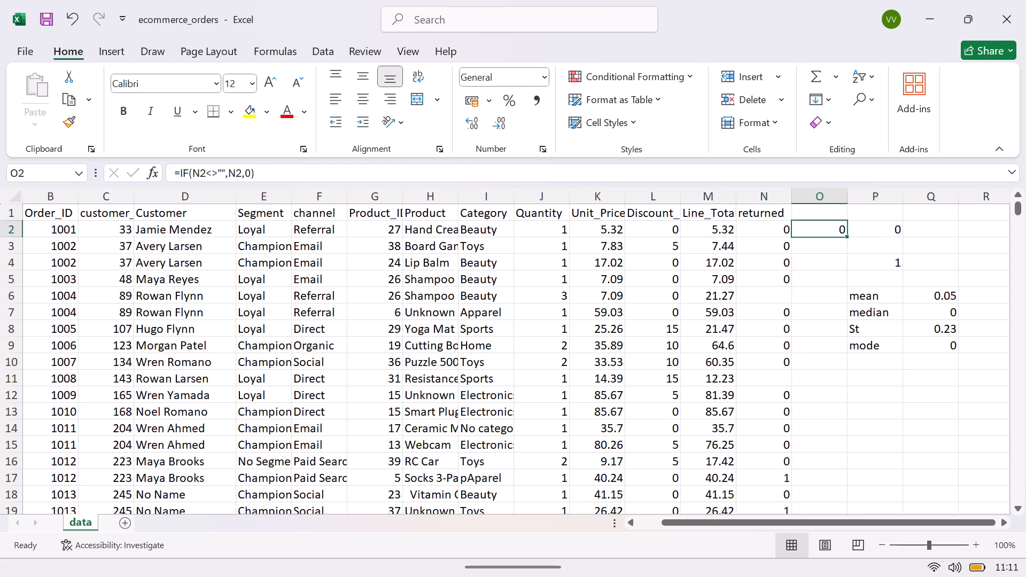
pyautogui.click(846, 235)
pyautogui.doubleClick(846, 235)
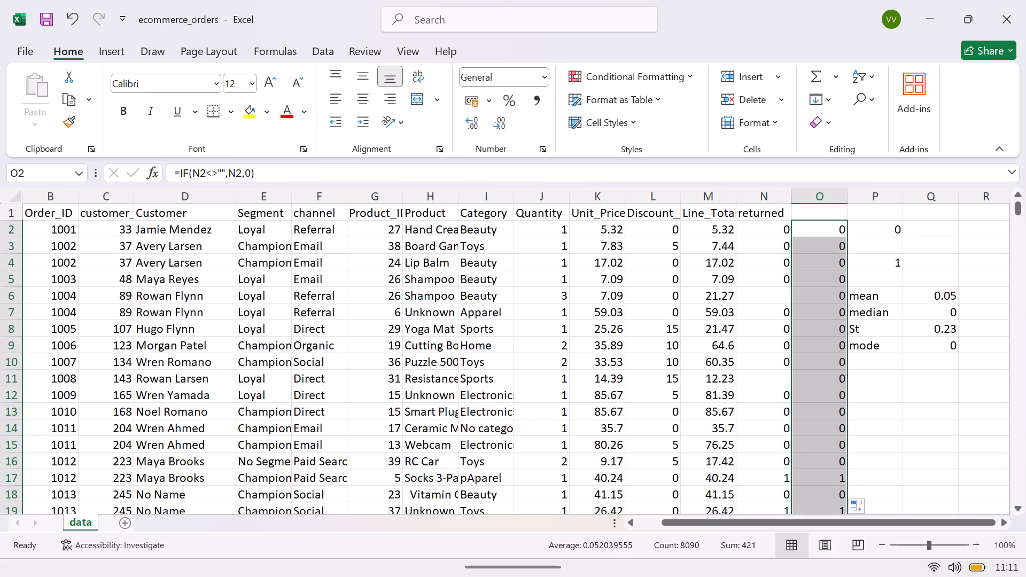
# Title the helper column Returned in O1 and autofit the width of the Line_Total column.
pyautogui.click(823, 211)
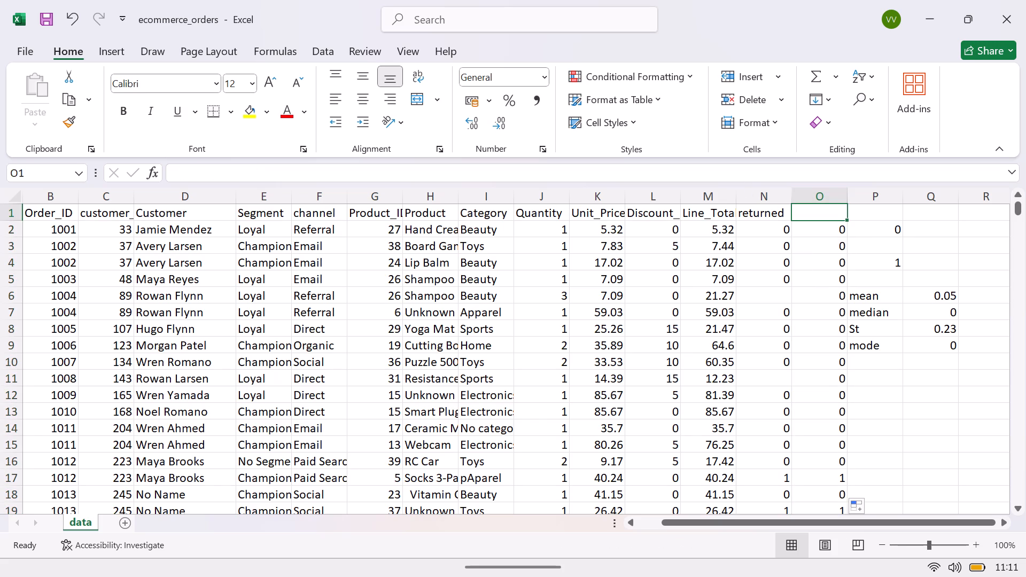
pyautogui.doubleClick(735, 193)
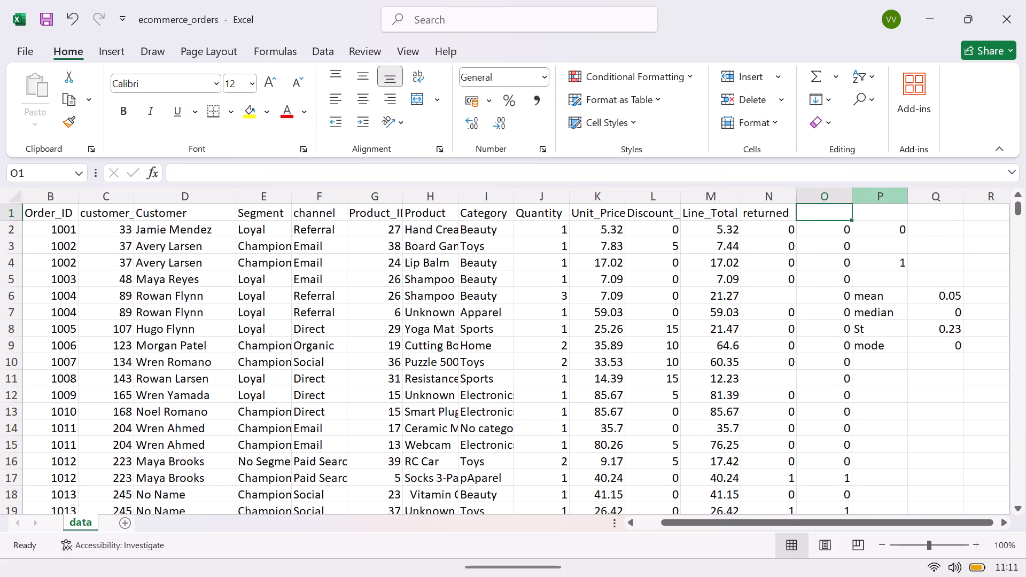
pyautogui.press('BackSpace')
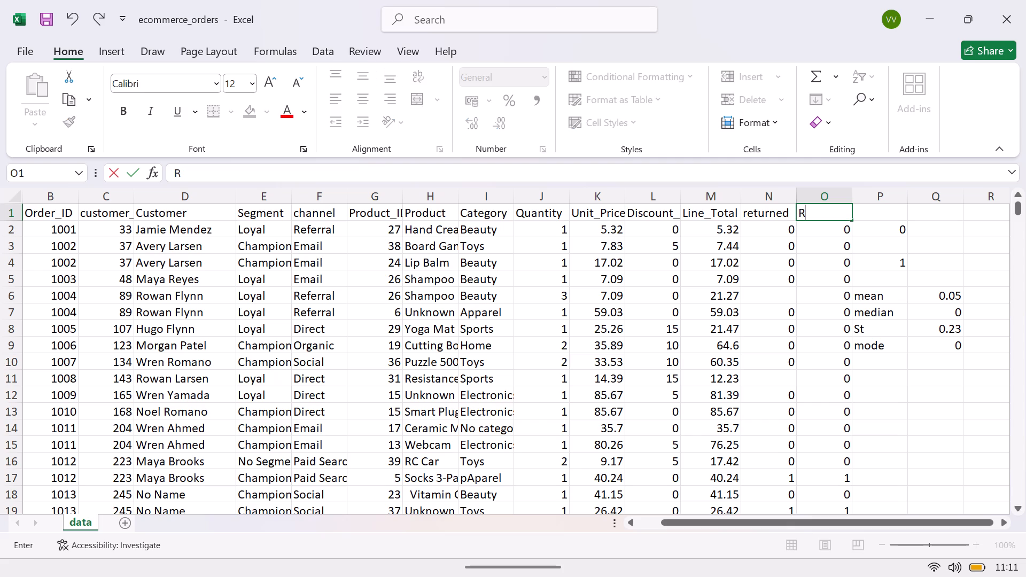
pyautogui.write('eturn')
pyautogui.write('ed')
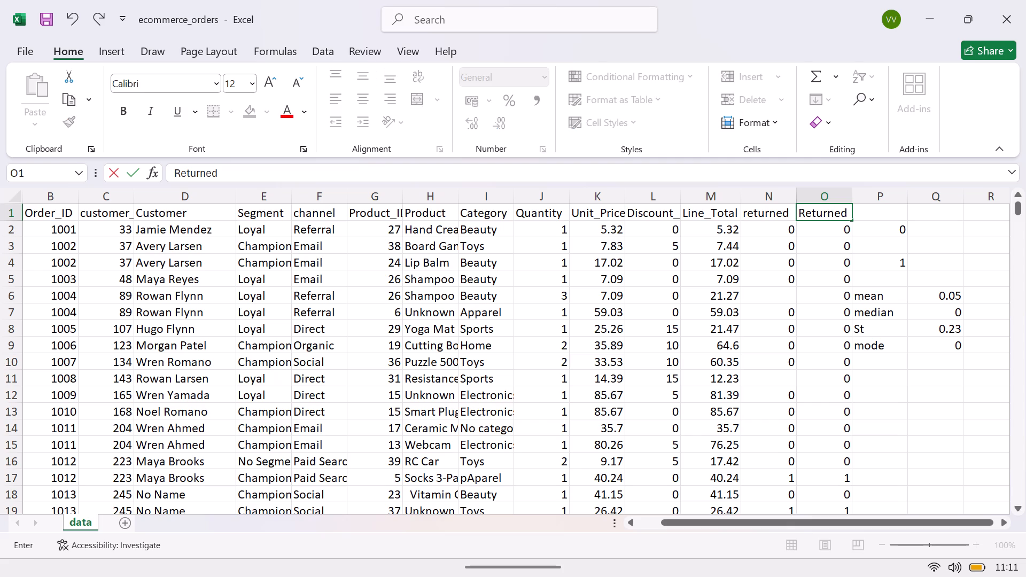
pyautogui.press('Return')
# Copy the helper column O and paste it as values only over the original returned column N.
pyautogui.click(844, 198)
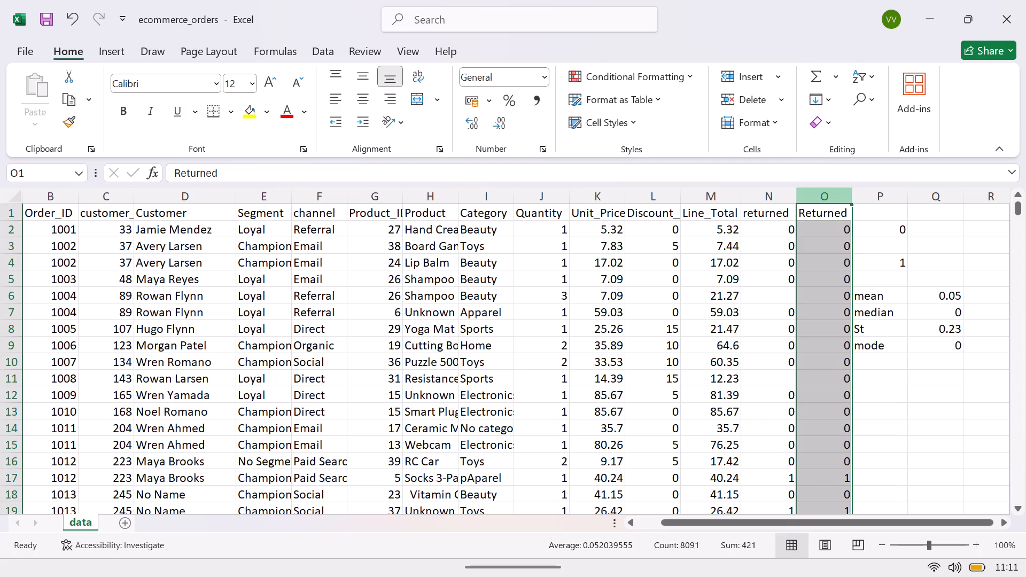
pyautogui.hotkey('ctrl', 'c')
pyautogui.click(774, 196)
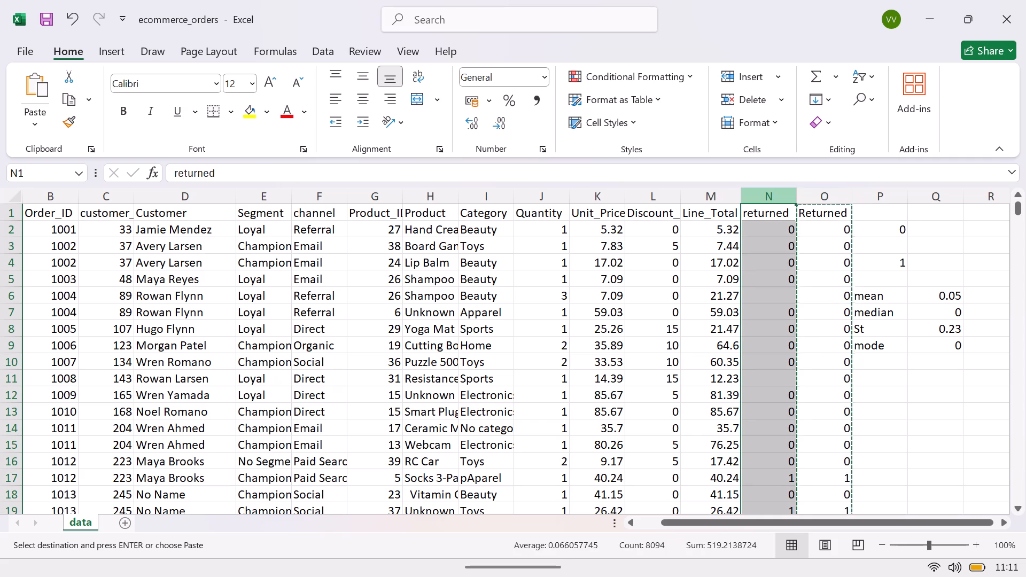
pyautogui.rightClick(774, 196)
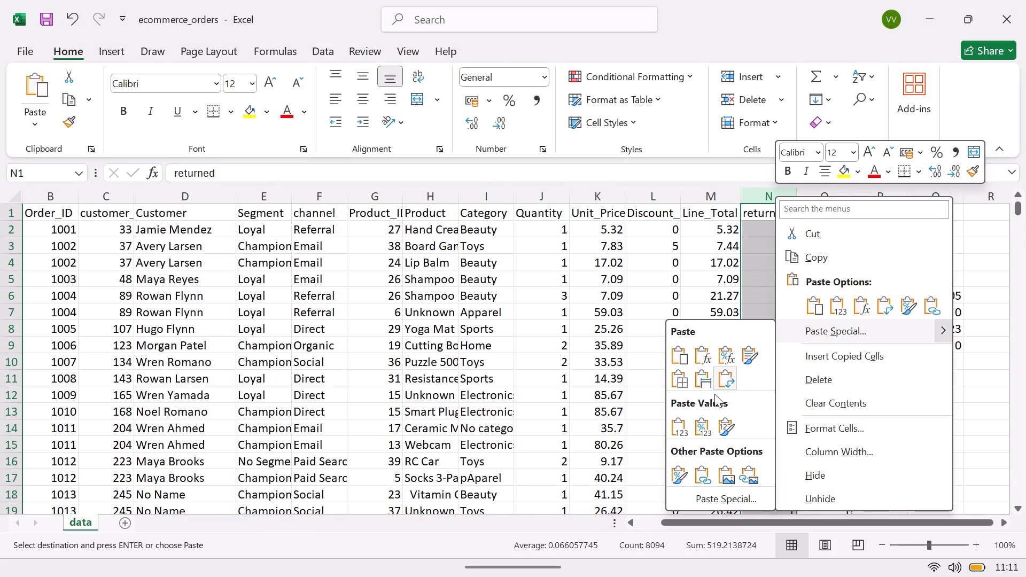
pyautogui.click(673, 422)
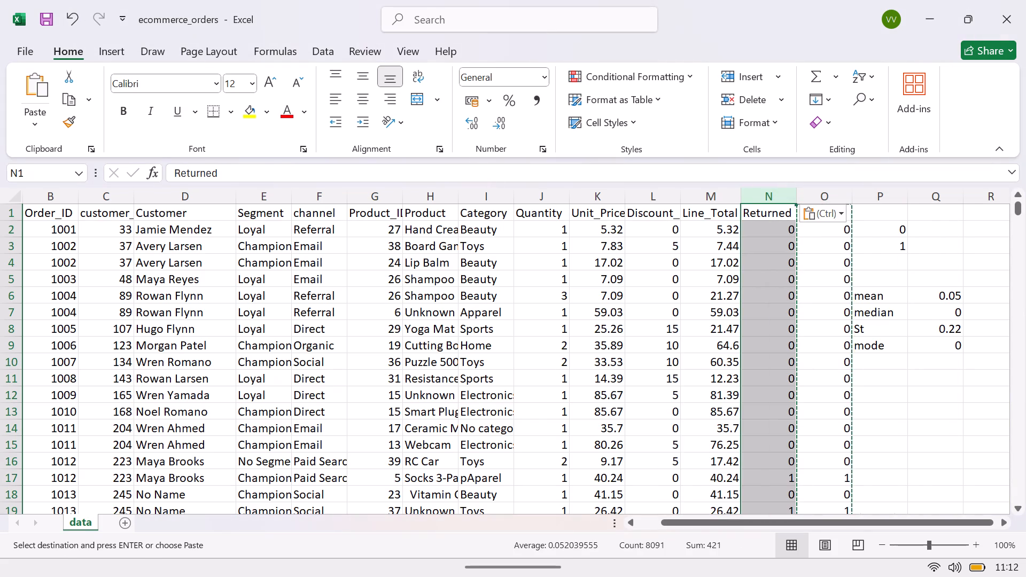
# Delete the helper Returned column O.
pyautogui.click(825, 201)
pyautogui.rightClick(825, 201)
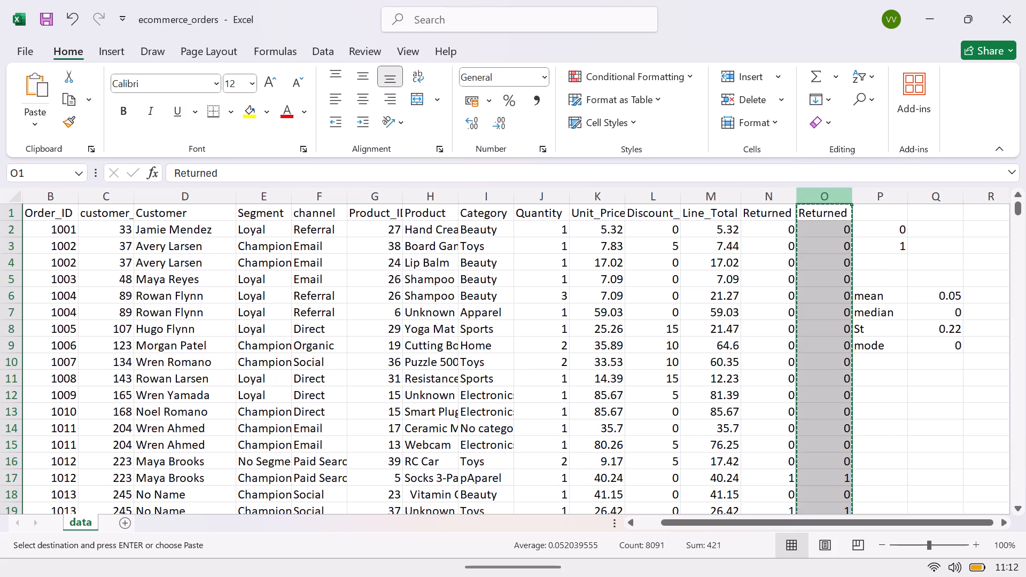
pyautogui.click(863, 383)
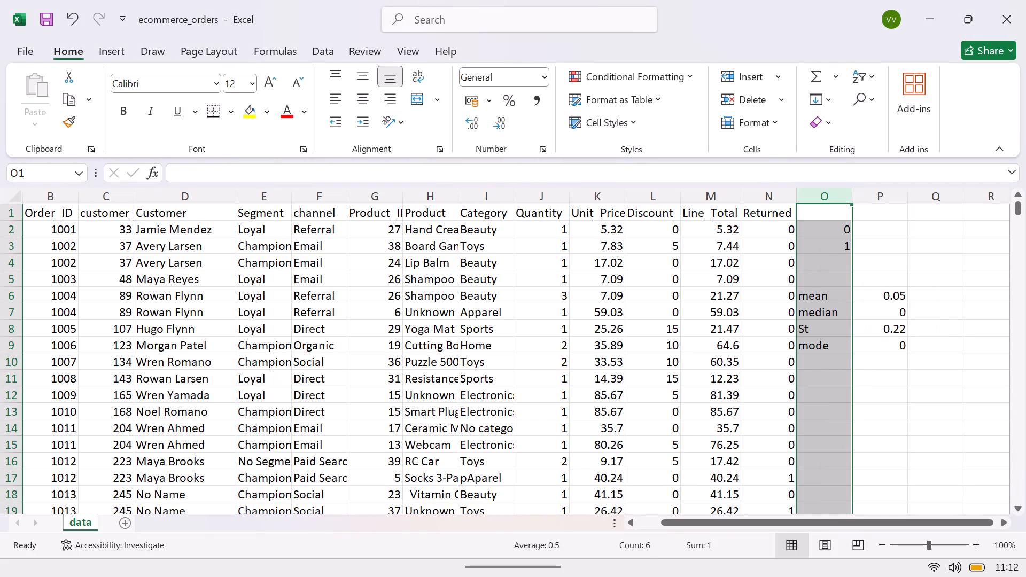
# Clear the mean, median, St and mode labels and their formulas in columns O and P beside the data.
pyautogui.click(891, 301)
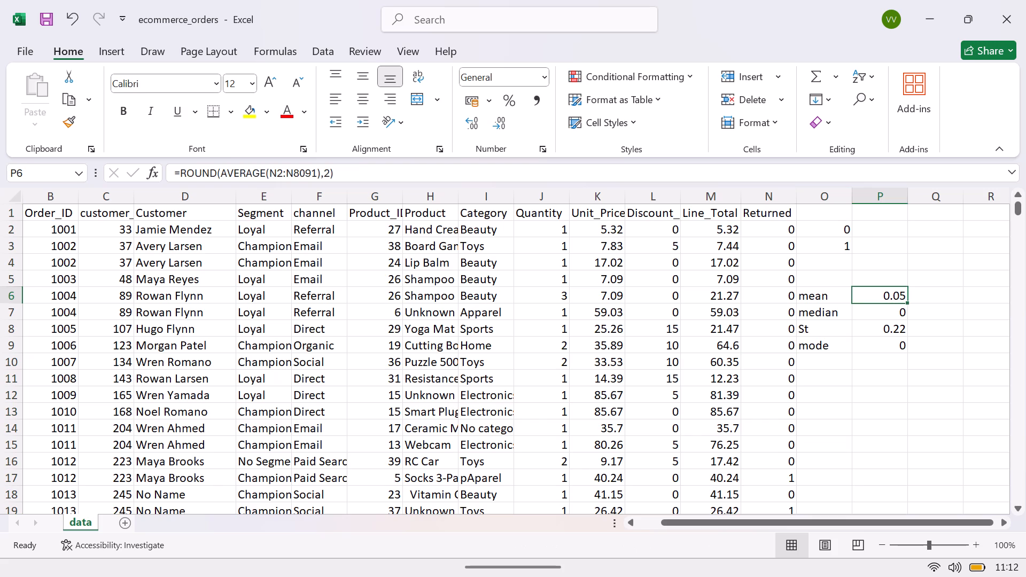
pyautogui.moveTo(826, 297); pyautogui.dragTo(904, 339)
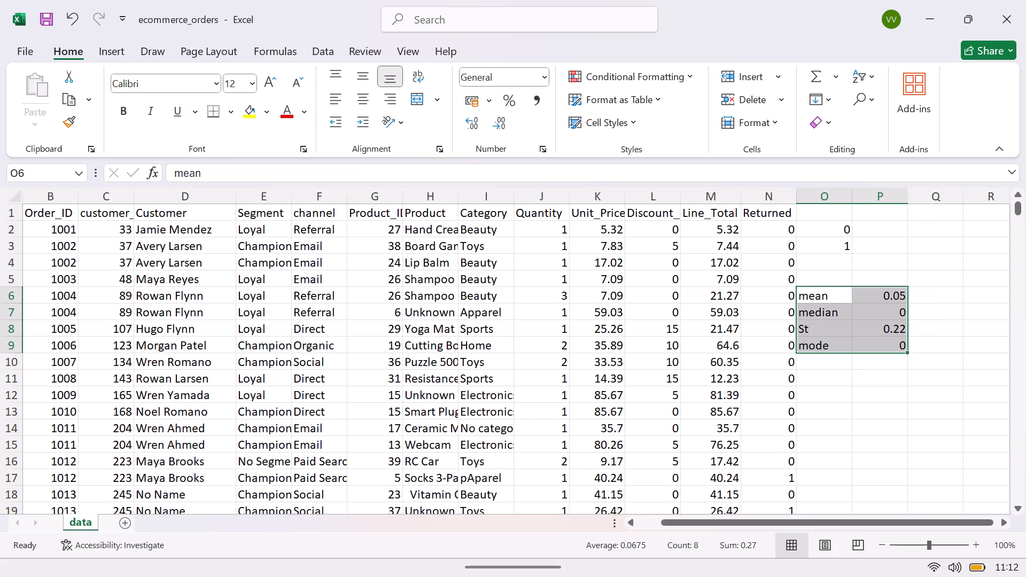
pyautogui.press('BackSpace')
pyautogui.press('Delete')
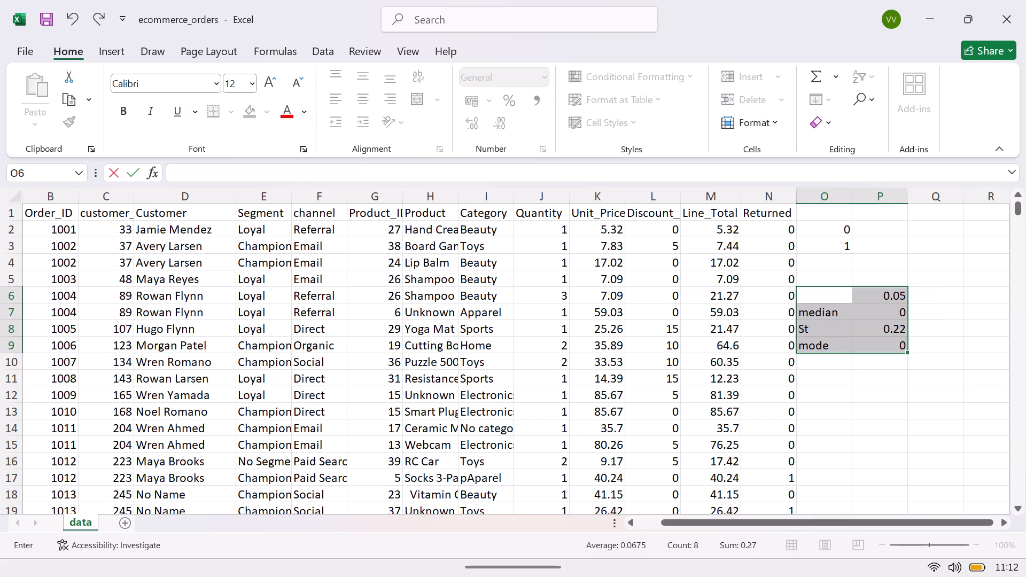
pyautogui.click(905, 339)
pyautogui.click(923, 388)
pyautogui.click(828, 302)
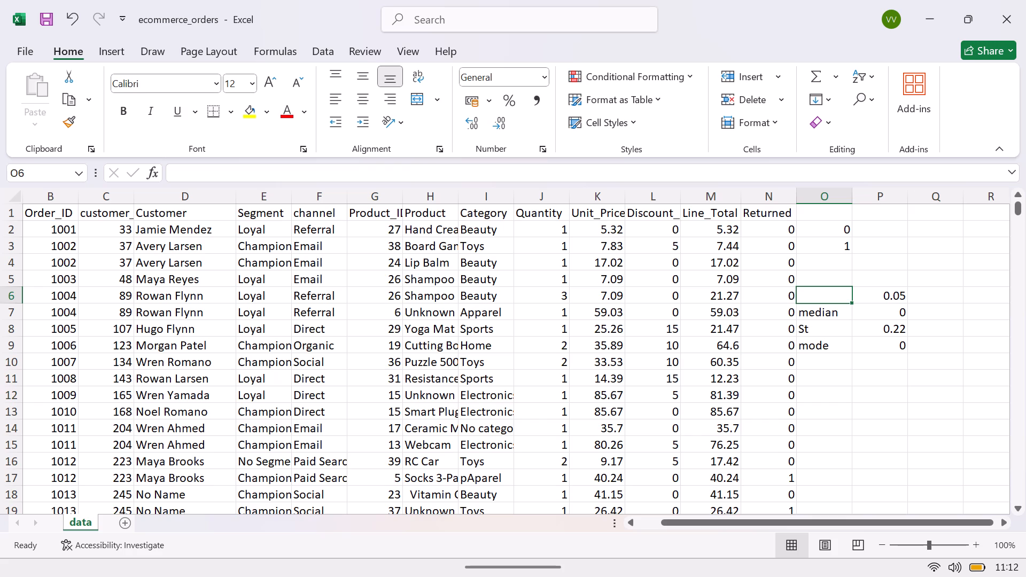
pyautogui.moveTo(831, 293); pyautogui.dragTo(902, 346)
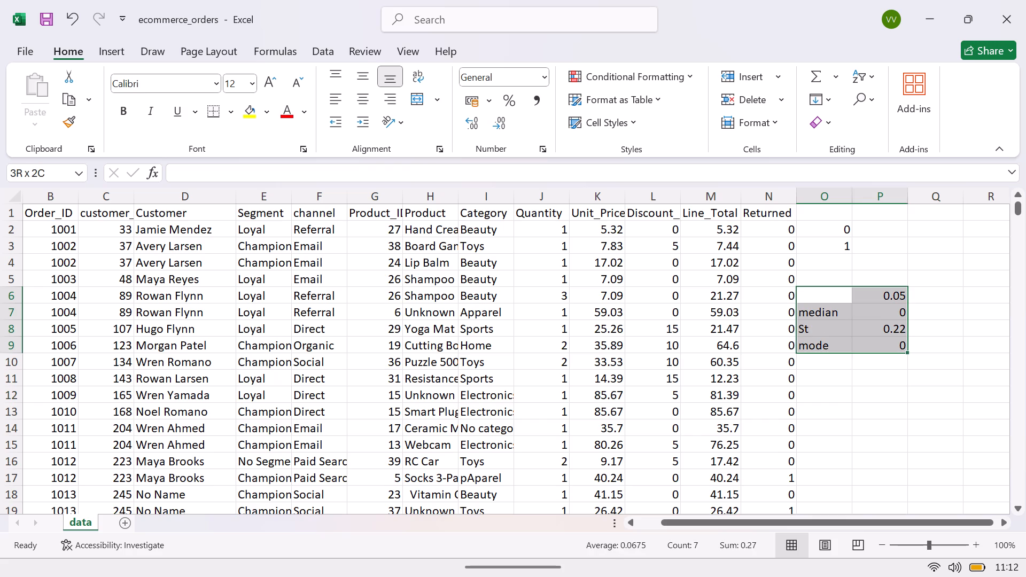
pyautogui.moveTo(902, 346); pyautogui.dragTo(903, 347)
pyautogui.press('BackSpace')
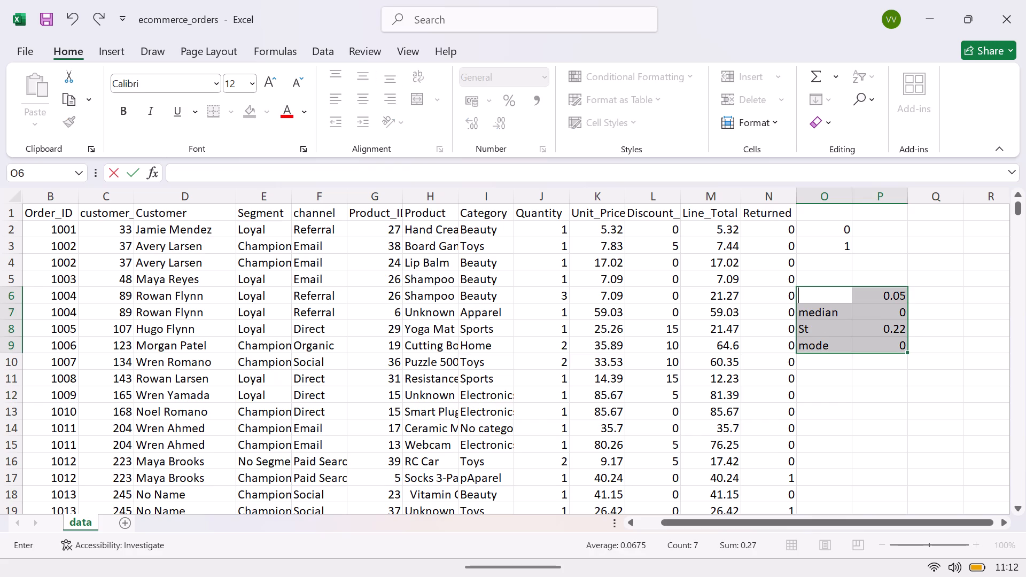
pyautogui.click(877, 277)
pyautogui.moveTo(805, 295); pyautogui.dragTo(920, 362)
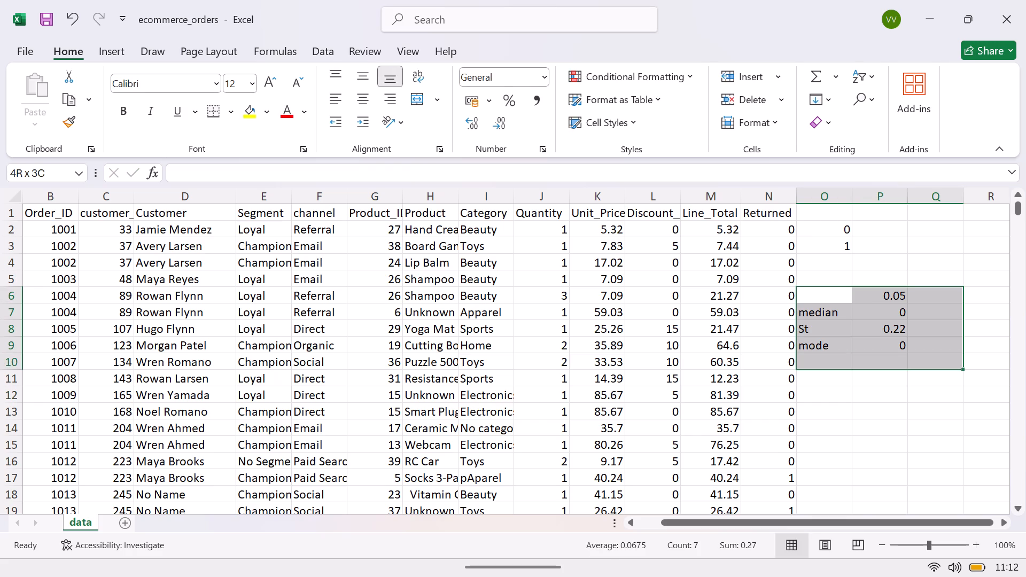
pyautogui.moveTo(920, 362); pyautogui.dragTo(919, 362)
pyautogui.press('Delete')
pyautogui.click(919, 385)
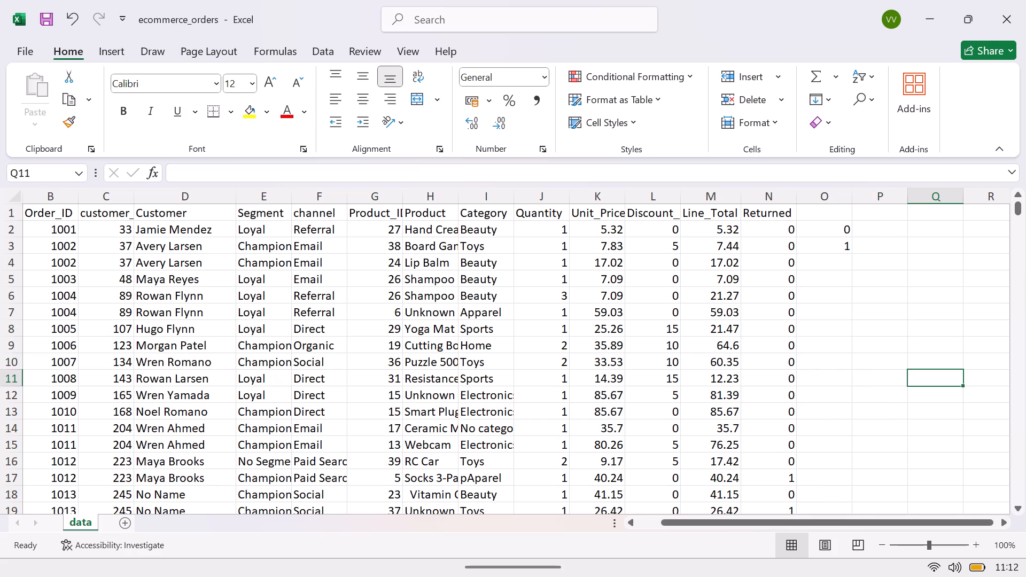
# Clear the UNIQUE formula and its spilled results in O2:O3 beside the Returned column.
pyautogui.click(842, 235)
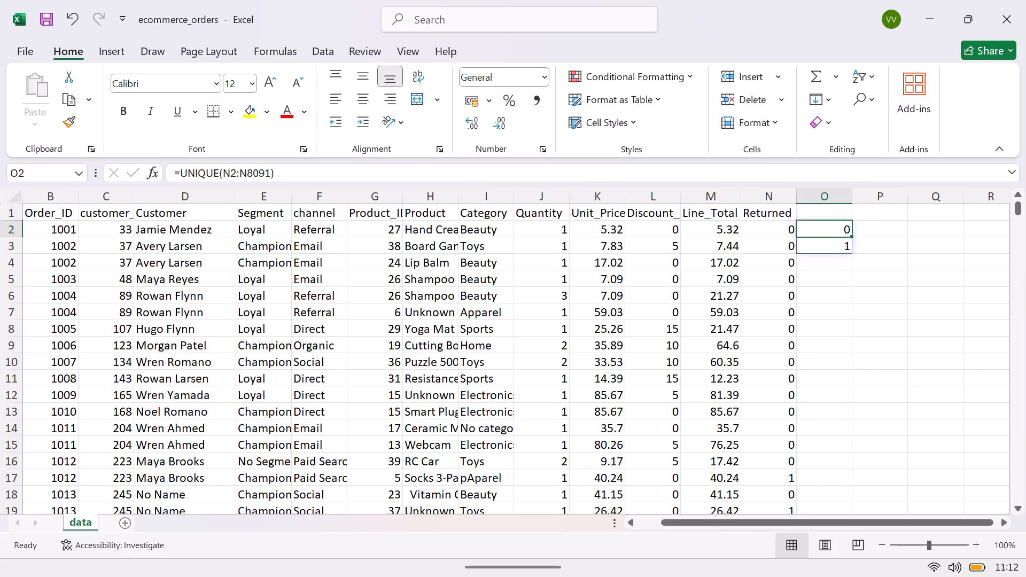
pyautogui.click(847, 248)
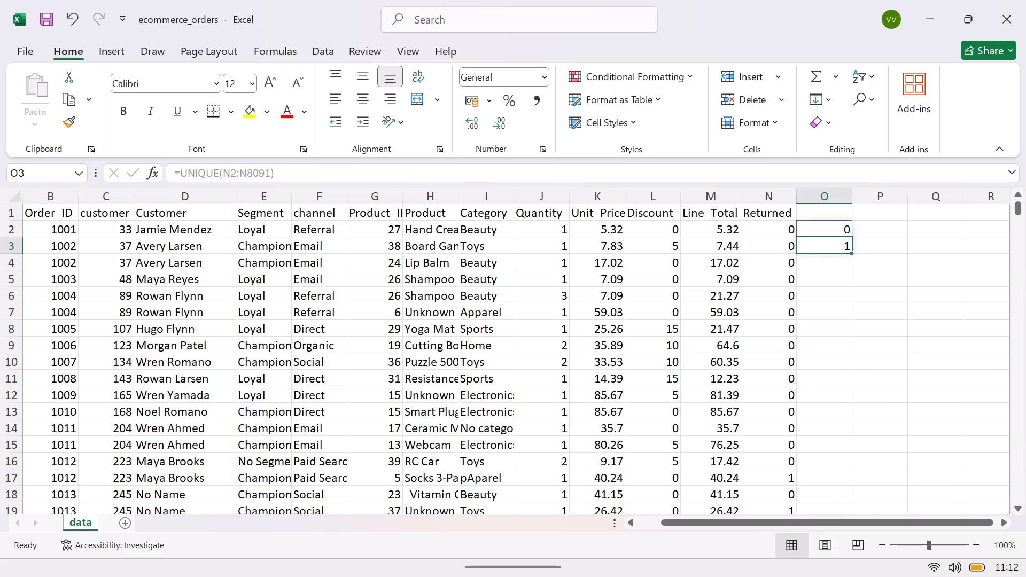
pyautogui.click(844, 228)
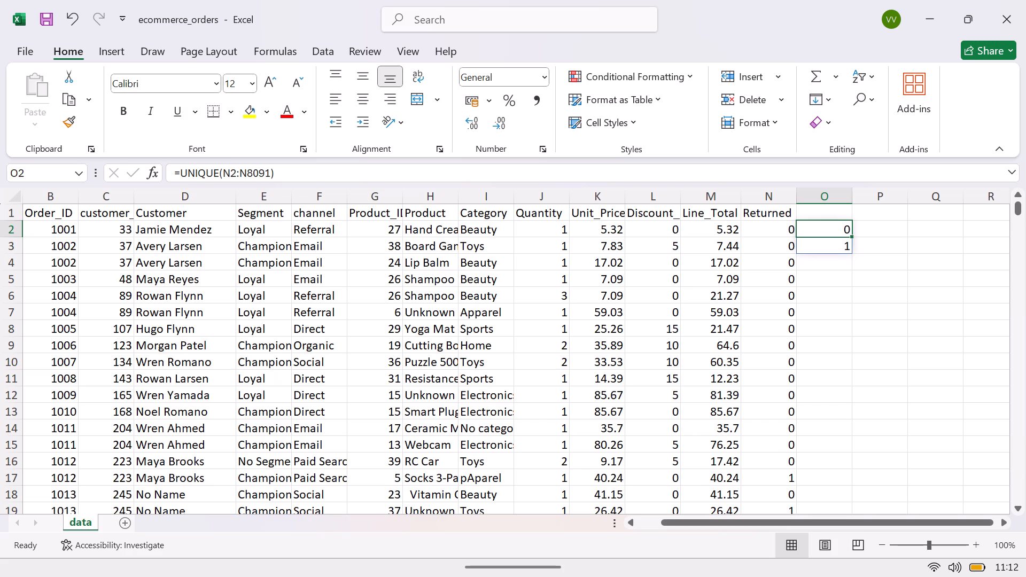
pyautogui.click(839, 247)
pyautogui.moveTo(833, 224); pyautogui.dragTo(837, 234)
pyautogui.moveTo(837, 234); pyautogui.dragTo(838, 243)
pyautogui.press('Delete')
pyautogui.click(905, 361)
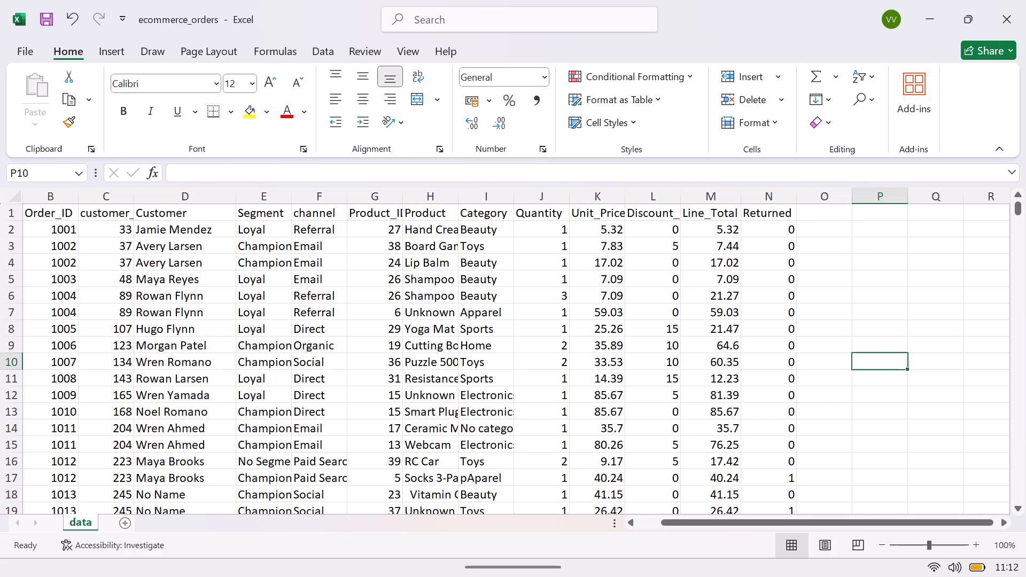